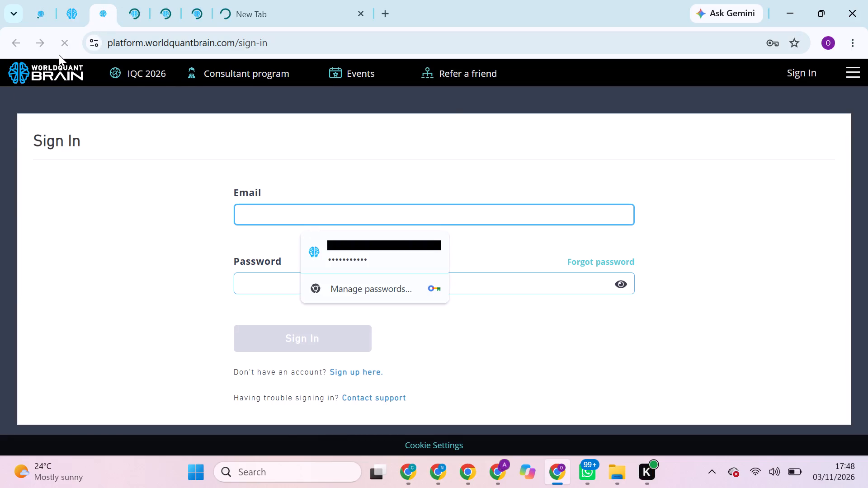
Check the first WorldQuant BRAIN sign-in tabs and bring the second one forward for signing in.
left_click(69, 0)
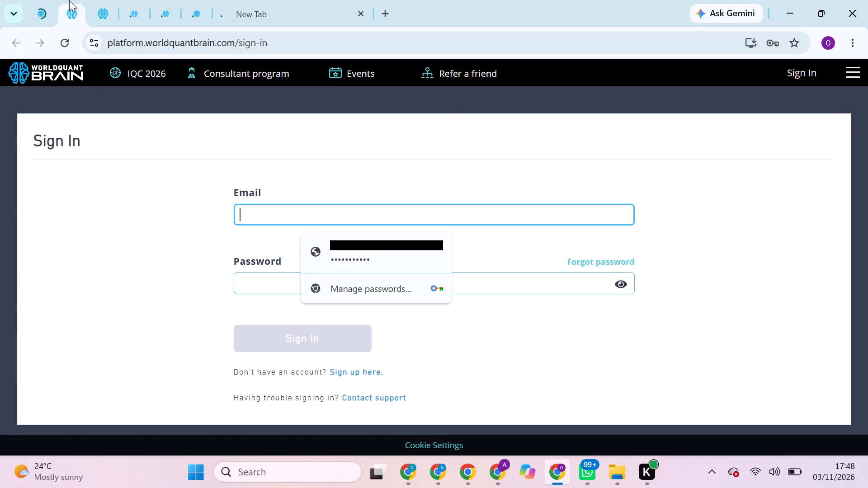
left_click(47, 4)
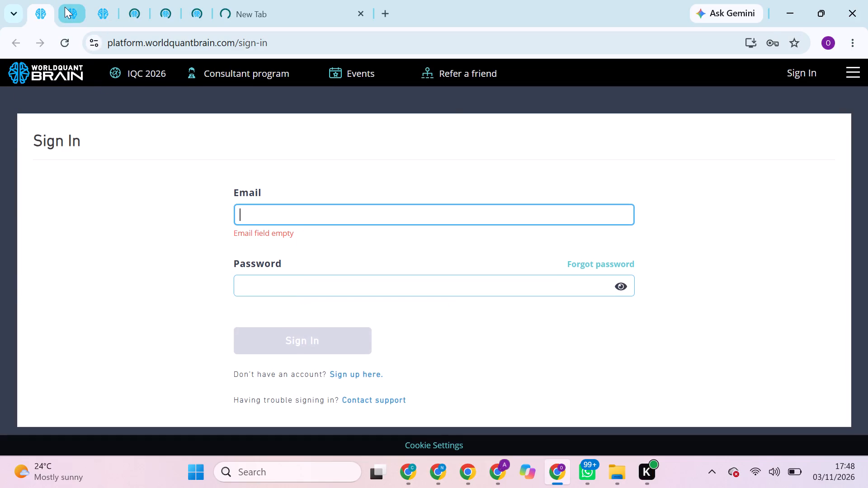
double_click(65, 7)
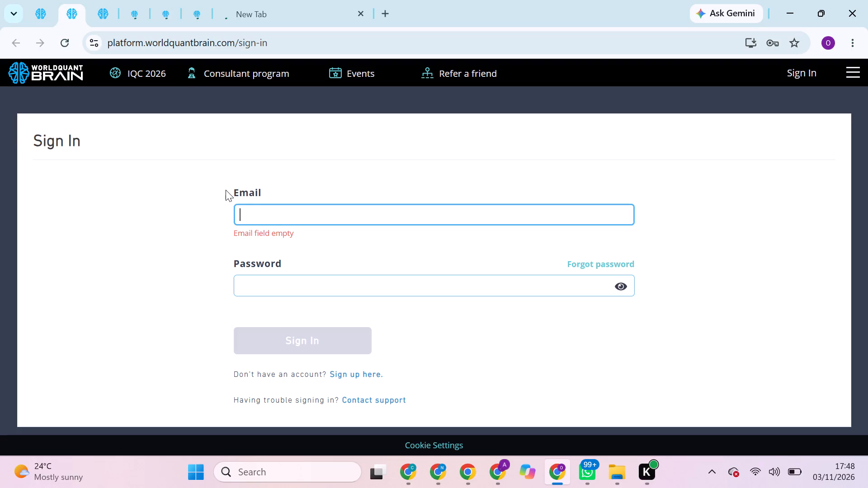
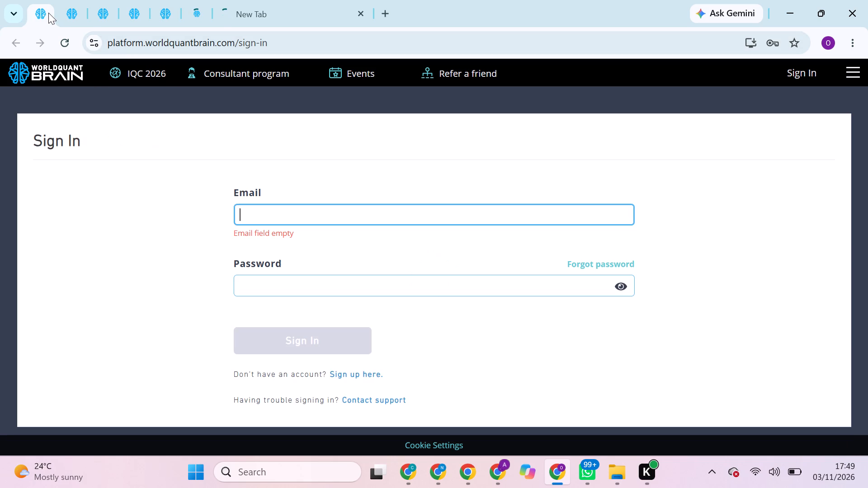
Reload the WorldQuant BRAIN sign-in page in the first browser tab and keep that tab in front.
left_click(60, 39)
left_click(78, 1)
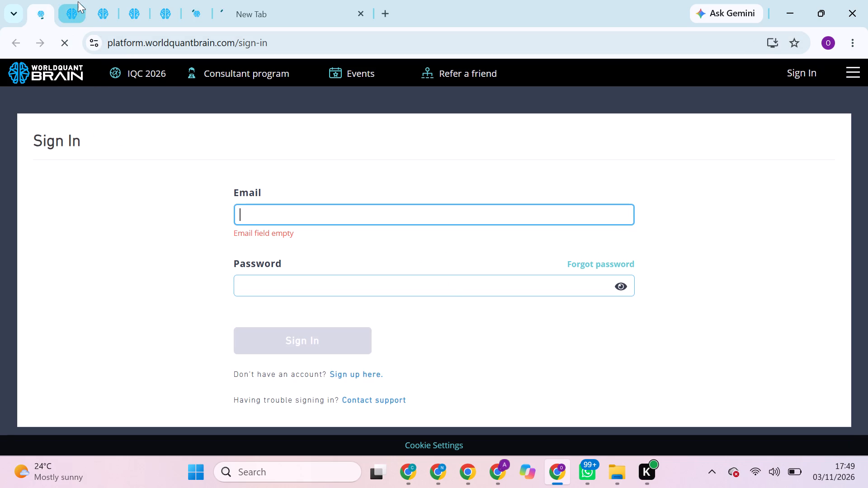
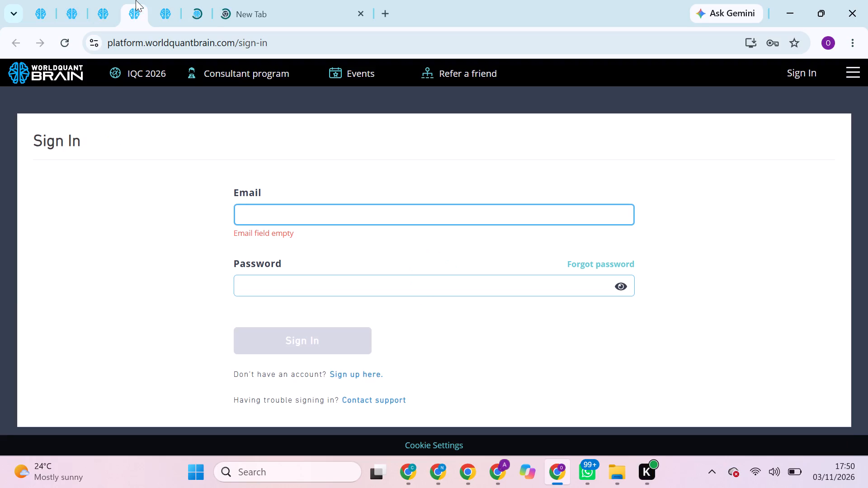
Look through the open WorldQuant BRAIN browser tabs to check their sign-in pages, ending on the third tab.
left_click(159, 0)
left_click(109, 0)
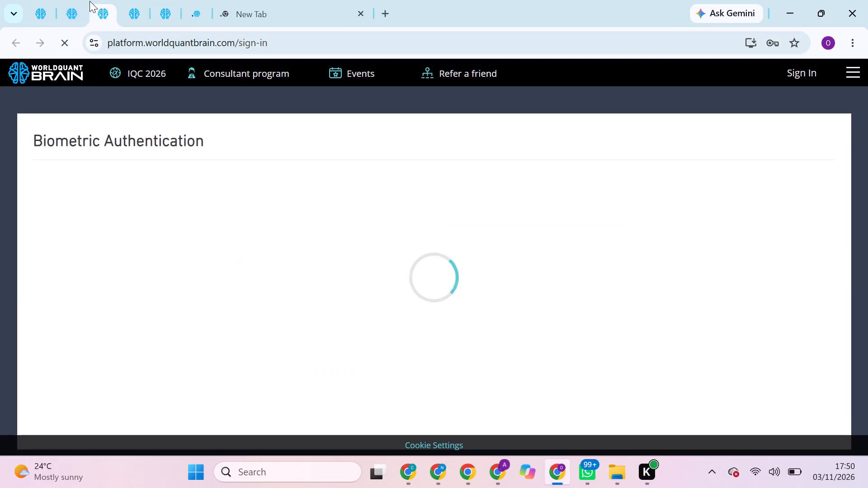
left_click(89, 1)
left_click(85, 1)
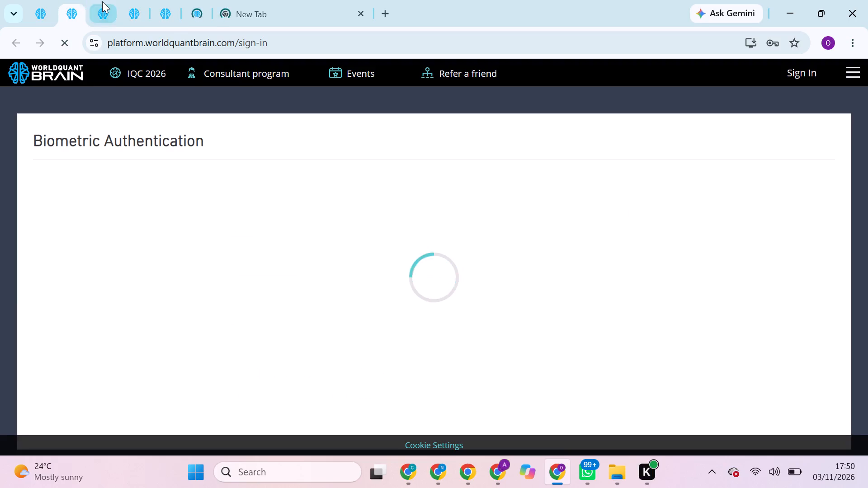
left_click(102, 1)
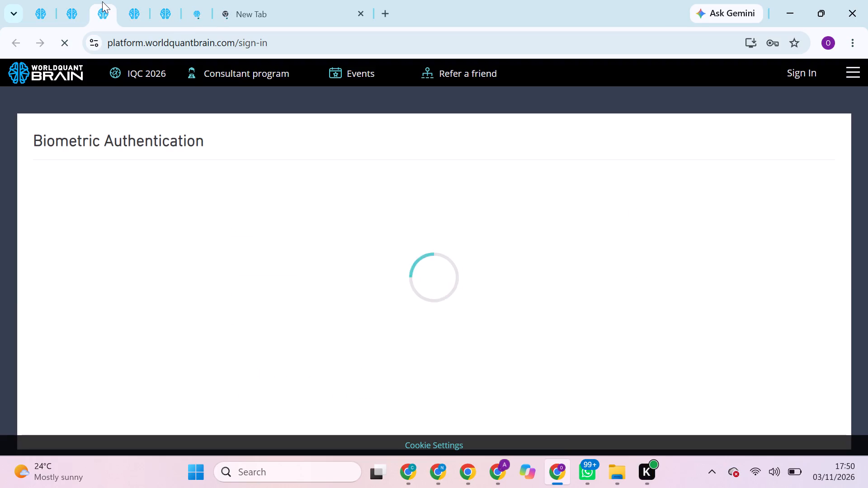
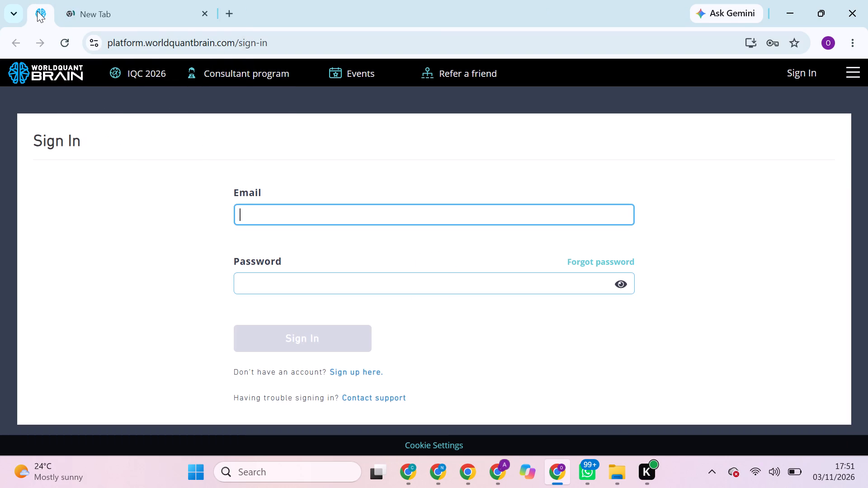
Close the pinned WorldQuant BRAIN sign-in tab, leaving the new tab open.
right_click(37, 11)
left_click(118, 297)
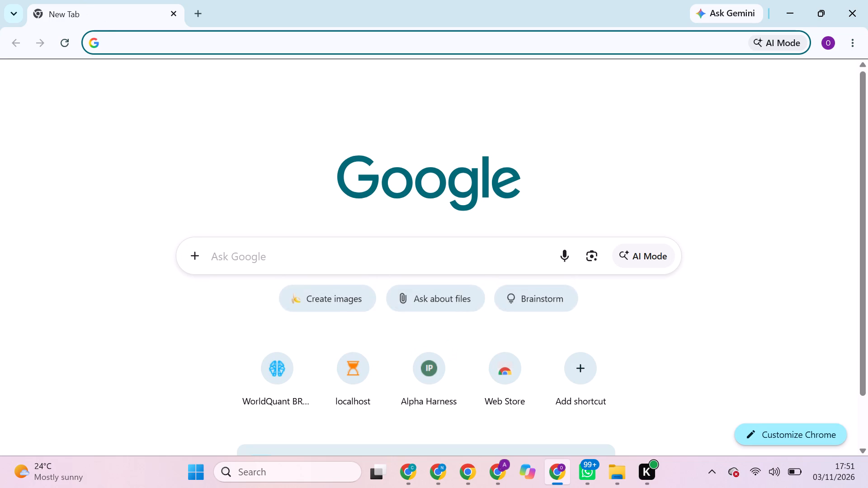
Open the WorldQuant BRAIN site in the new tab from its saved shortcut.
left_click(166, 46)
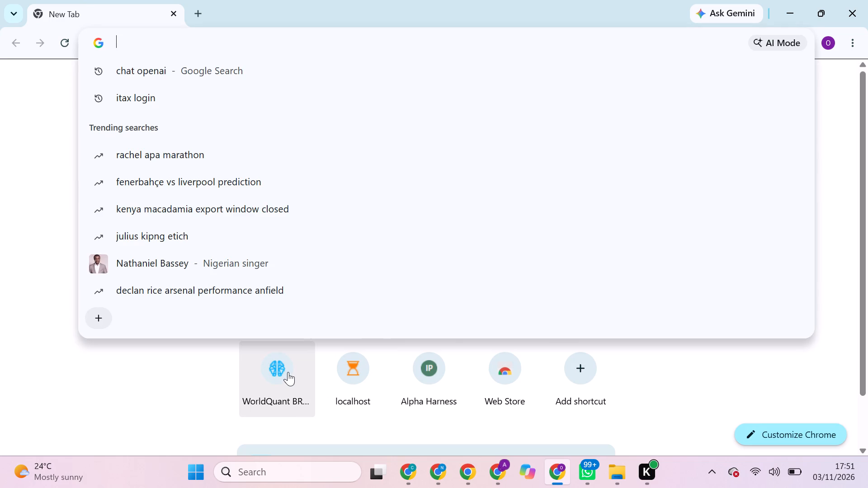
left_click(282, 366)
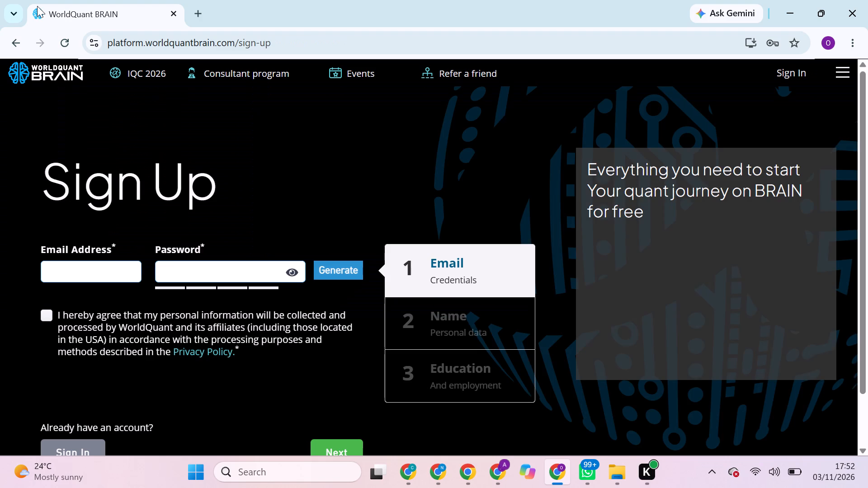
Pin the newly opened WorldQuant BRAIN tab.
right_click(37, 6)
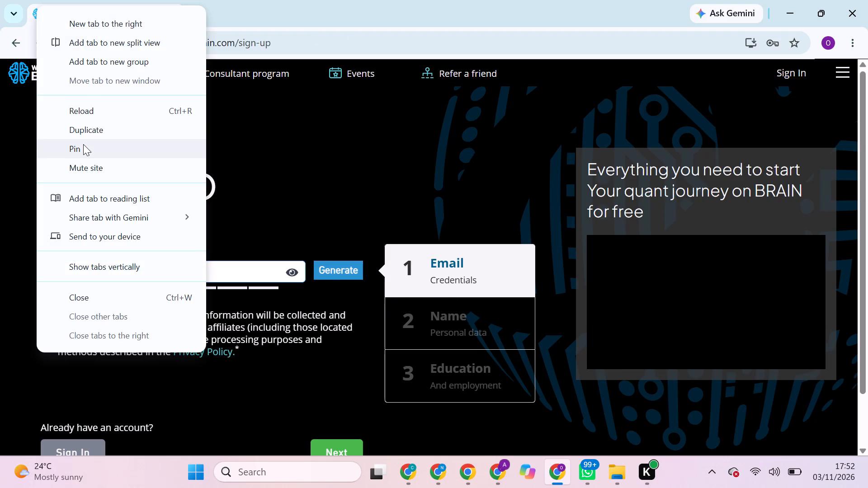
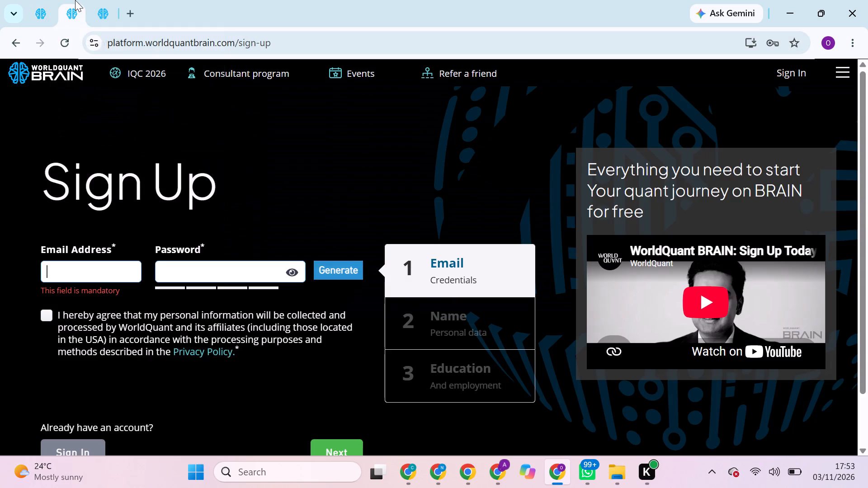
Begin the biometric identity verification on the WorldQuant BRAIN sign-in tab and choose to continue it on another device.
left_click(44, 2)
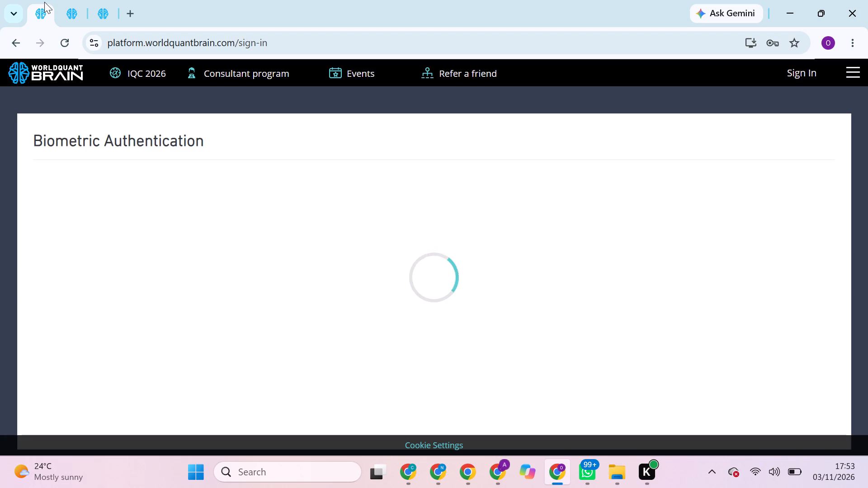
scroll(369, 292, "down", 2)
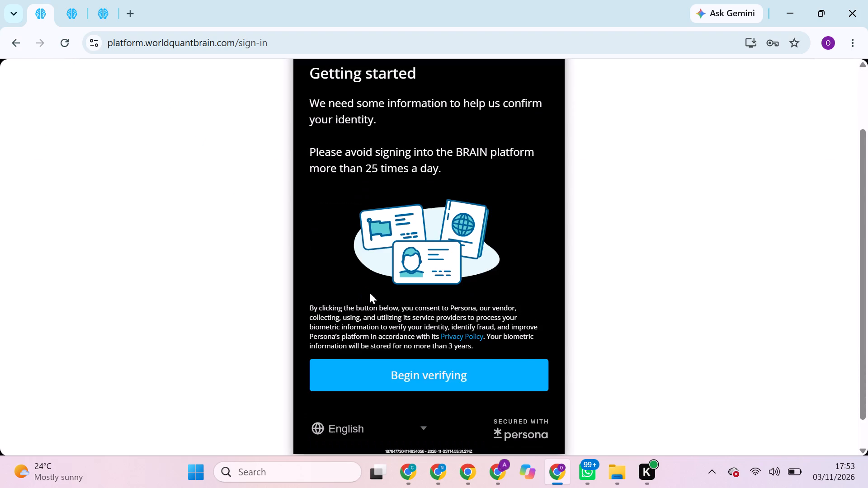
left_click(418, 344)
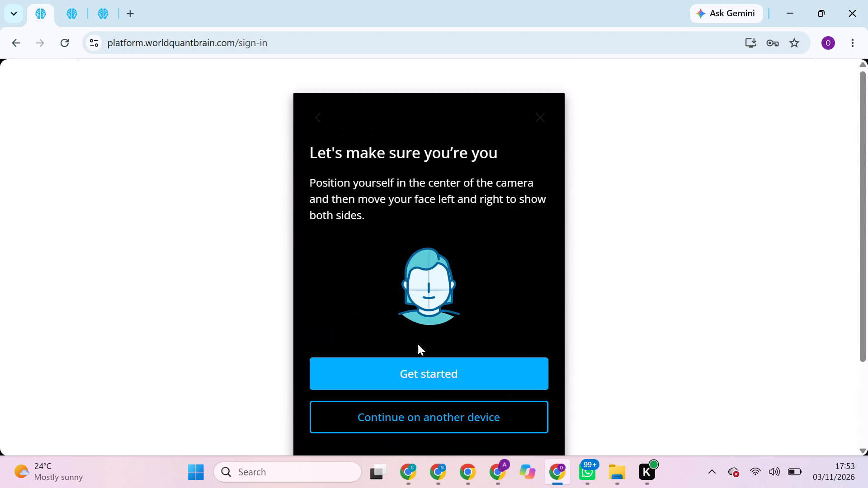
left_click(426, 418)
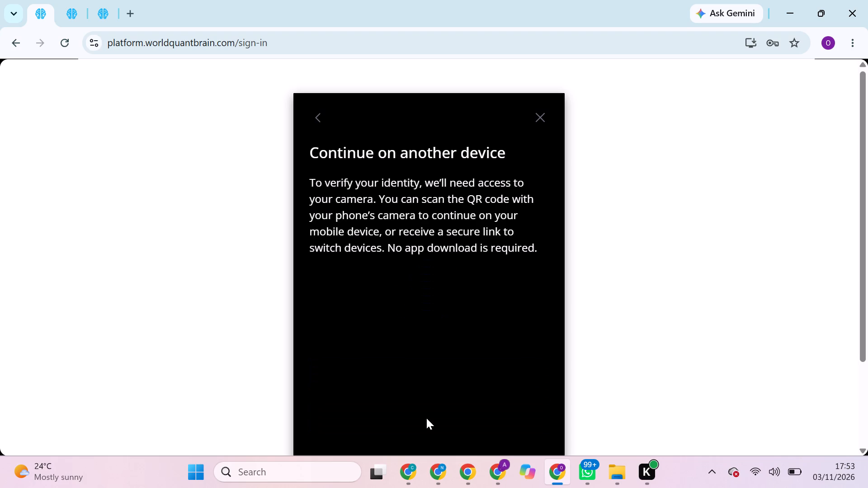
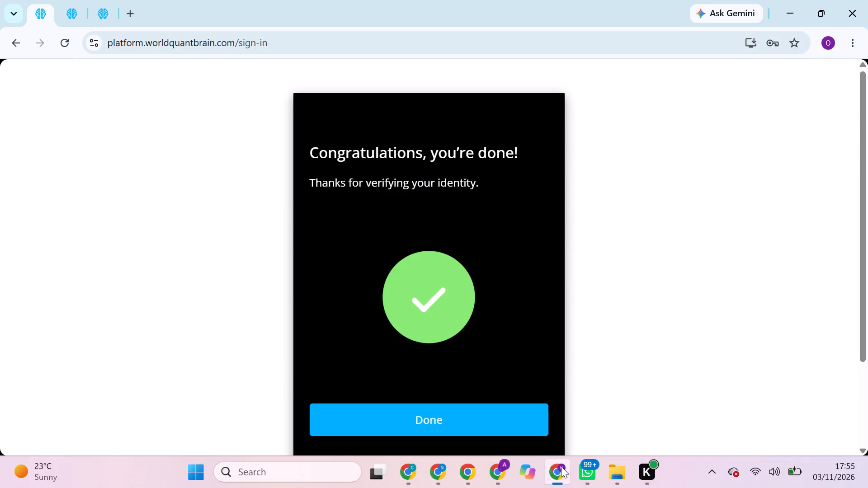
Close out the identity verification confirmation to complete the WorldQuant BRAIN sign-in.
left_click(503, 422)
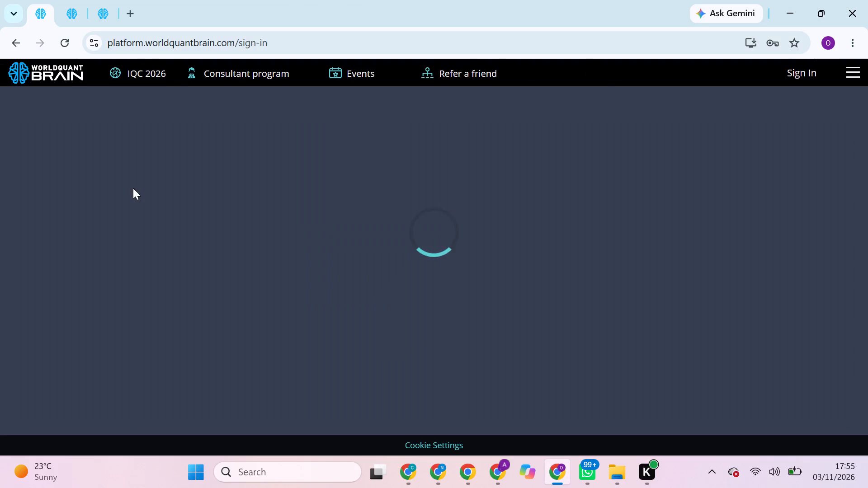
Duplicate the third pinned WorldQuant BRAIN tab, which holds the sign-up page.
left_click(77, 0)
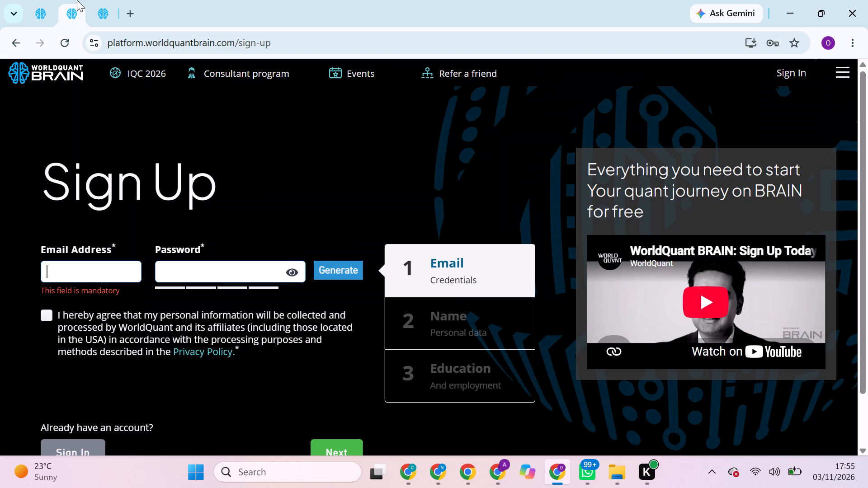
left_click(99, 0)
right_click(99, 0)
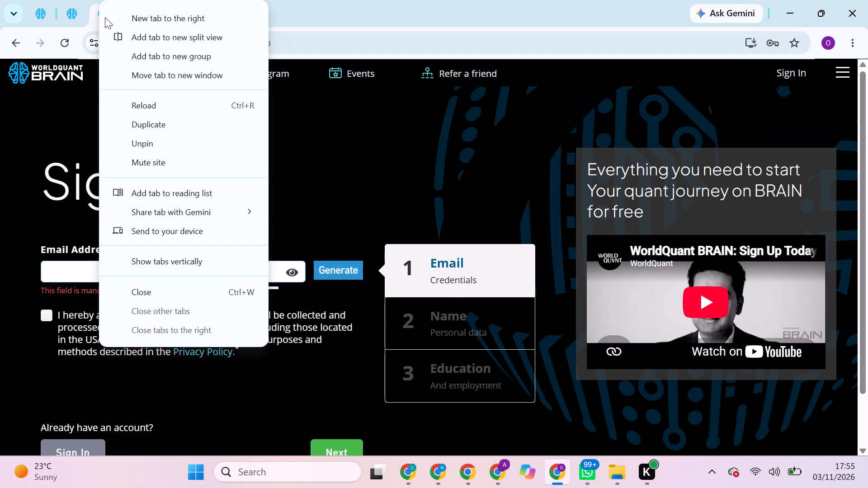
left_click(148, 121)
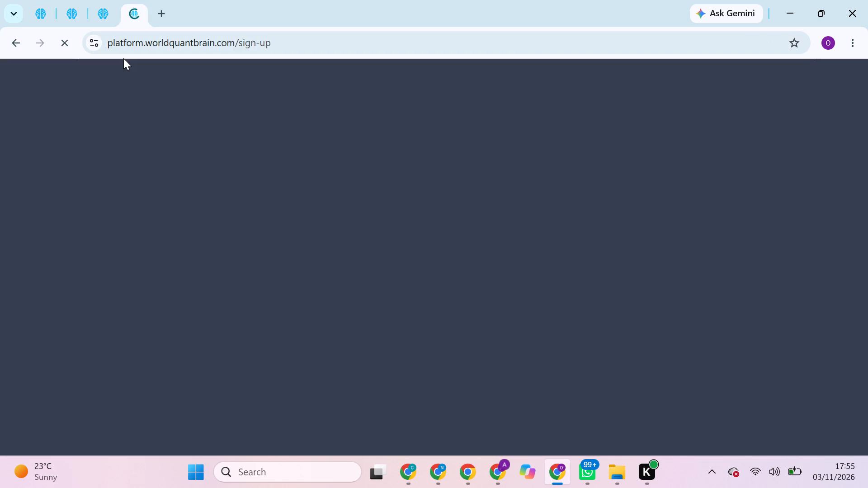
Go through the pinned WorldQuant BRAIN tabs to check whether each one loads the signed-in platform.
left_click(71, 0)
left_click(61, 0)
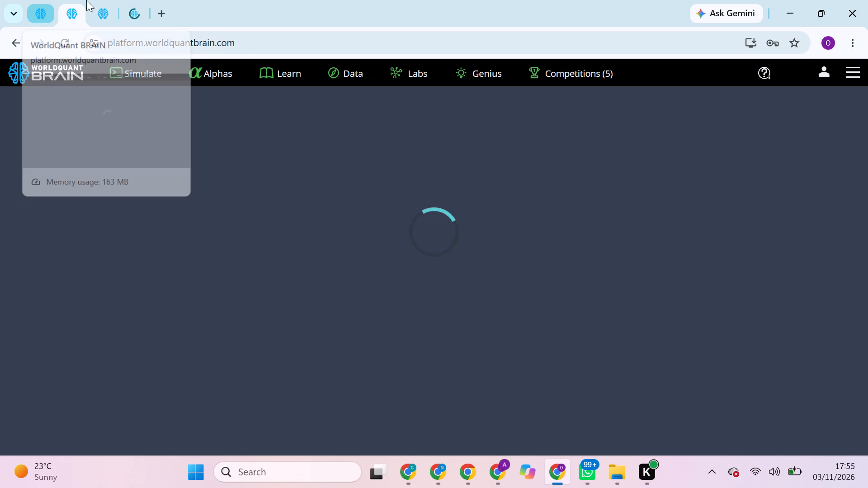
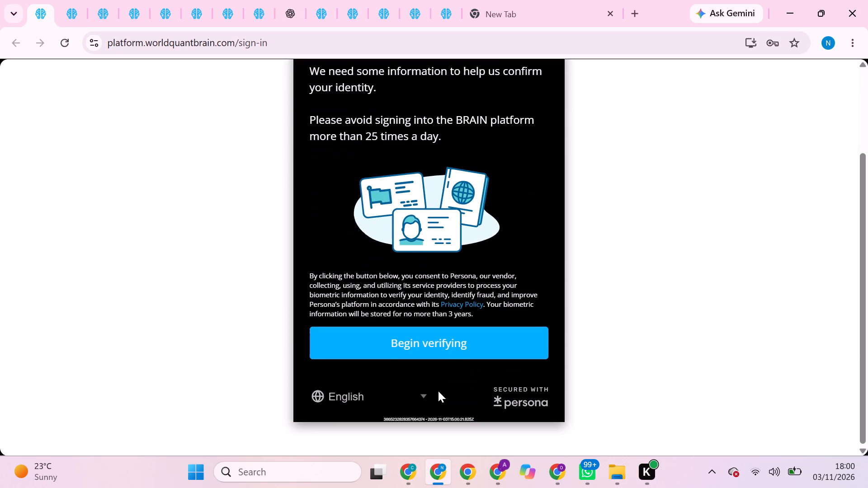
Consent to the Persona identity verification and start the face scan on this device for the WorldQuant BRAIN sign-in.
left_click(455, 355)
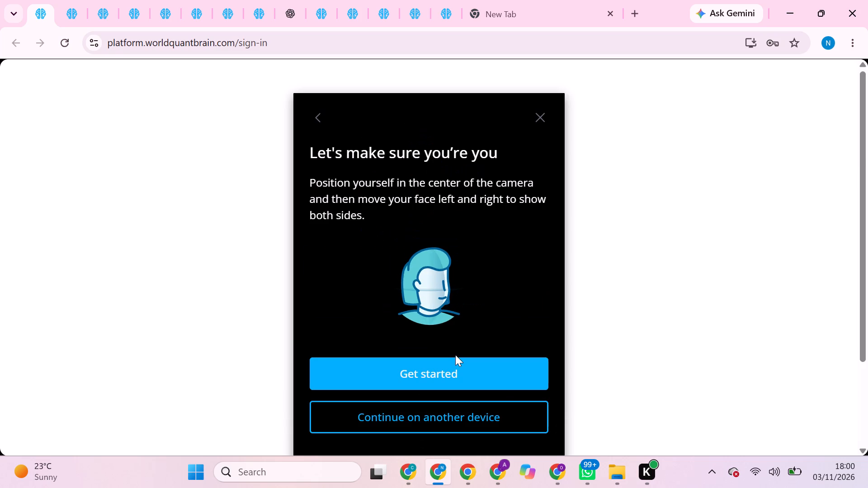
left_click(449, 371)
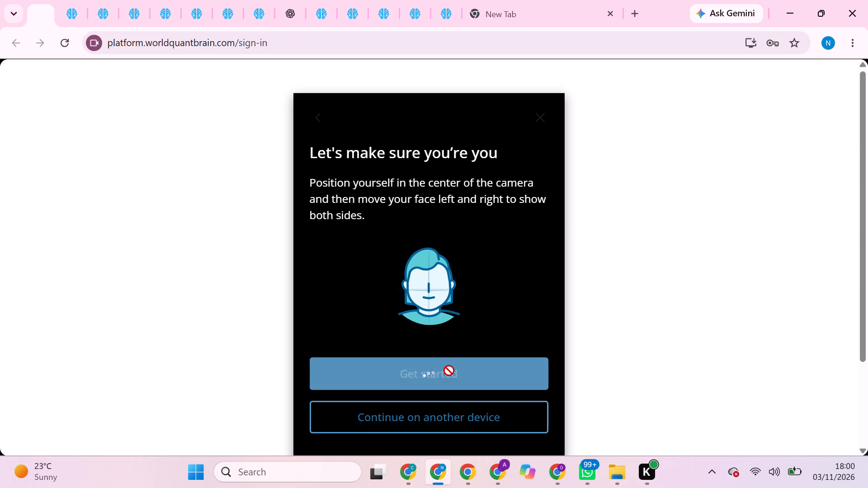
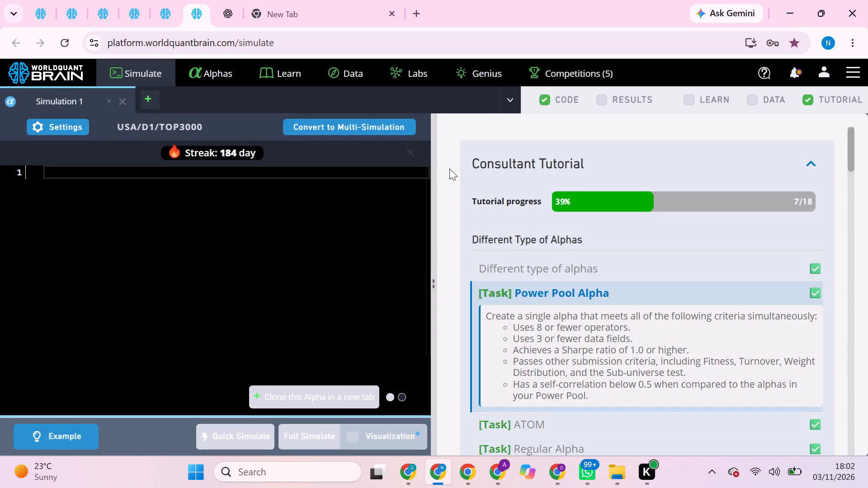
Open the notifications list to check the recent platform messages.
left_click(798, 70)
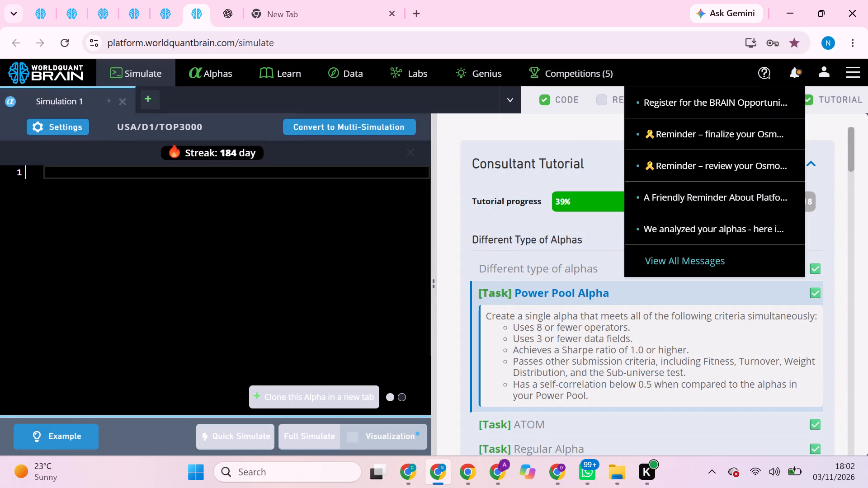
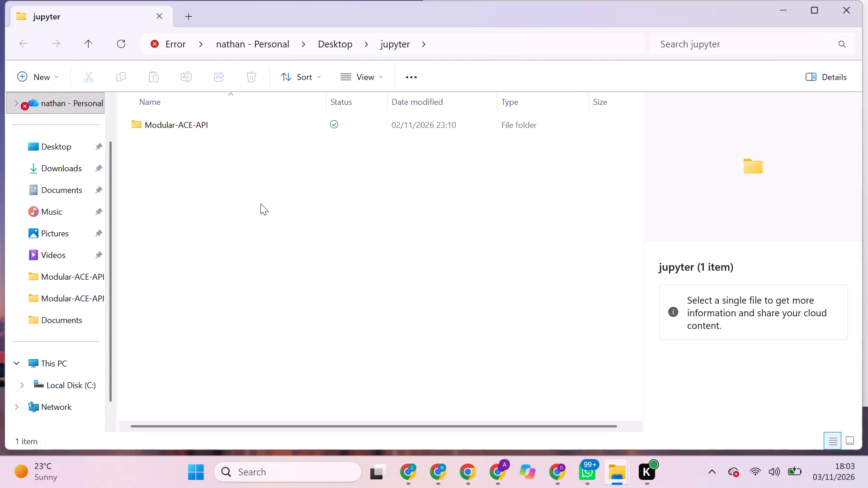
Open the RegularAlpha notebook in Jupyter from the Modular-ACE-API folder, and return to the BRAIN simulation page.
left_click(206, 125)
left_click(206, 125)
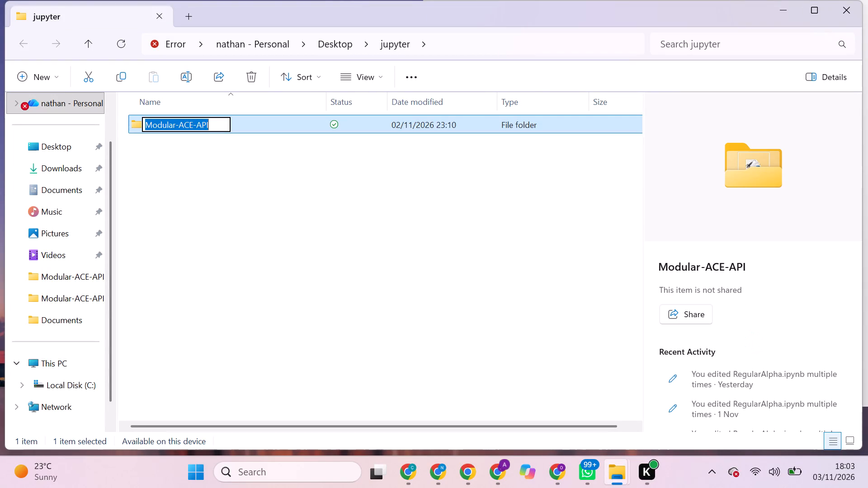
double_click(266, 119)
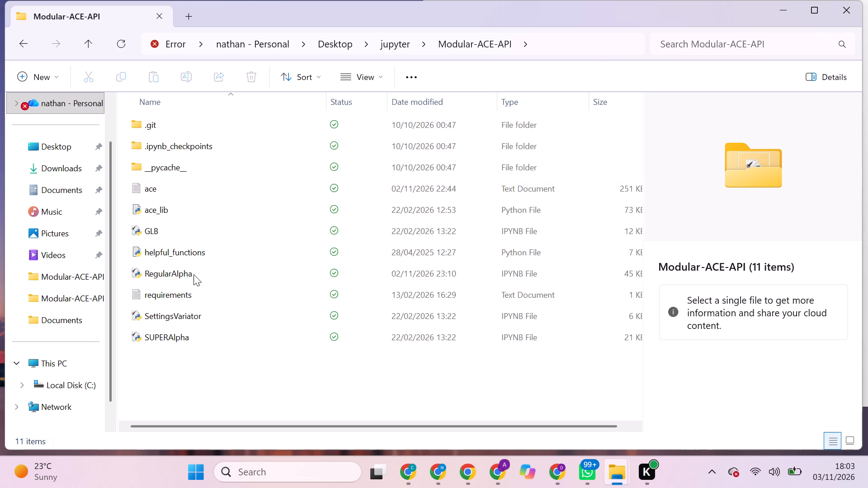
double_click(209, 268)
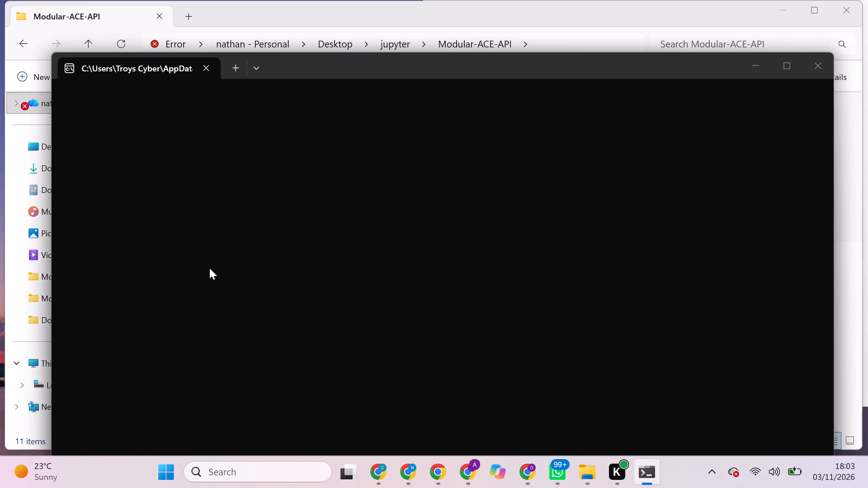
left_click(793, 66)
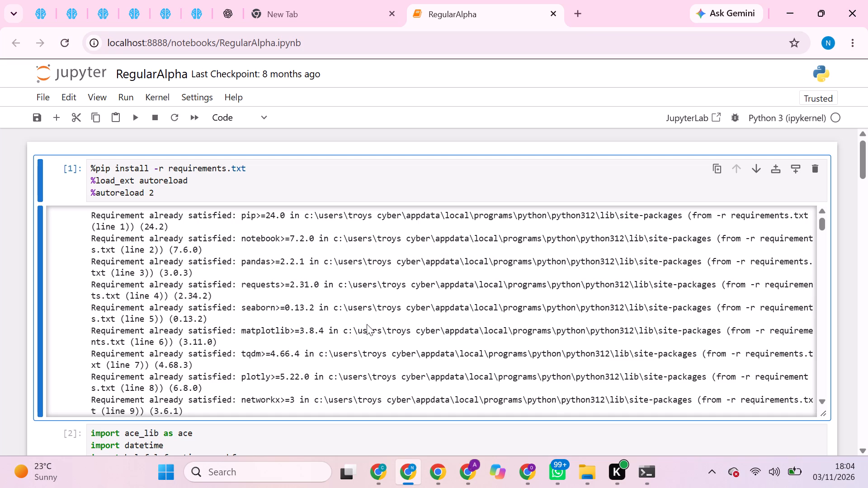
scroll(293, 205, "down", 1)
left_click(198, 0)
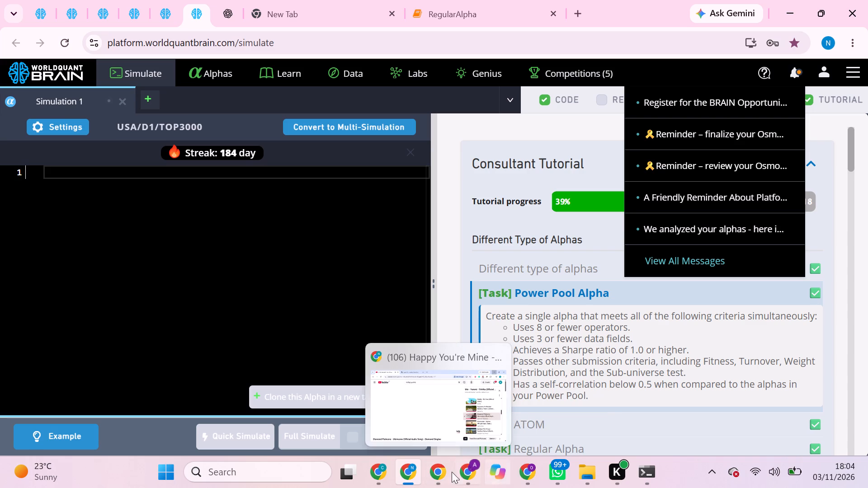
Switch to the YouTube window and raise the playback volume of the song Happy You're Mine.
left_click(437, 474)
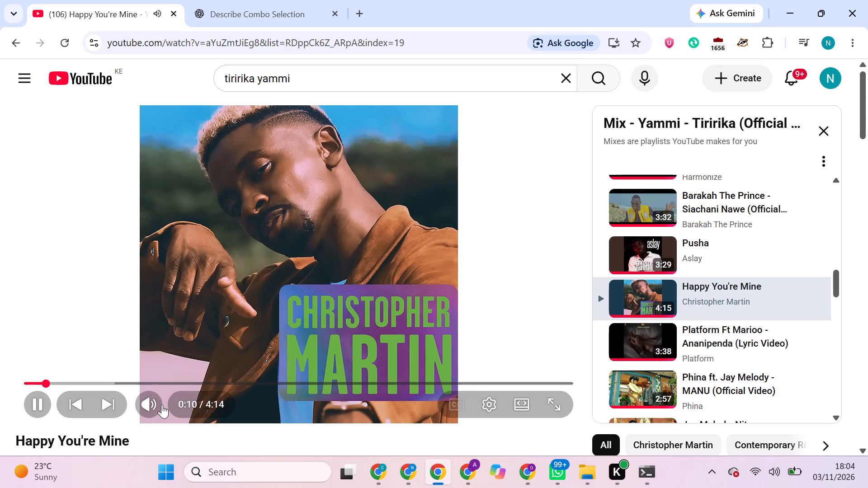
left_click(184, 403)
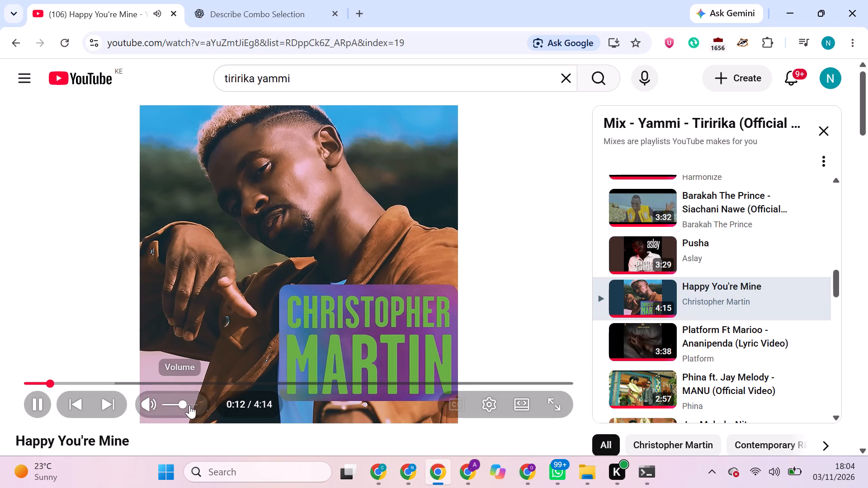
left_click(189, 405)
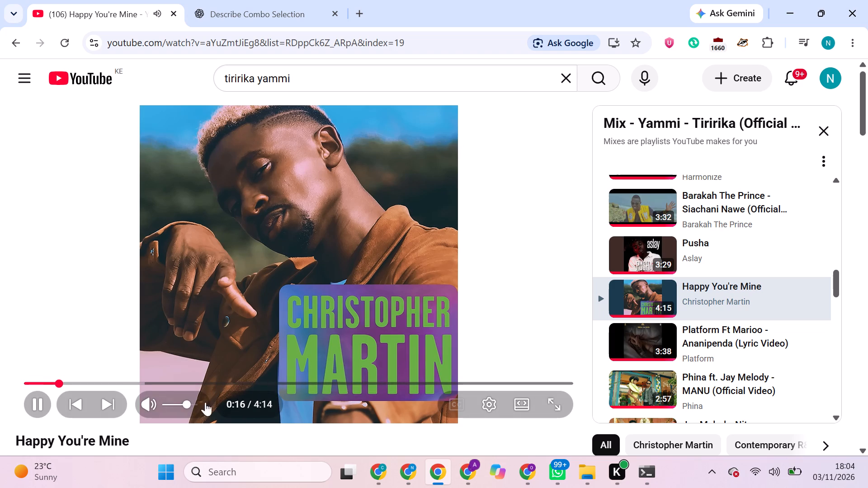
left_click(195, 404)
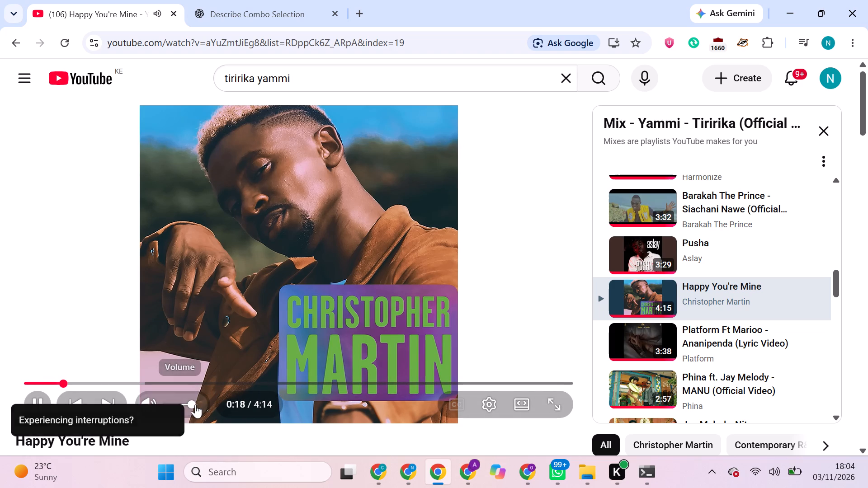
left_click(197, 404)
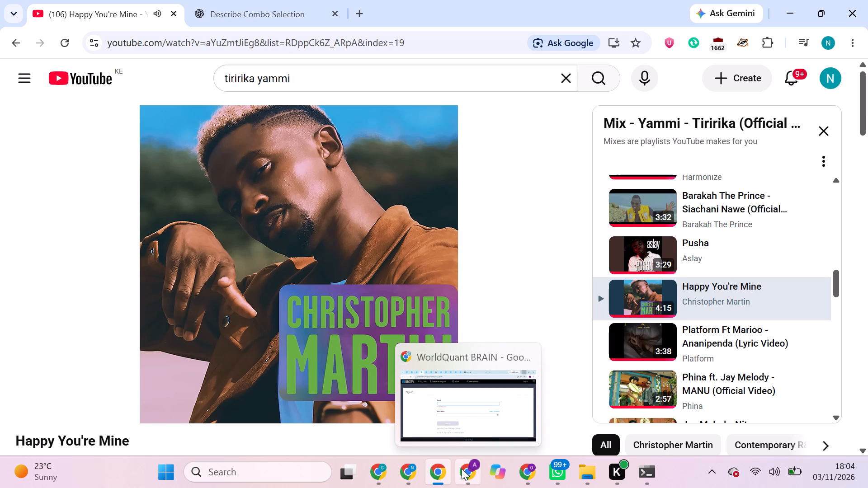
Switch to the browser window of the O profile and duplicate its pinned Sign in to Workday tab.
left_click(538, 469)
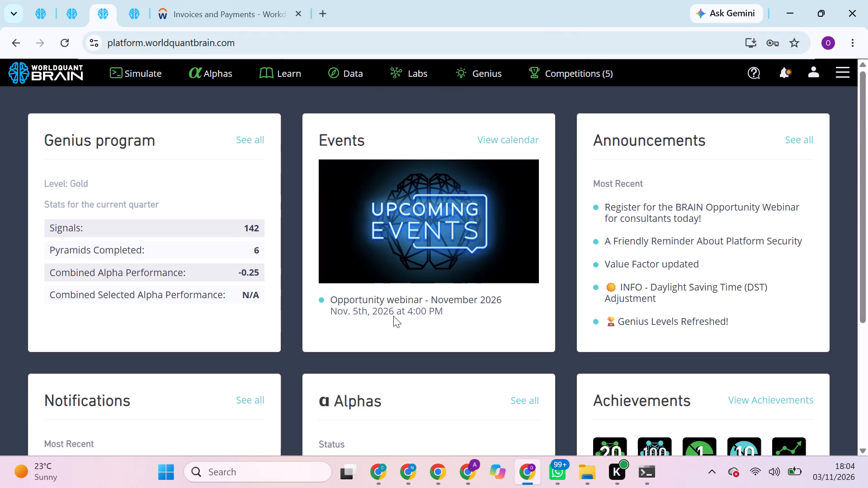
scroll(282, 158, "up", 2)
left_click(136, 19)
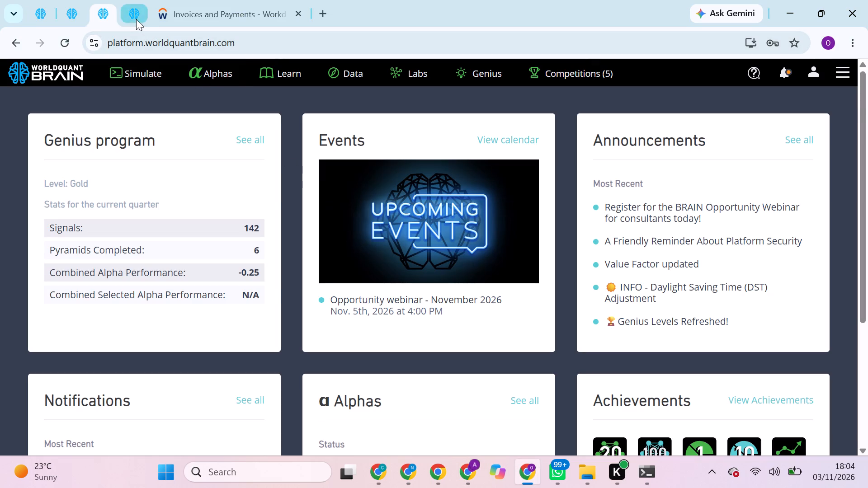
left_click(105, 14)
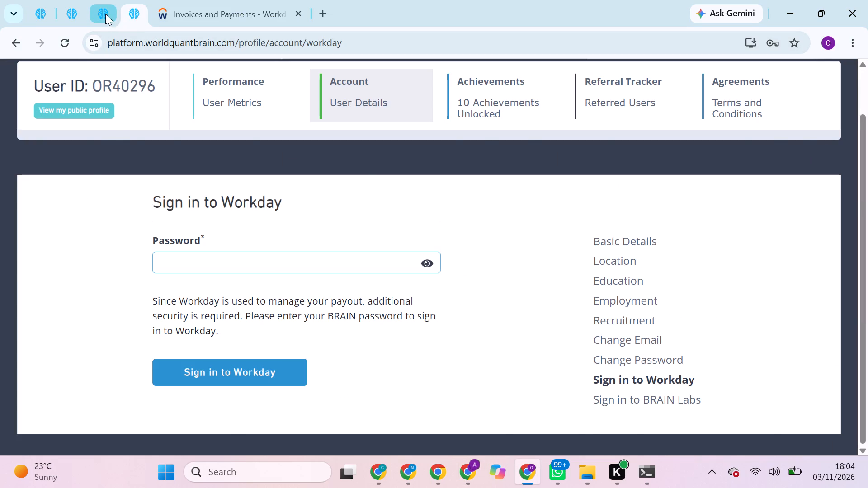
left_click(131, 5)
right_click(131, 5)
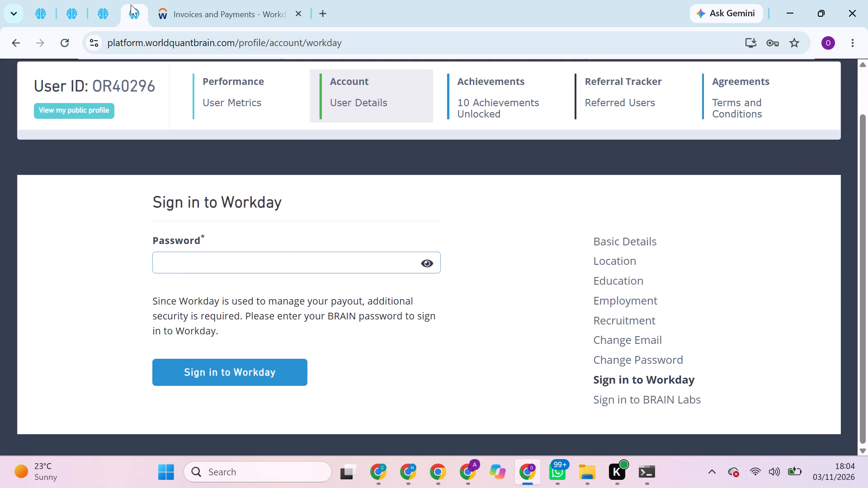
left_click(173, 125)
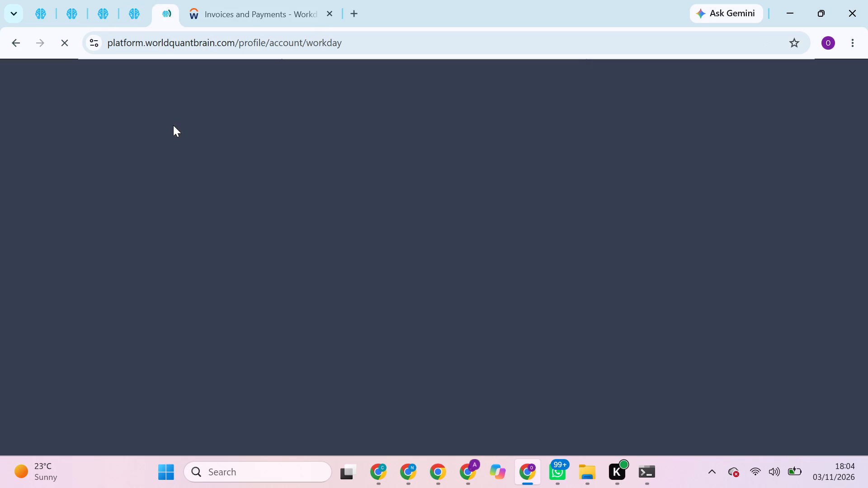
left_click(136, 3)
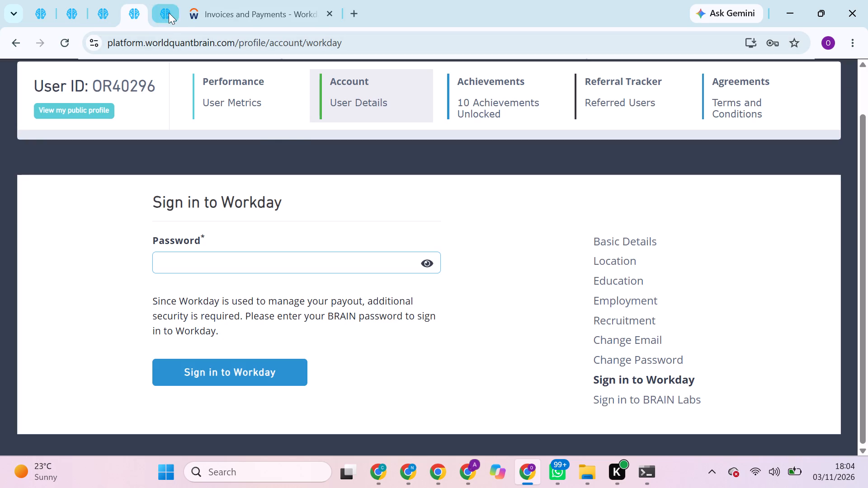
left_click(169, 13)
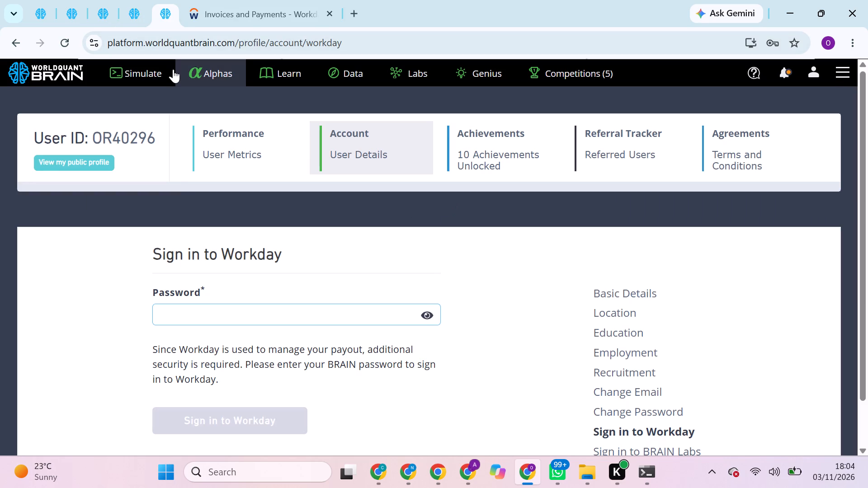
From the submitted alphas list, load the code of regular alpha LLMpEdj1 into a new simulation.
left_click(45, 10)
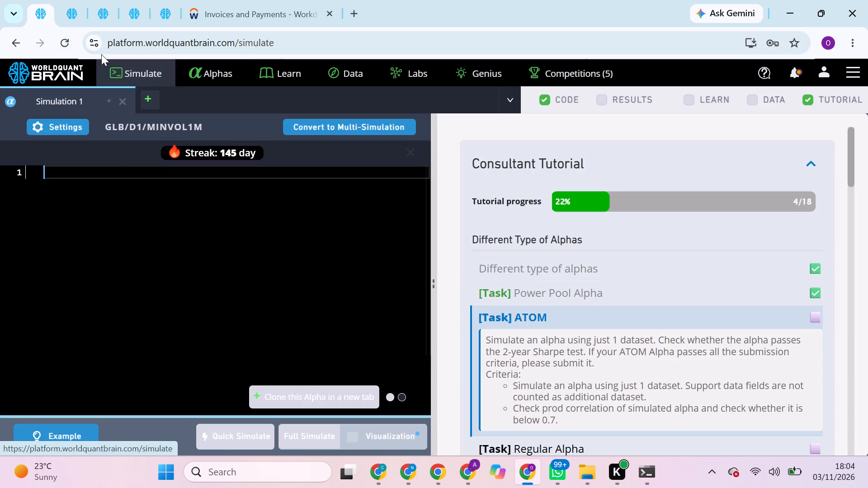
left_click(208, 75)
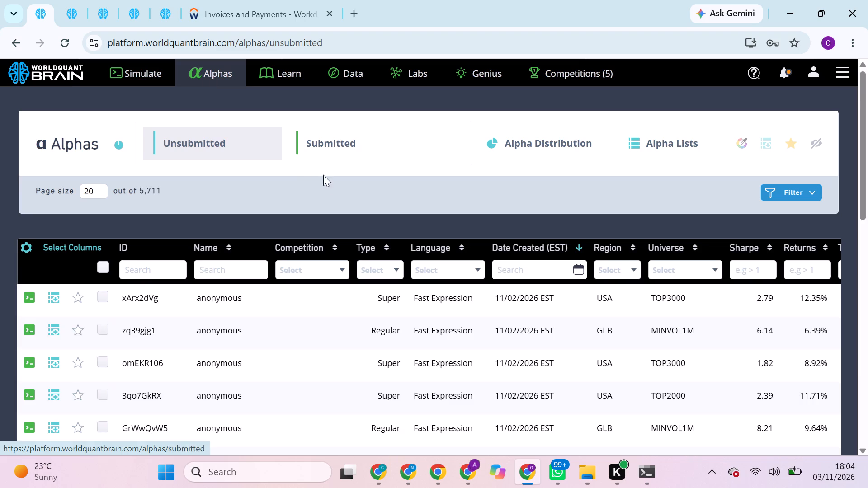
left_click(324, 145)
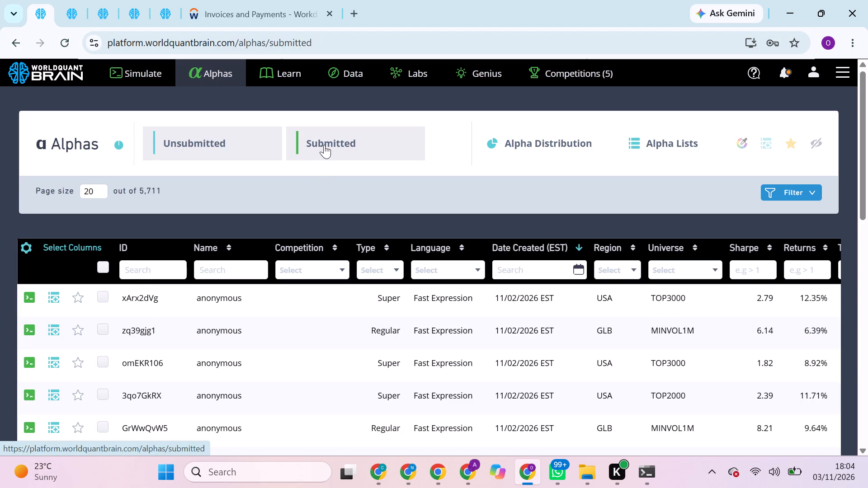
scroll(429, 366, "down", 1)
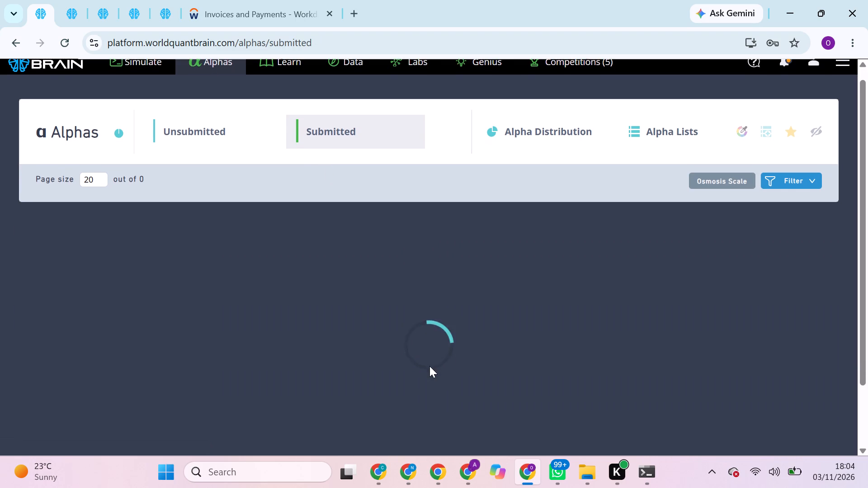
scroll(429, 366, "down", 2)
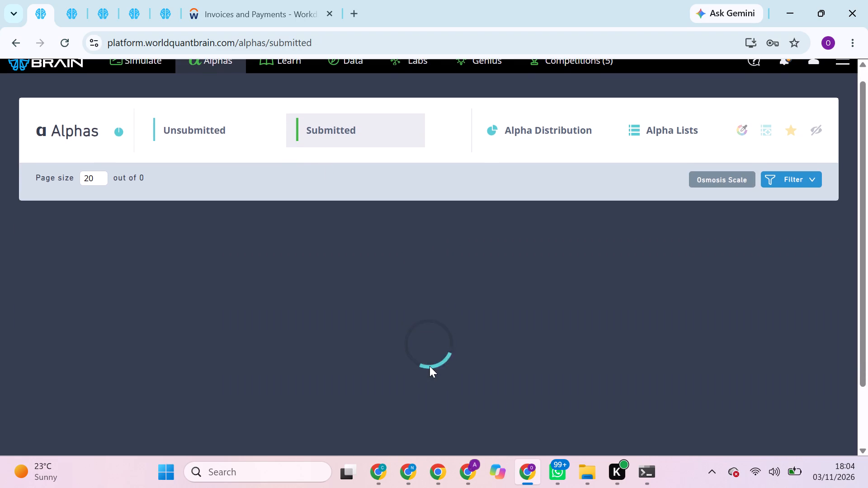
scroll(429, 366, "down", 1)
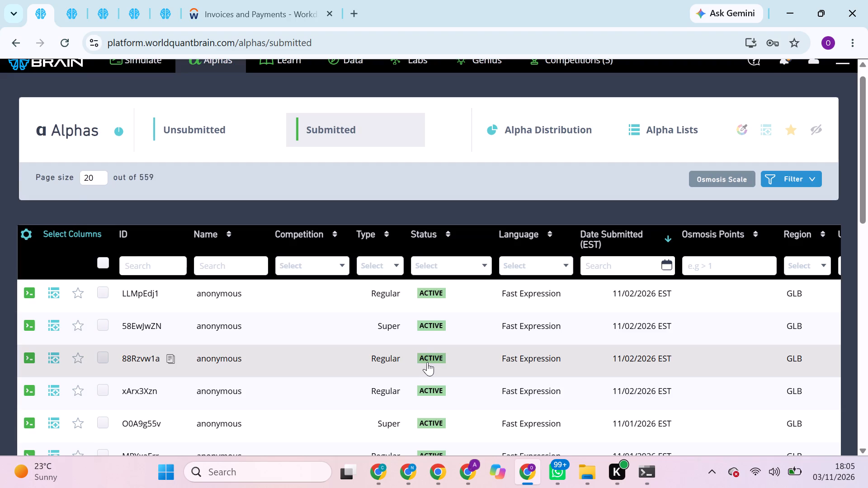
left_click(527, 294)
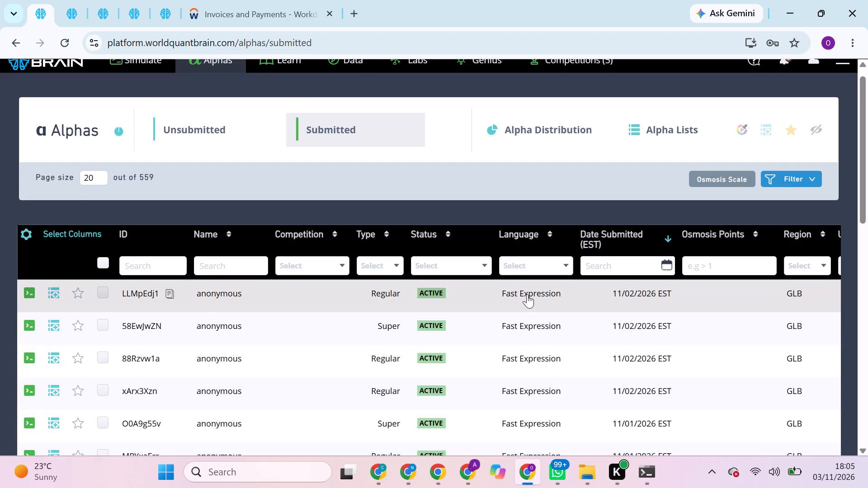
left_click(769, 366)
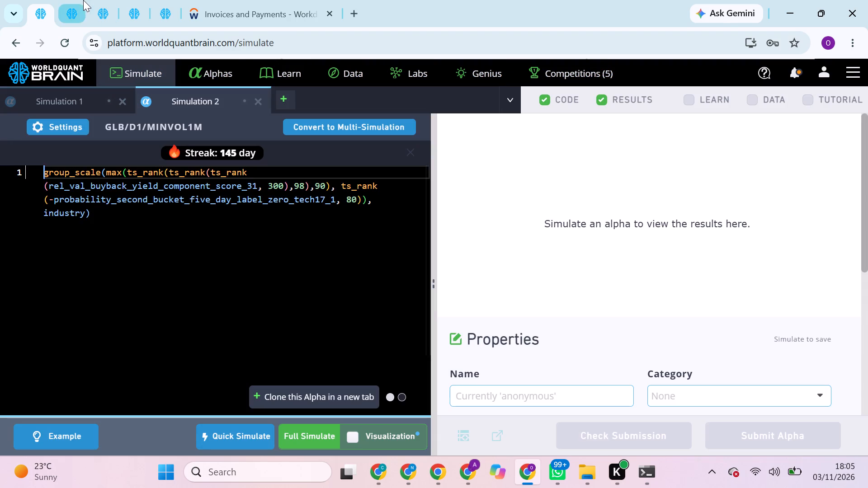
Dismiss the Streak Freeze notice on the BRAIN home page in the second pinned tab.
left_click(75, 0)
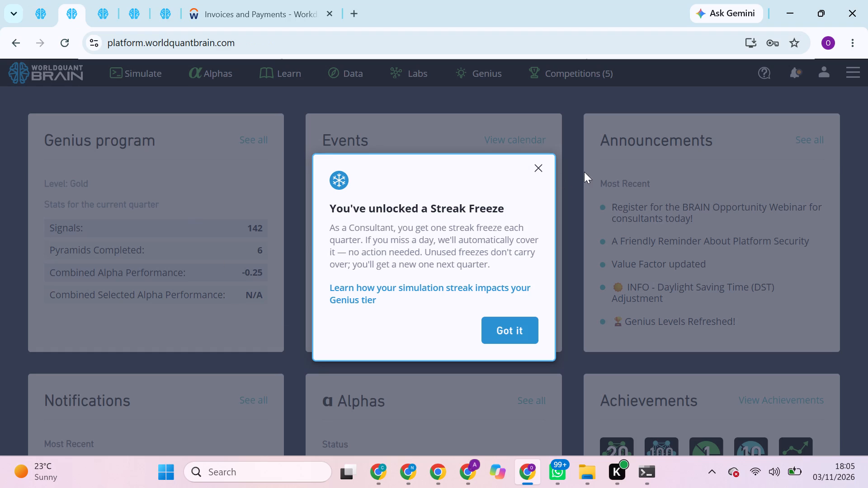
left_click(538, 167)
scroll(333, 203, "up", 1)
scroll(246, 225, "up", 1)
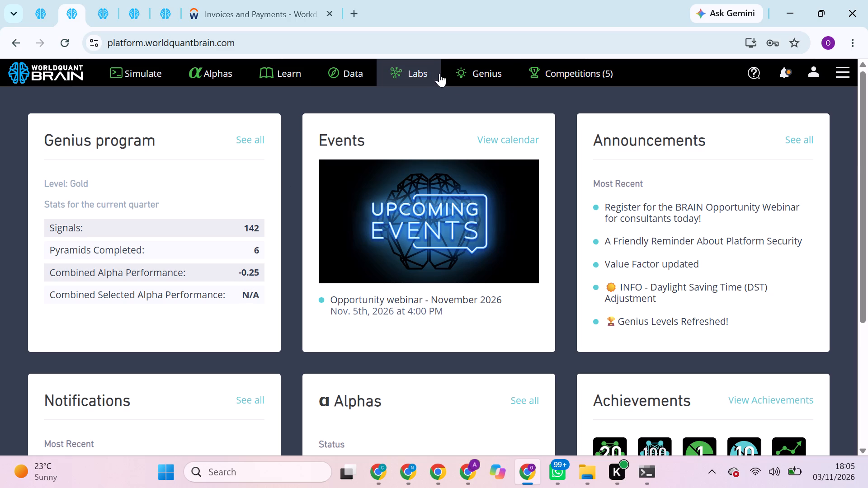
Open the Genius page and examine the current quarter's eligibility criteria, from signals through combined performance figures.
left_click(500, 80)
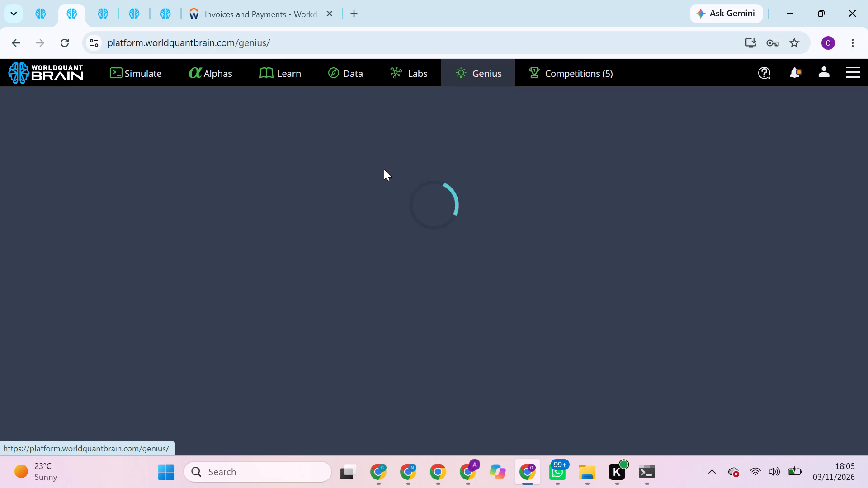
scroll(340, 315, "down", 2)
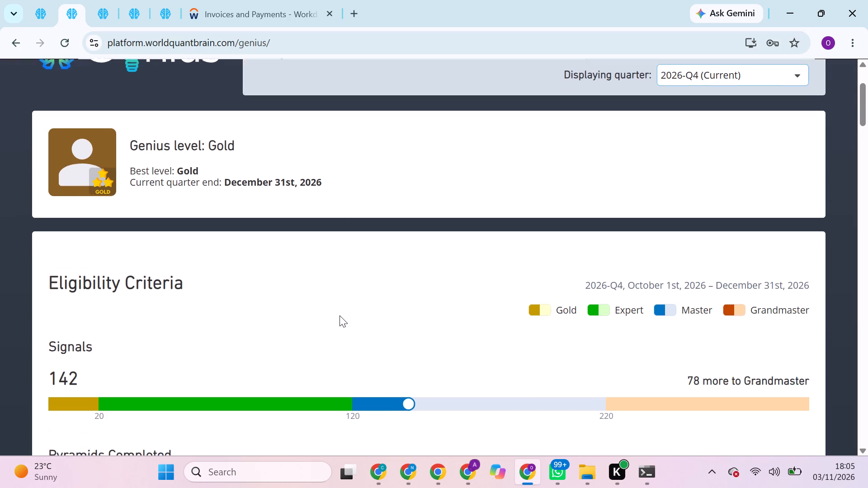
scroll(340, 315, "down", 3)
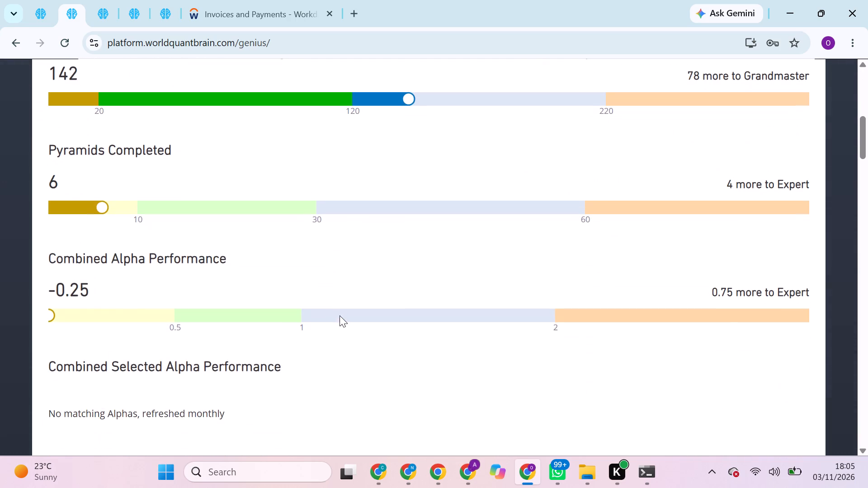
scroll(340, 315, "down", 2)
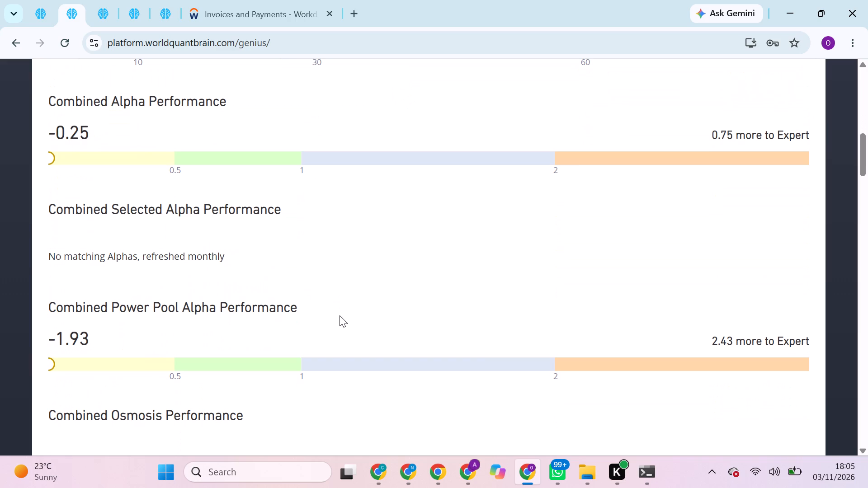
scroll(321, 363, "down", 2)
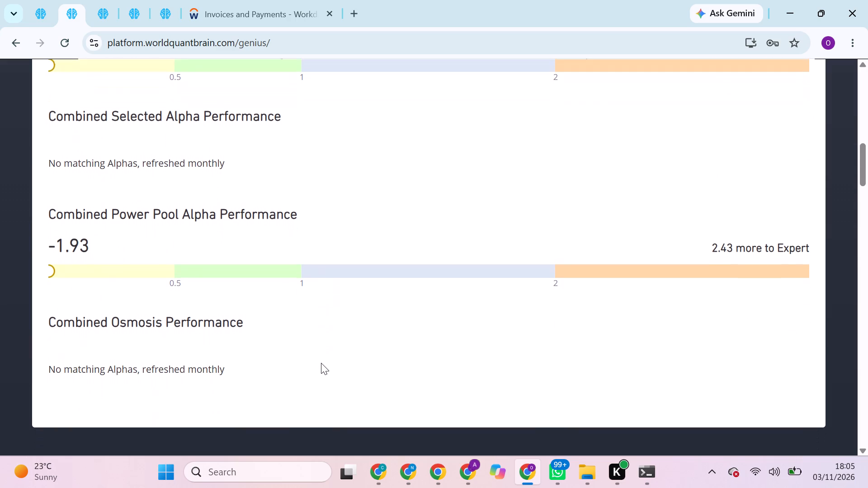
scroll(321, 363, "down", 1)
scroll(321, 363, "up", 4)
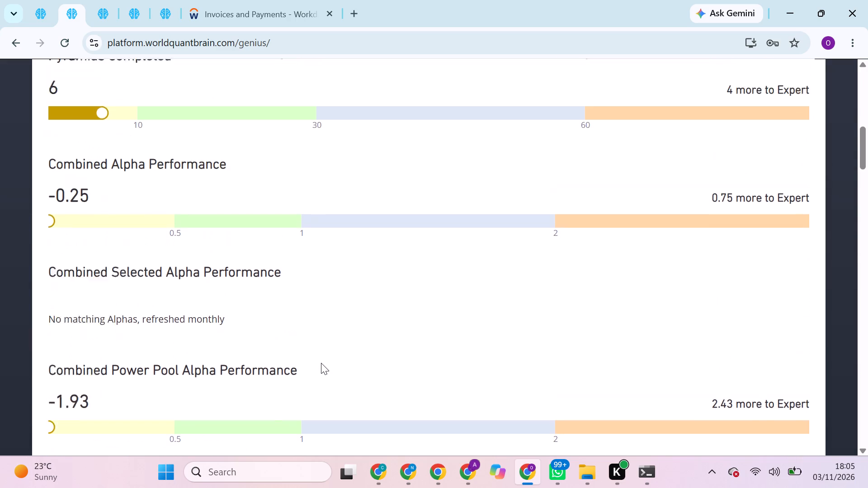
scroll(321, 363, "up", 2)
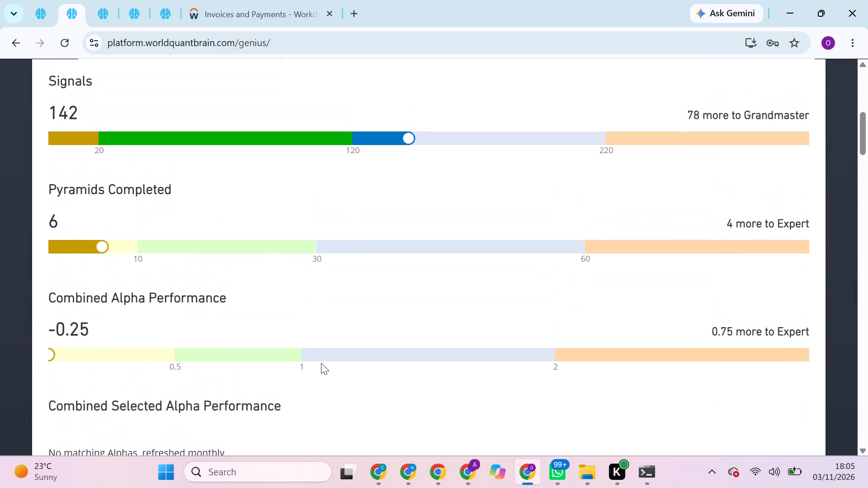
scroll(321, 363, "down", 2)
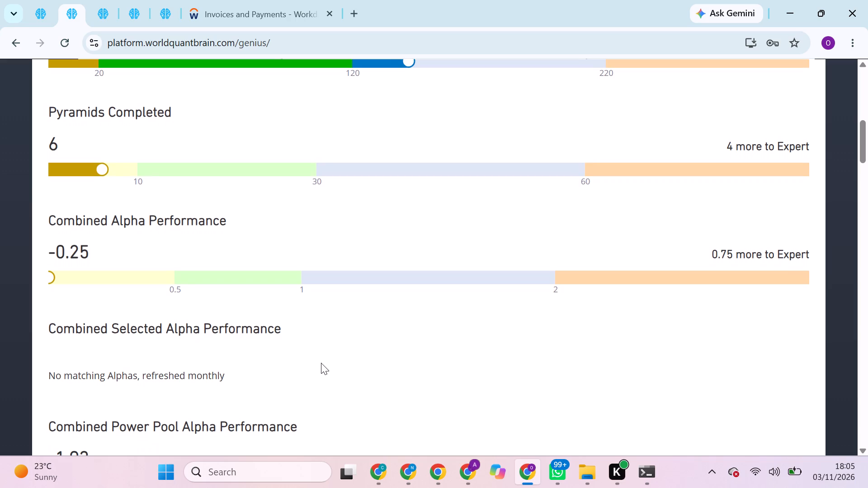
Examine the combined alpha, selected alpha, power pool and osmosis performance criteria on the Genius page.
scroll(321, 363, "down", 3)
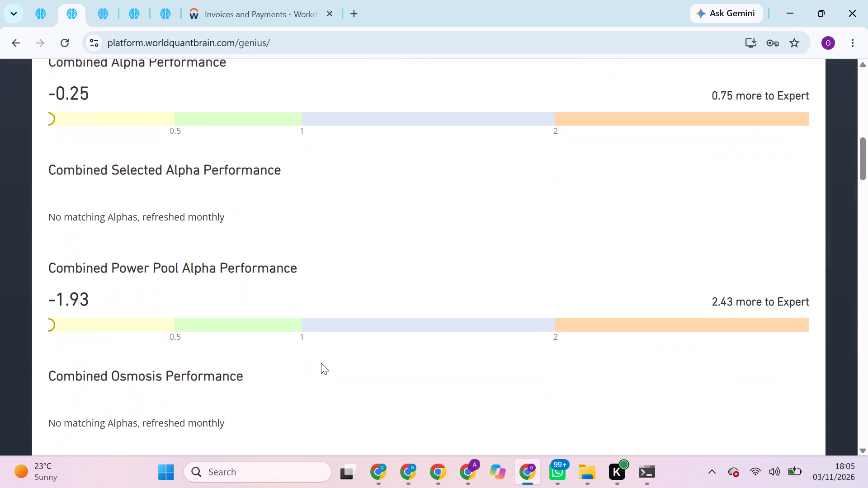
scroll(321, 363, "down", 2)
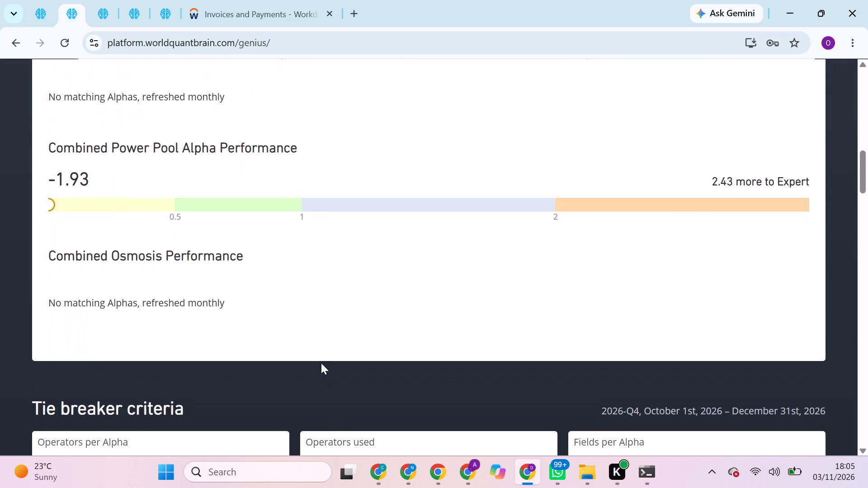
scroll(321, 363, "down", 1)
scroll(321, 363, "up", 3)
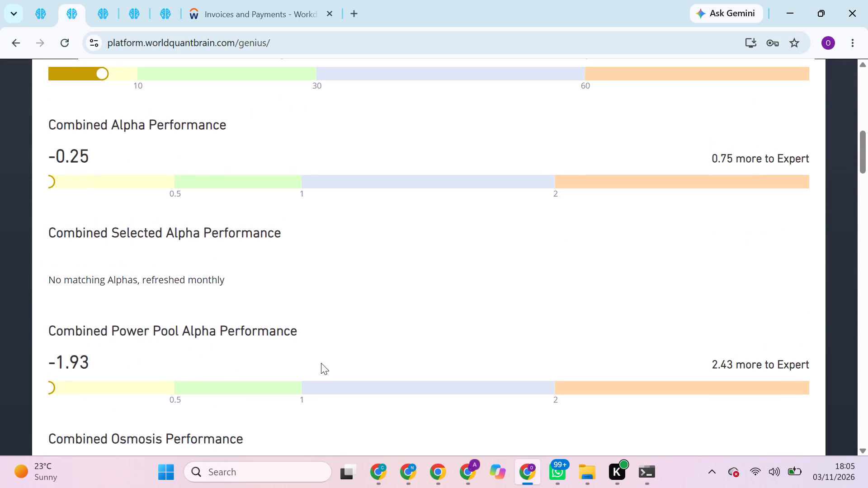
scroll(321, 363, "up", 3)
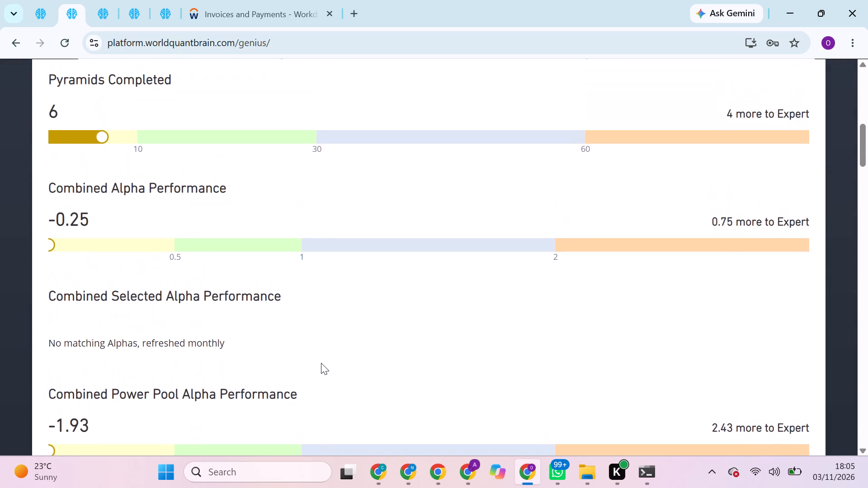
scroll(321, 363, "up", 5)
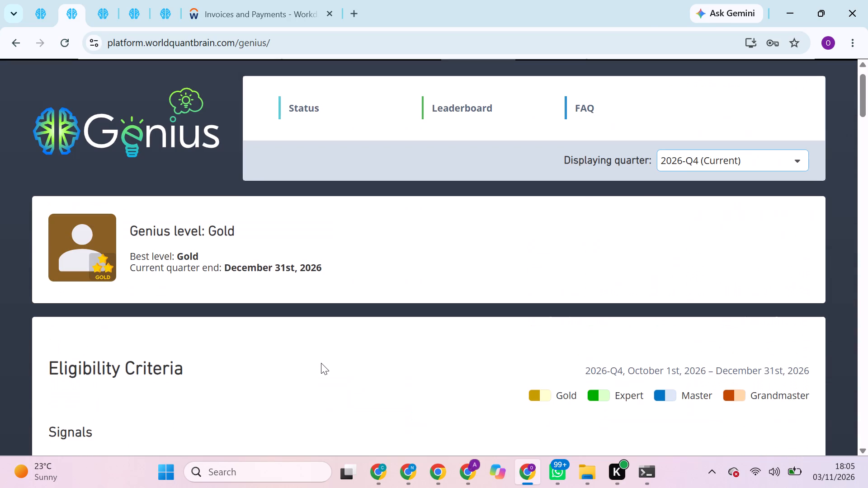
scroll(321, 363, "up", 2)
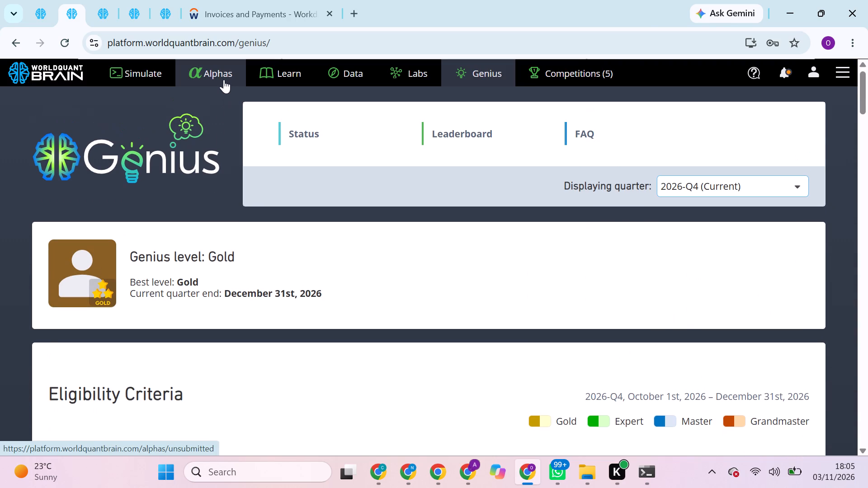
From the submitted alphas list, clone regular alpha MPYxaErr into a simulation.
left_click(224, 80)
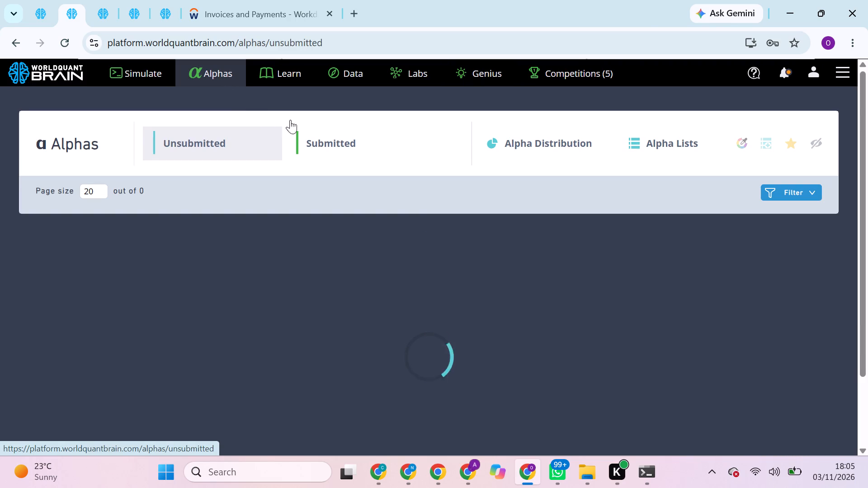
left_click(340, 139)
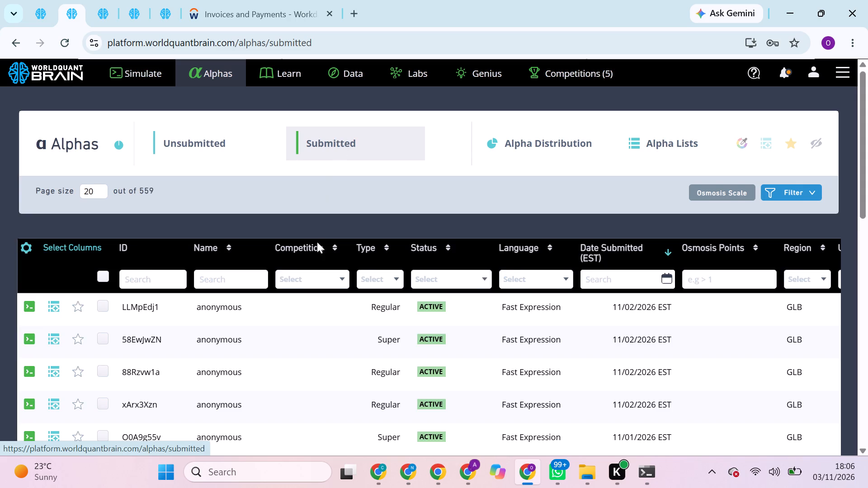
scroll(325, 302, "down", 1)
left_click(494, 366)
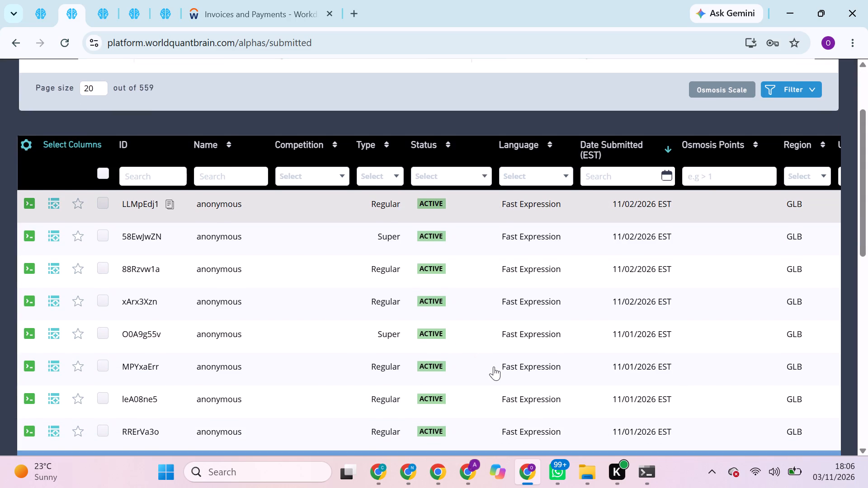
left_click(775, 366)
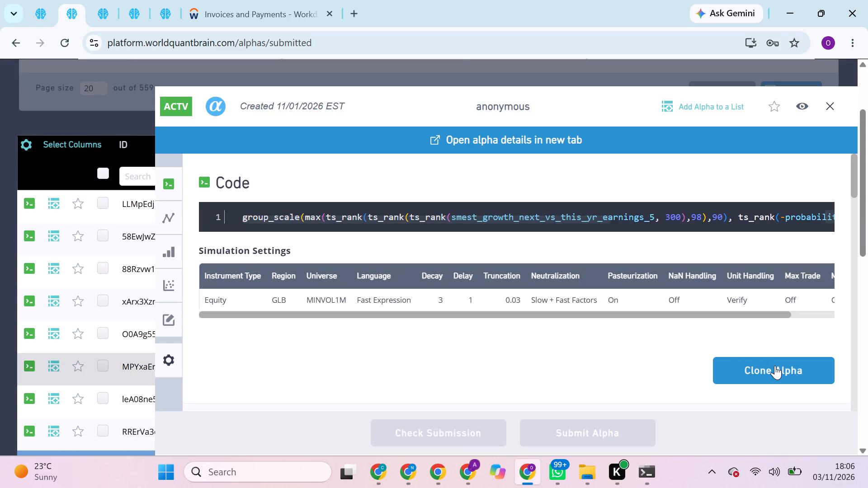
In the third pinned tab, clone unsubmitted regular alpha VkxpdlWb into a simulation and skip the Simulate screen introduction.
left_click(108, 5)
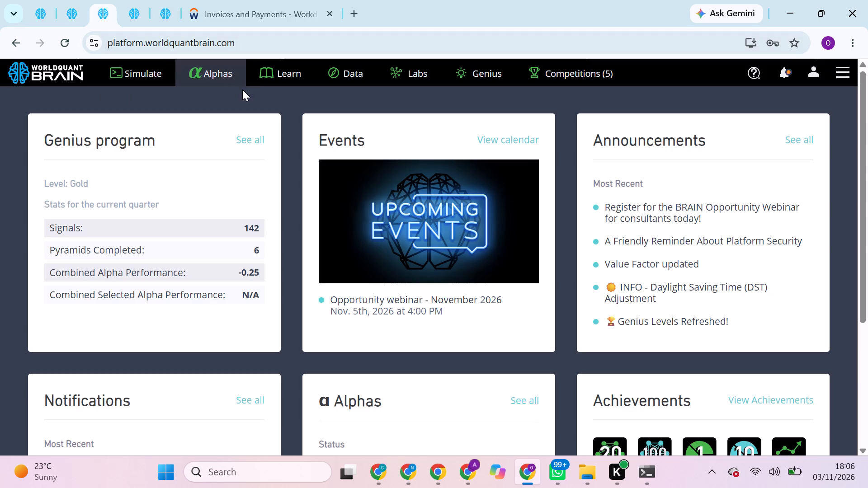
left_click(203, 67)
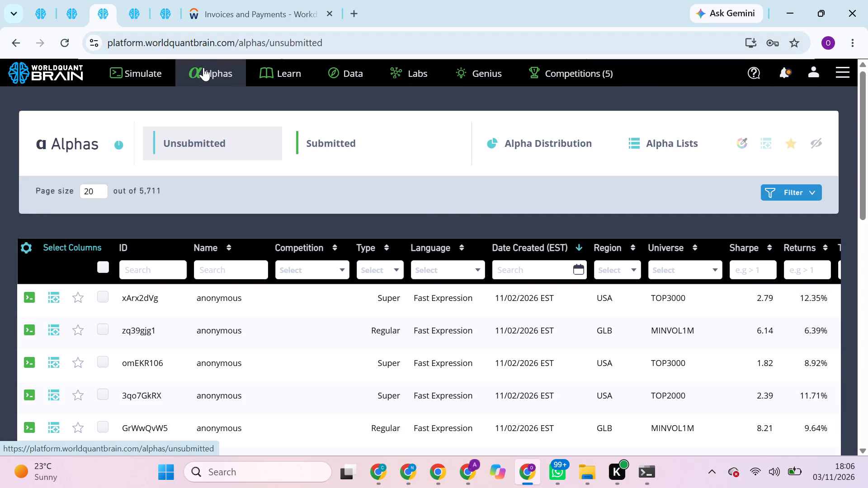
scroll(344, 291, "down", 2)
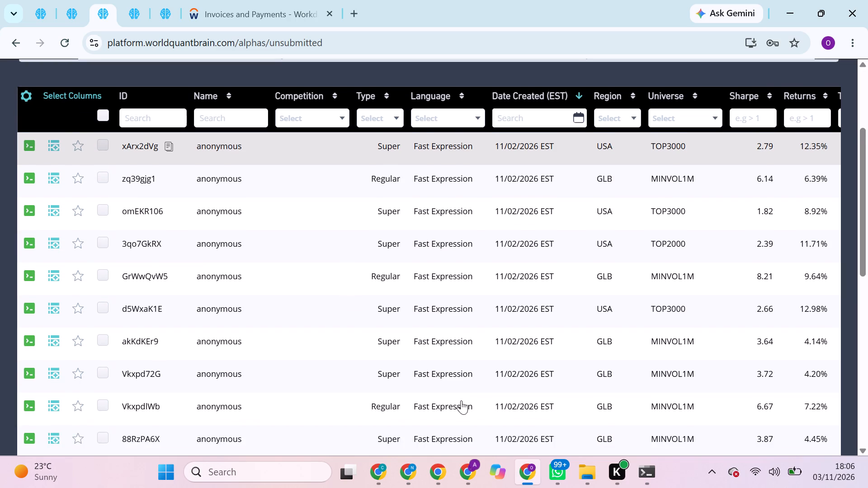
scroll(461, 400, "down", 1)
left_click(484, 335)
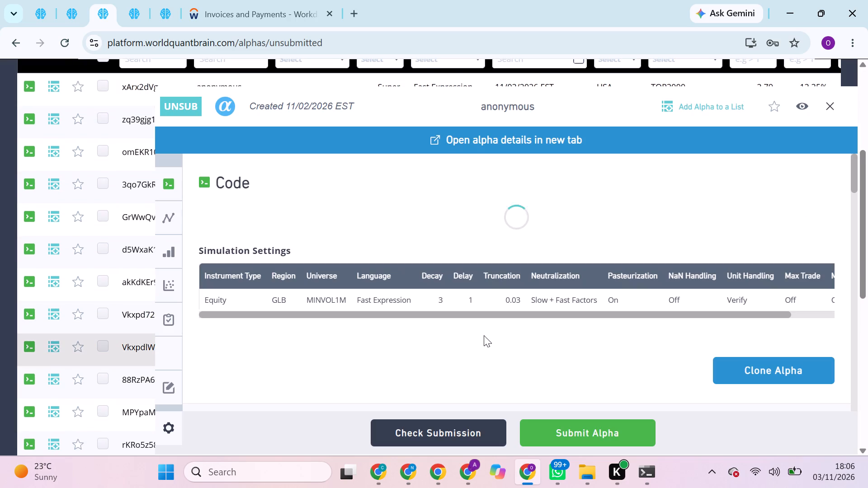
left_click(749, 371)
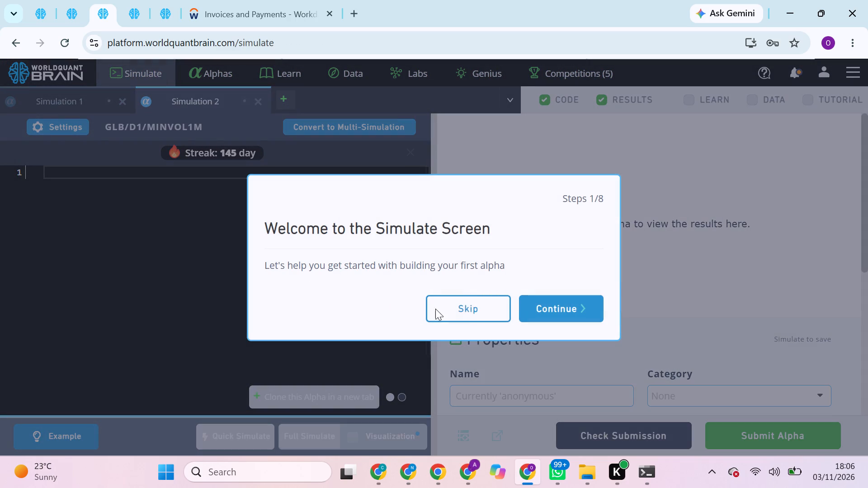
left_click(474, 307)
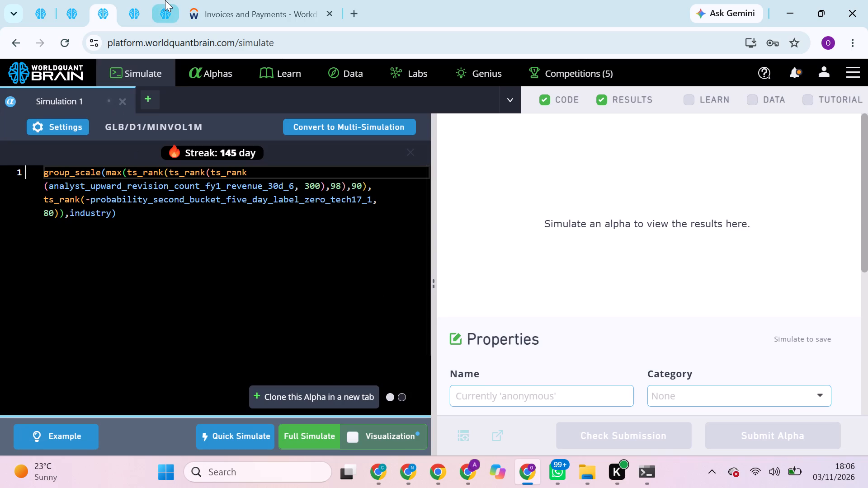
In the fourth pinned tab, clone unsubmitted regular alpha GrWwQvW5 into a simulation and skip the Simulate screen introduction.
left_click(133, 1)
scroll(272, 232, "up", 4)
left_click(224, 66)
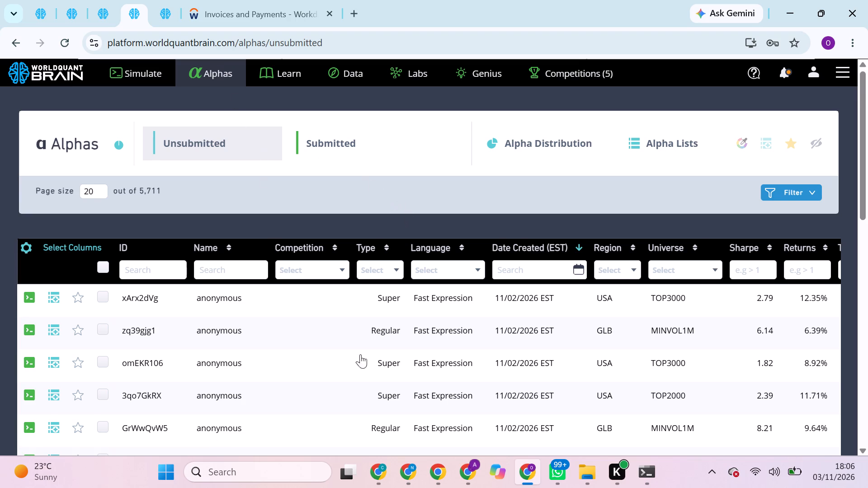
scroll(373, 369, "down", 1)
left_click(414, 345)
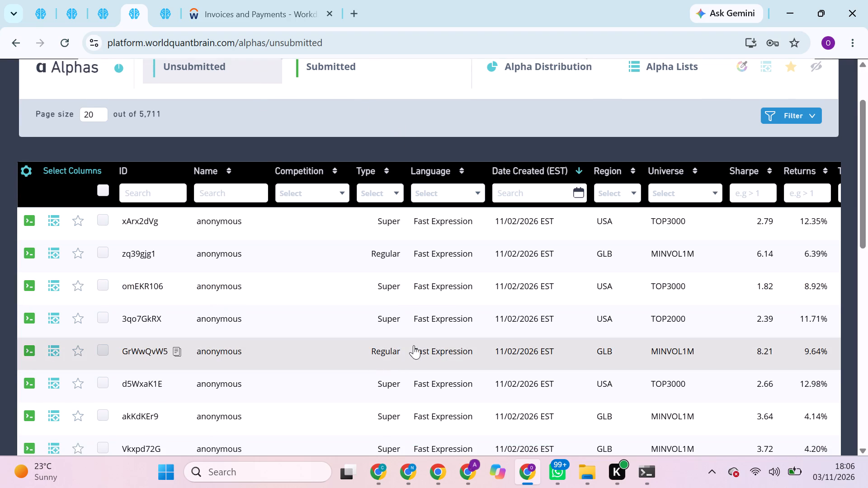
left_click(414, 345)
left_click(414, 345)
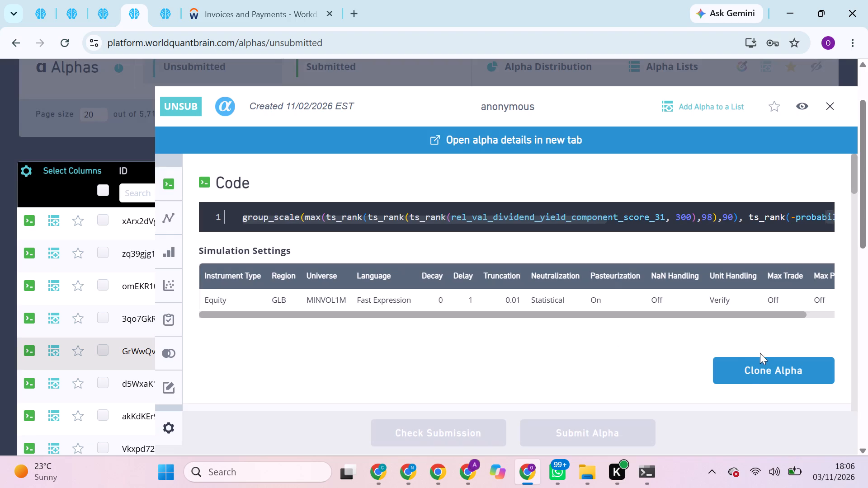
left_click(756, 387)
left_click(762, 374)
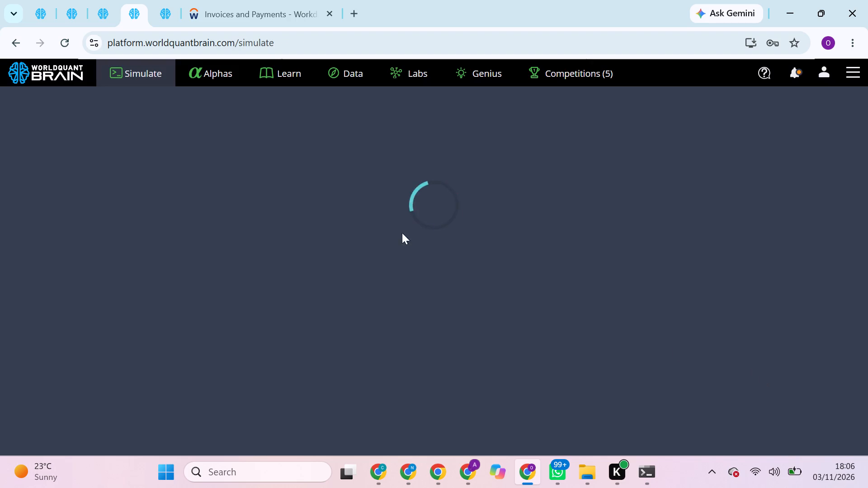
left_click(168, 0)
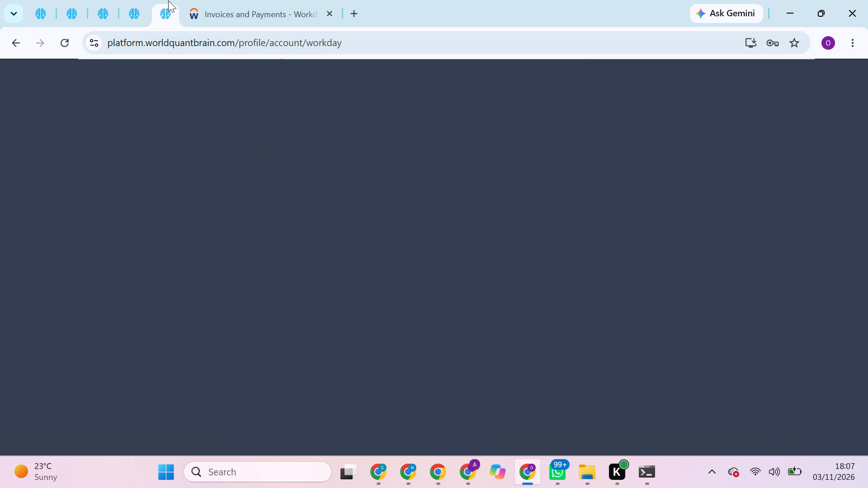
left_click(139, 4)
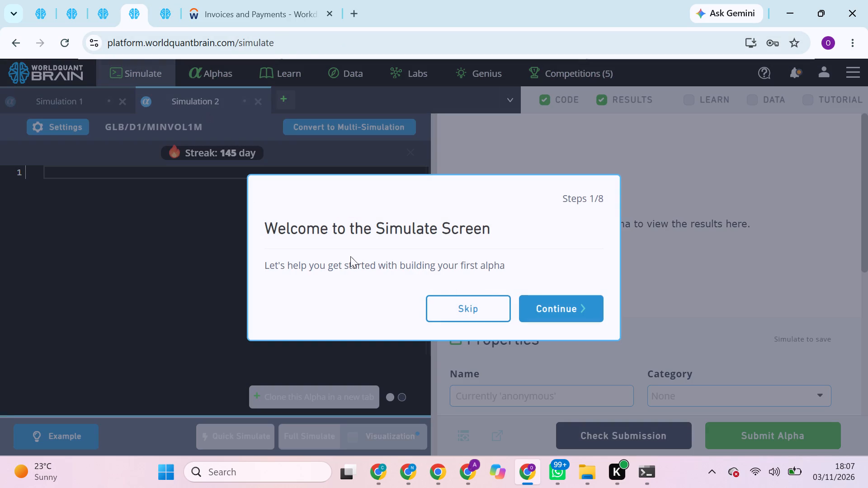
left_click(450, 302)
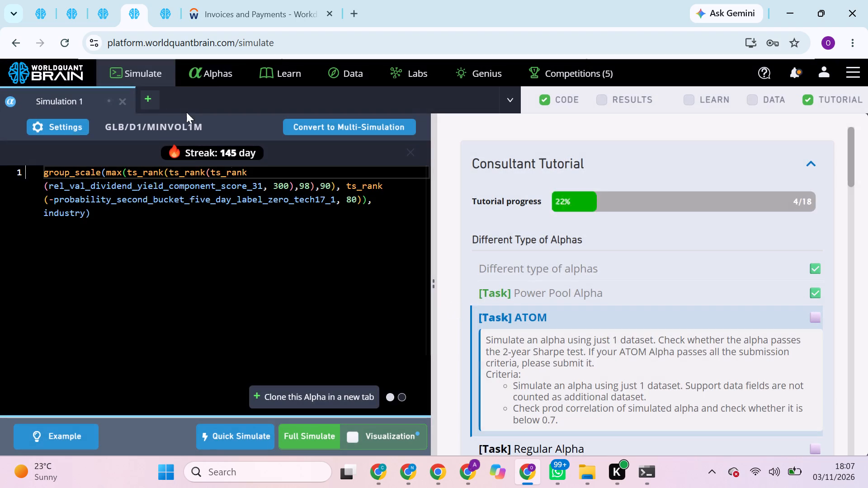
In the fifth pinned tab, go to the BRAIN Data page and open the Model category's datasets.
left_click(96, 0)
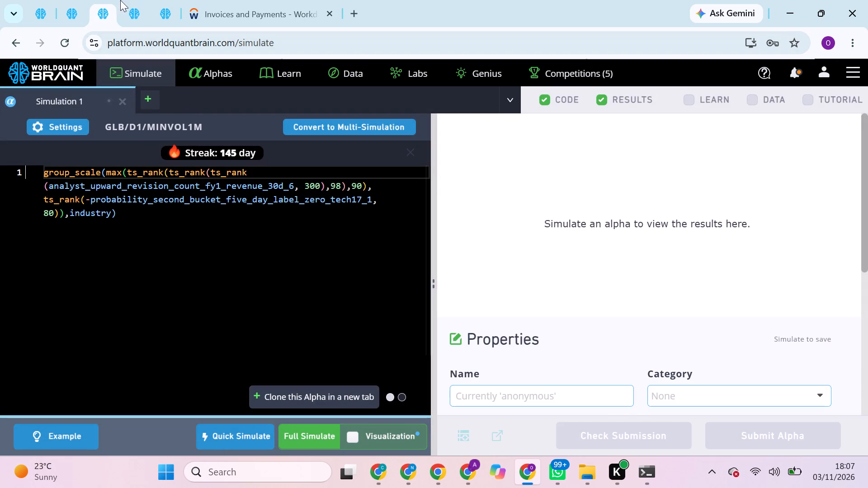
left_click(132, 0)
left_click(173, 0)
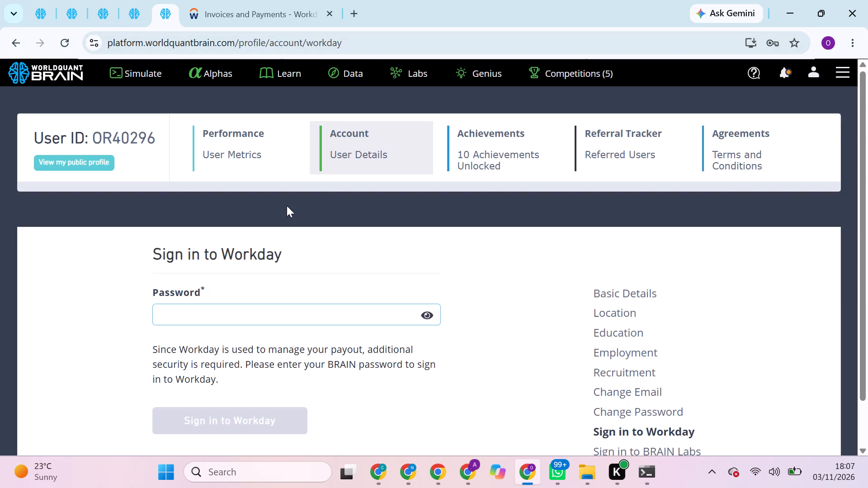
left_click(361, 71)
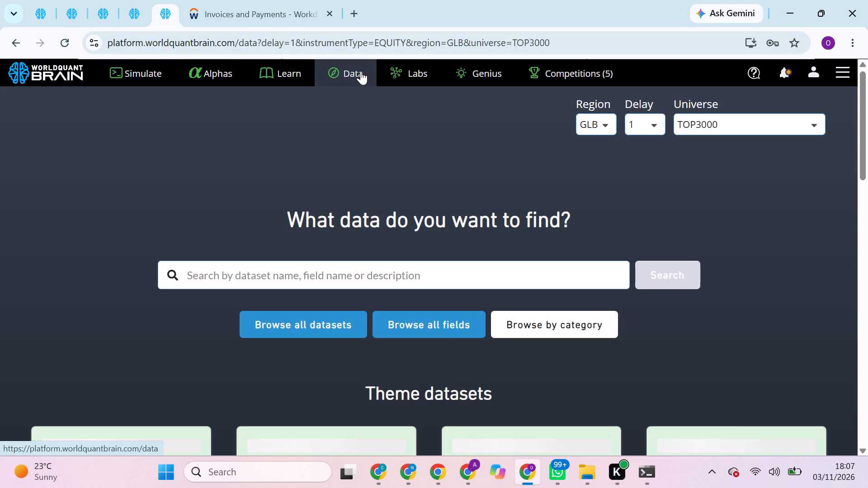
scroll(424, 334, "down", 2)
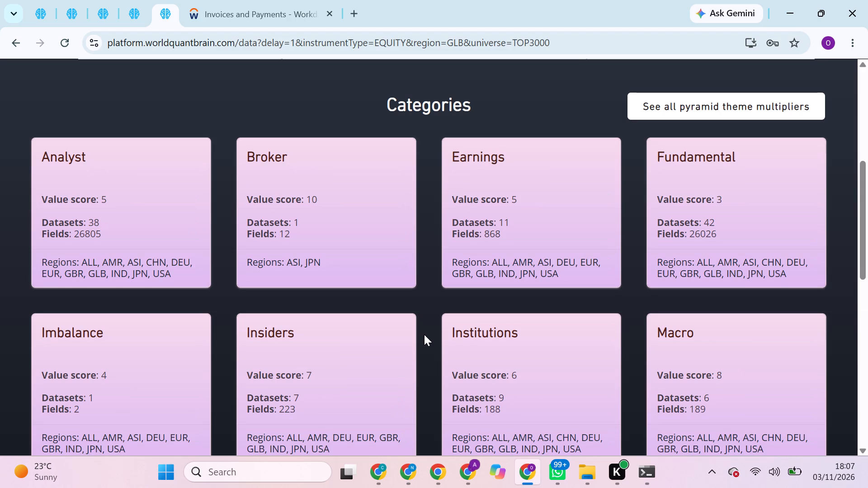
scroll(424, 334, "down", 1)
scroll(336, 344, "down", 1)
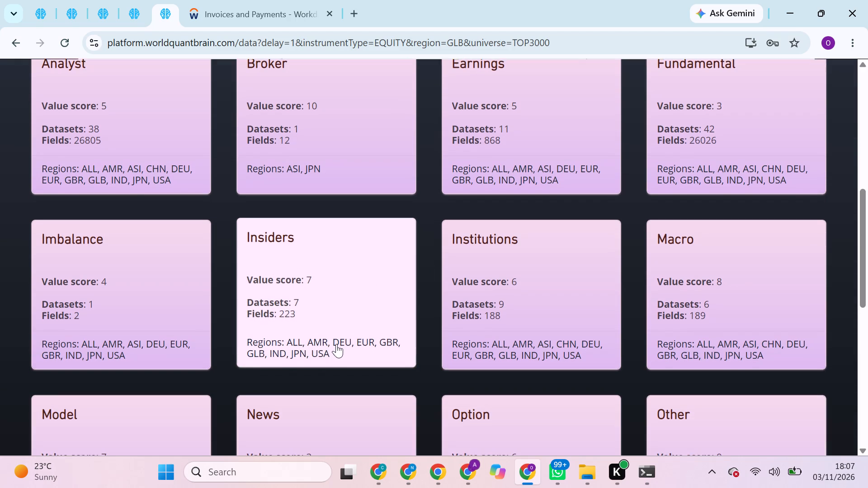
scroll(336, 344, "down", 2)
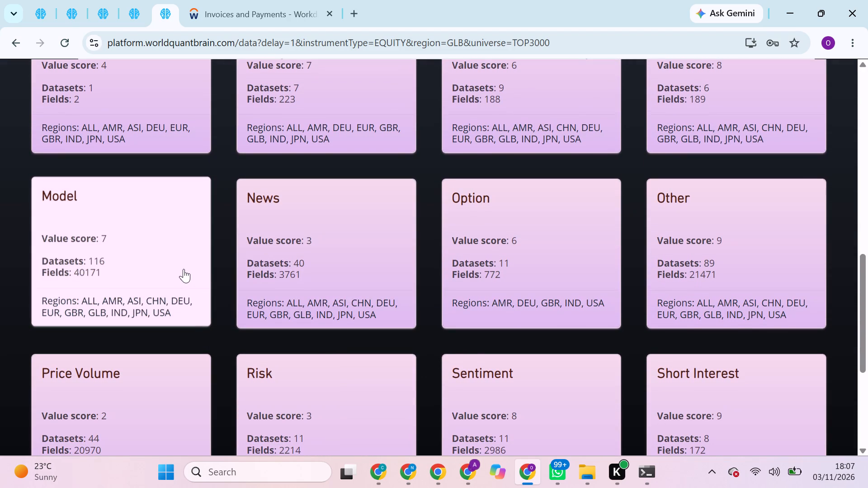
left_click(155, 248)
Open the Predictive Analyst-Company Signal Set dataset from the second page of Model datasets.
scroll(294, 311, "down", 2)
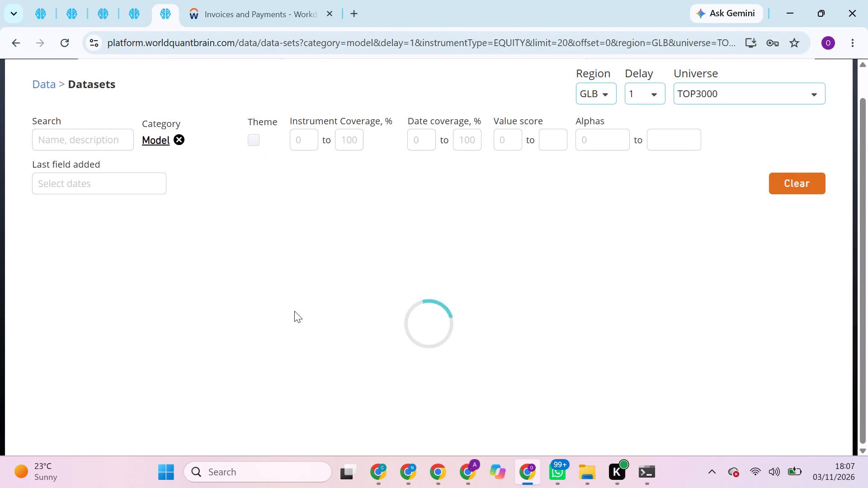
scroll(294, 311, "down", 10)
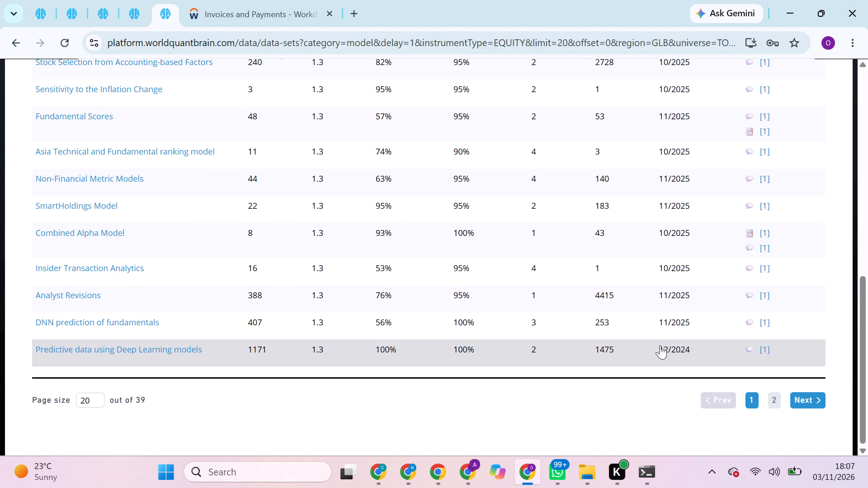
left_click(781, 401)
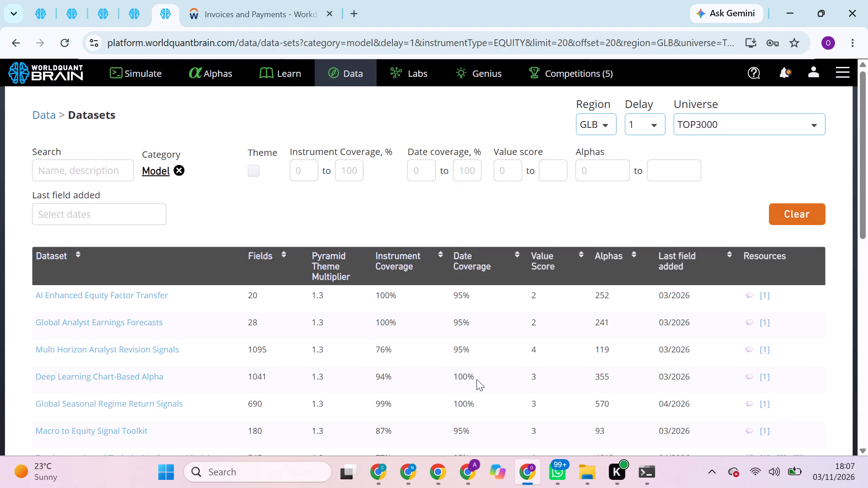
scroll(476, 379, "down", 5)
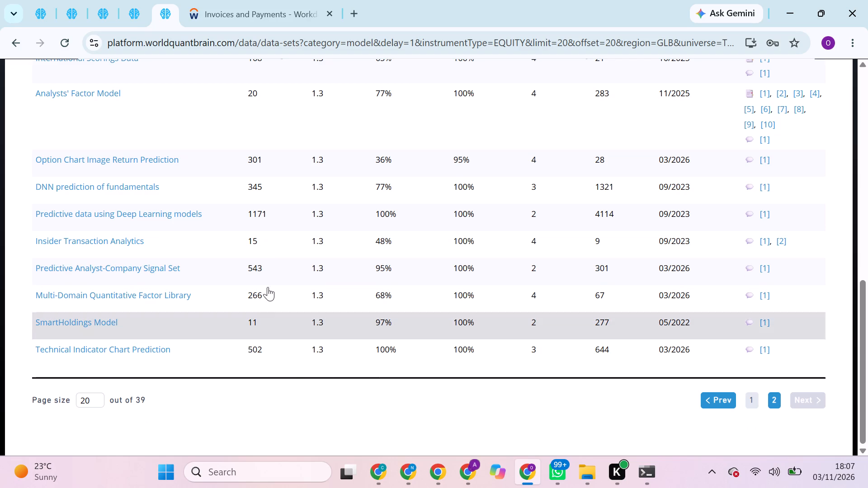
left_click(286, 269)
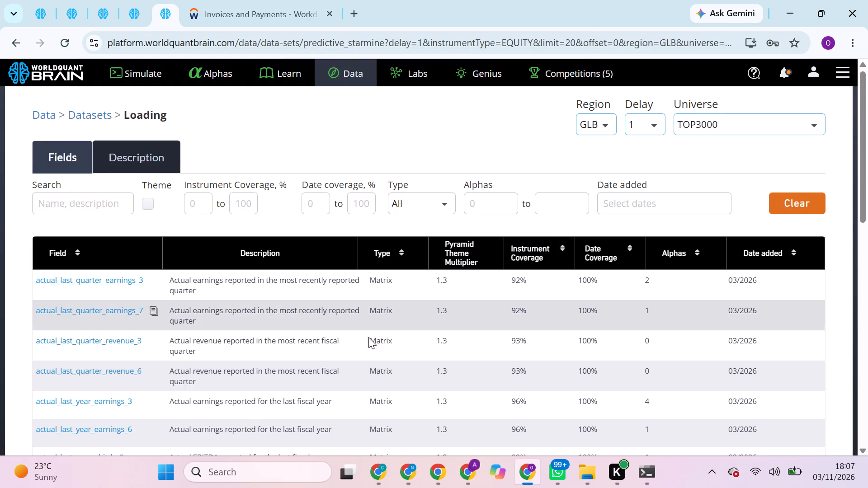
Look through the Predictive Analyst-Company Signal Set fields page by page up to page 7, checking descriptions, coverage and alpha counts.
scroll(372, 349, "down", 6)
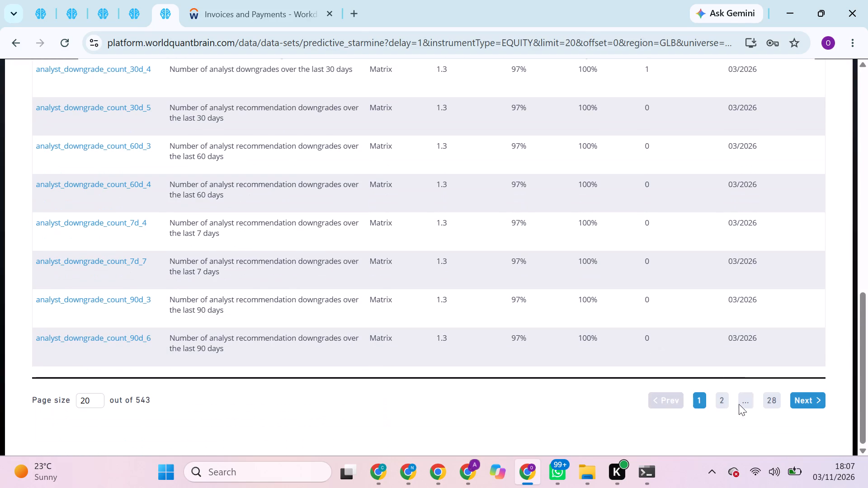
left_click(721, 406)
scroll(595, 426, "down", 2)
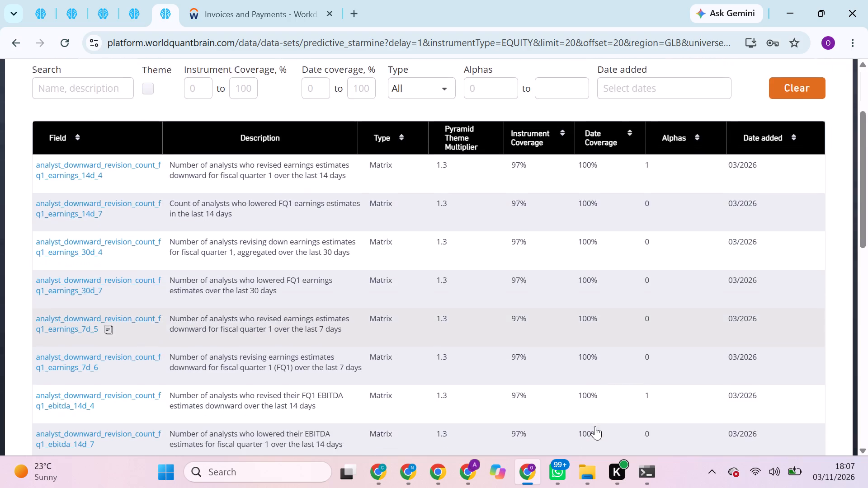
scroll(595, 426, "down", 5)
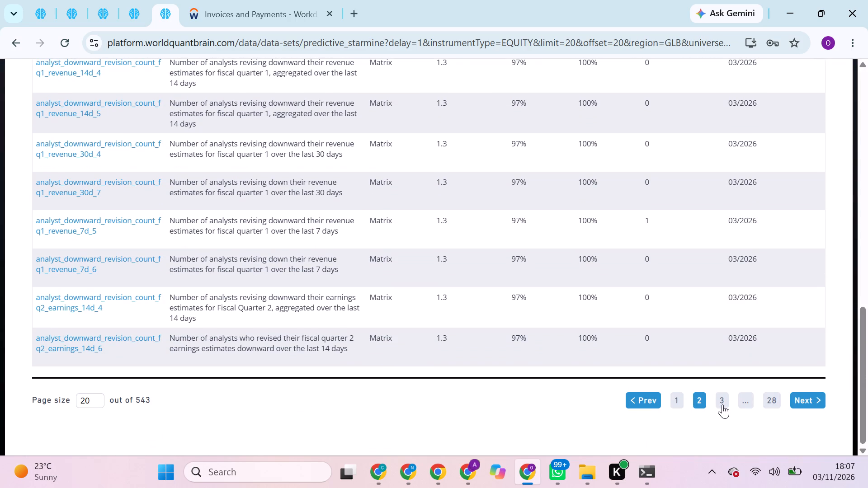
left_click(726, 402)
scroll(647, 403, "down", 4)
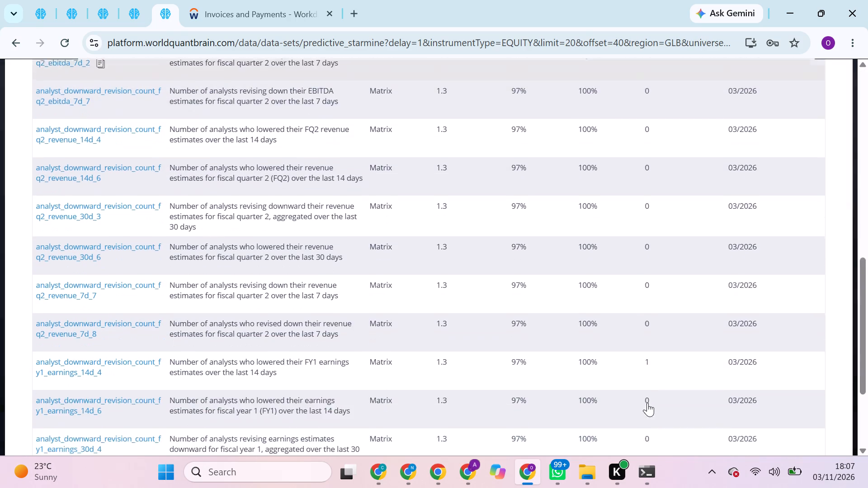
scroll(647, 403, "down", 2)
left_click(726, 401)
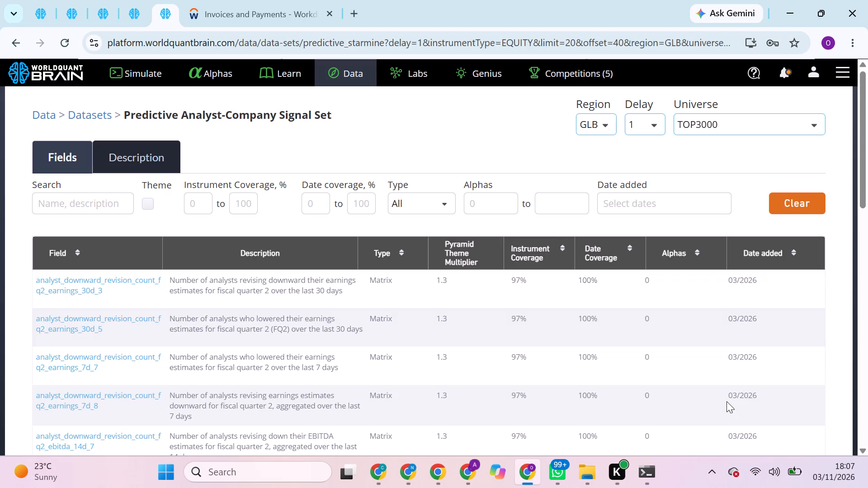
scroll(705, 407, "down", 6)
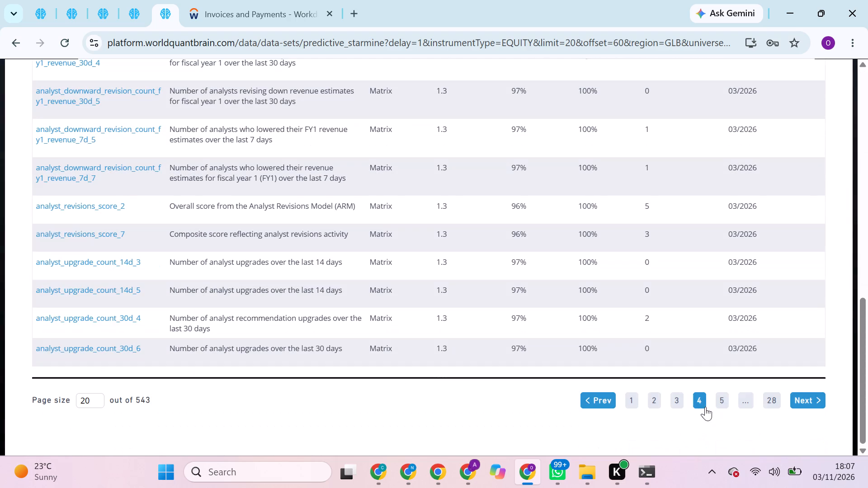
left_click(722, 400)
scroll(610, 393, "down", 1)
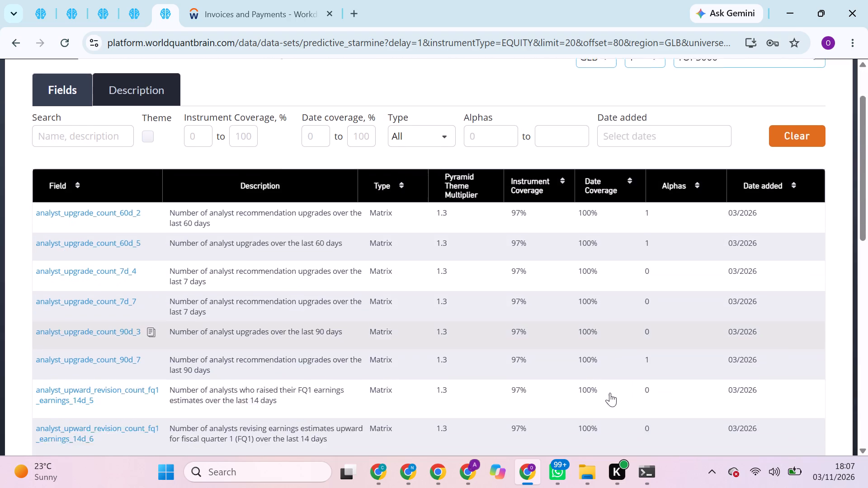
scroll(610, 393, "down", 3)
left_click(721, 406)
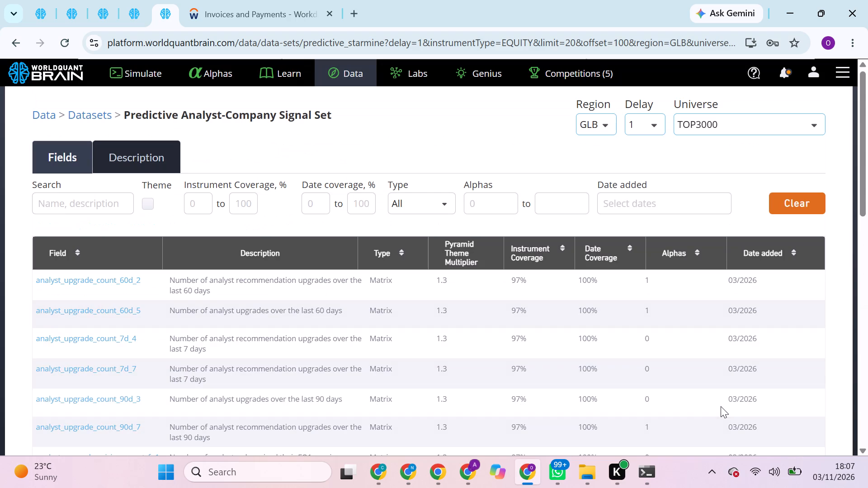
scroll(578, 389, "down", 6)
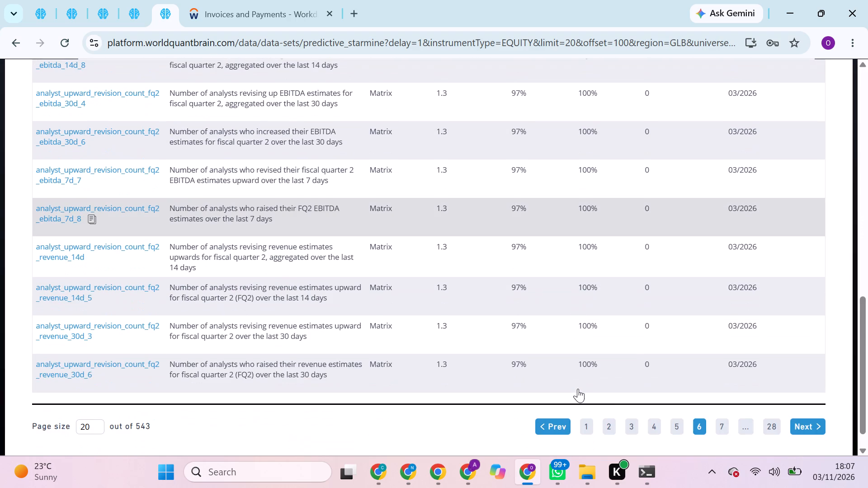
left_click(722, 405)
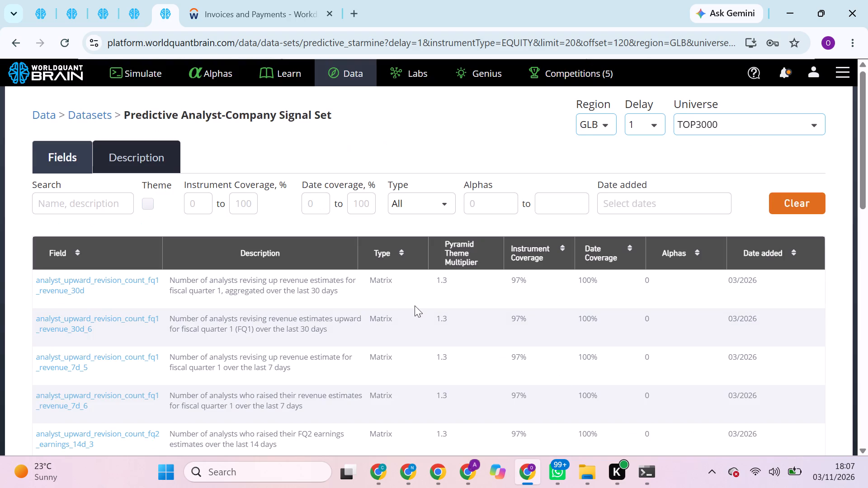
scroll(415, 305, "down", 4)
scroll(415, 305, "up", 6)
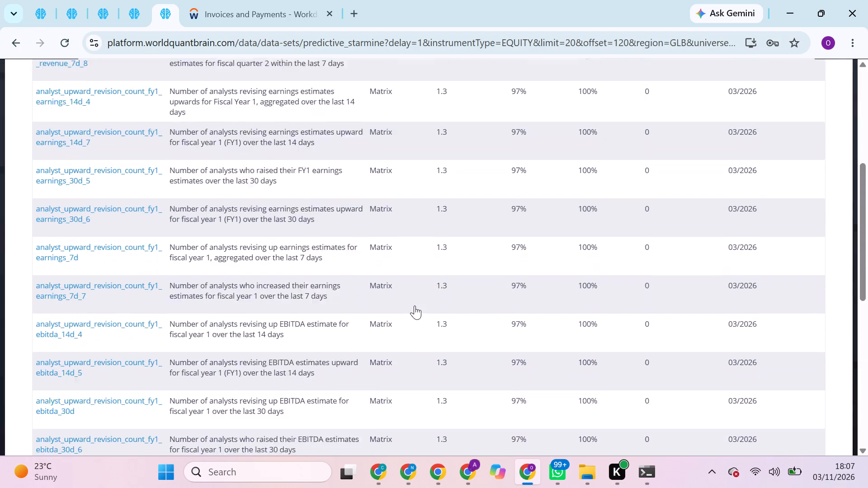
scroll(415, 305, "up", 1)
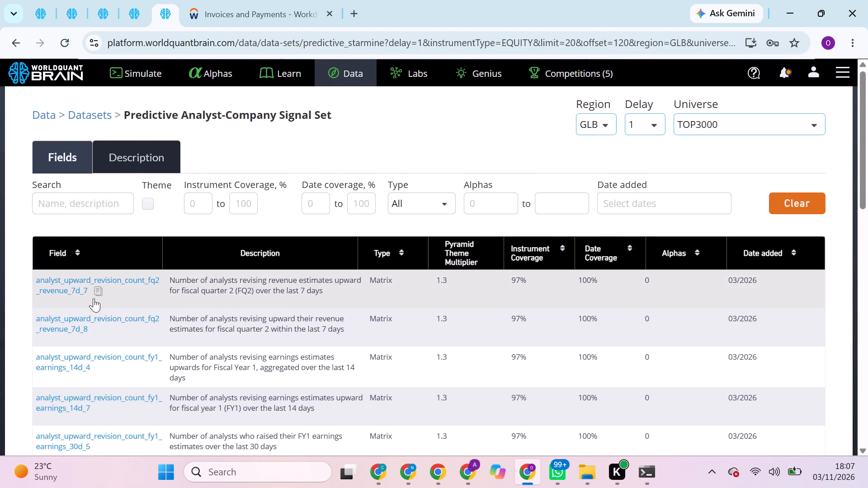
In the first pinned tab, replace rel_val_buyback_yield_component_score_31 with the copied field analyst_upward_revision_count_fq2_revenue_7d_7 and run a full simulation.
scroll(94, 298, "down", 2)
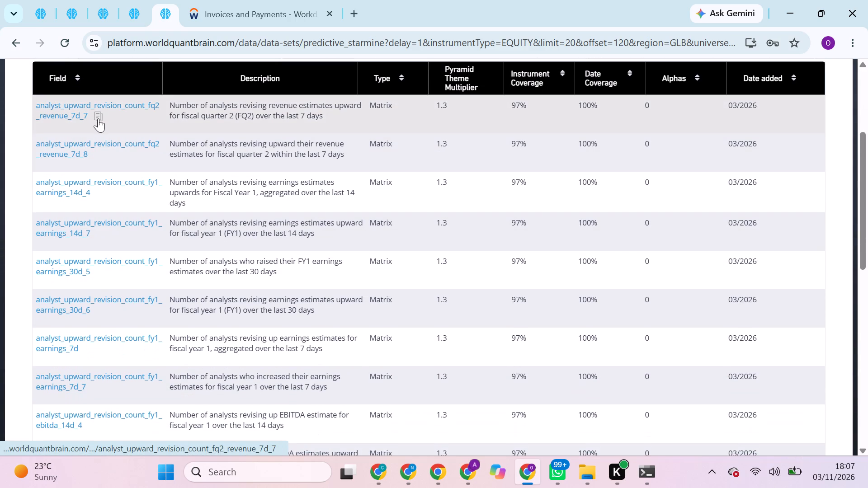
left_click(98, 118)
left_click(55, 0)
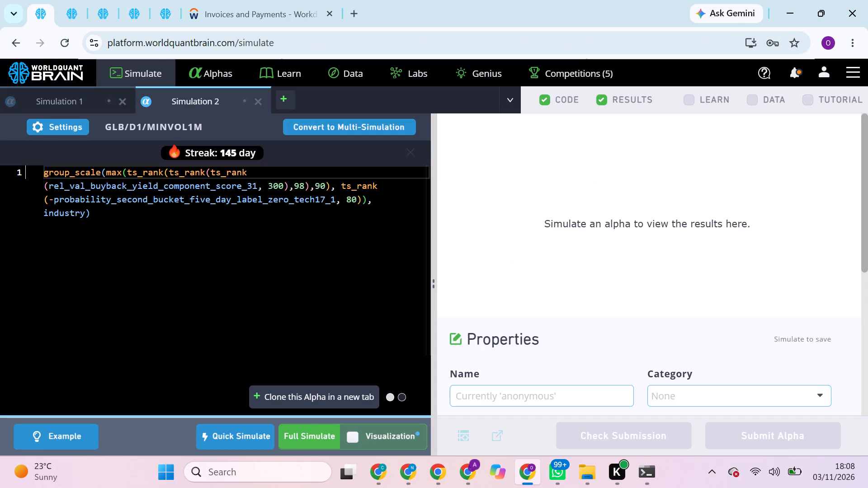
triple_click(160, 186)
double_click(160, 186)
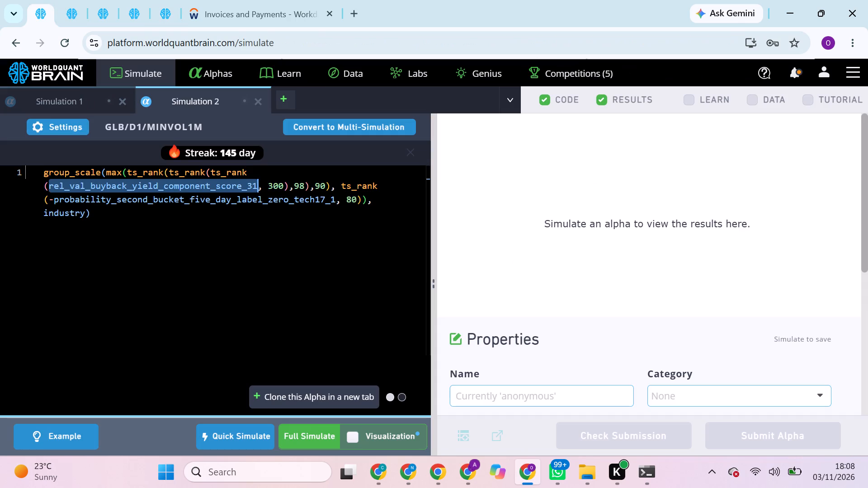
key("ctrl+v")
left_click(312, 429)
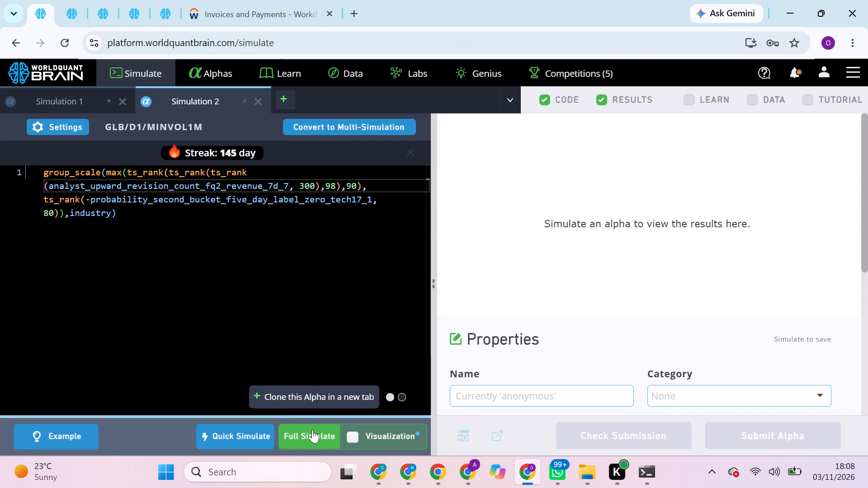
In the second pinned tab, replace smest_growth_next_vs_this_yr_earnings_5 with the copied field analyst_upward_revision_count_fq2_revenue_7d_8 and run a full simulation.
left_click(76, 0)
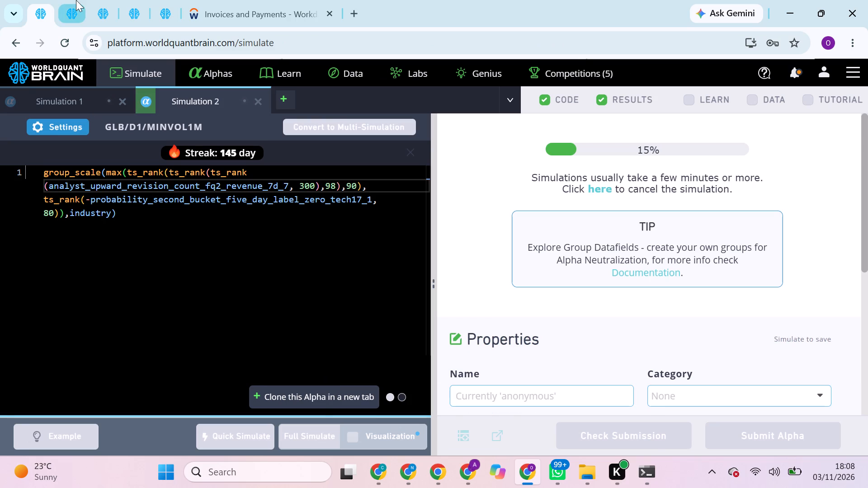
left_click(453, 305)
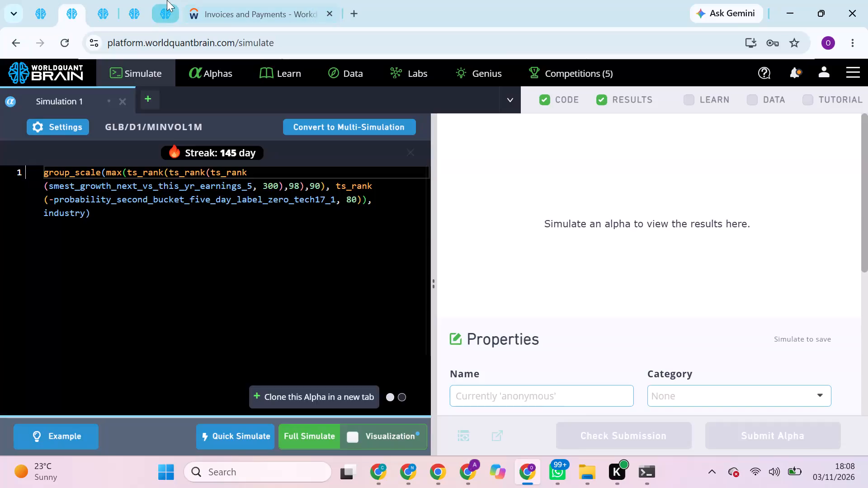
left_click(167, 0)
left_click(96, 156)
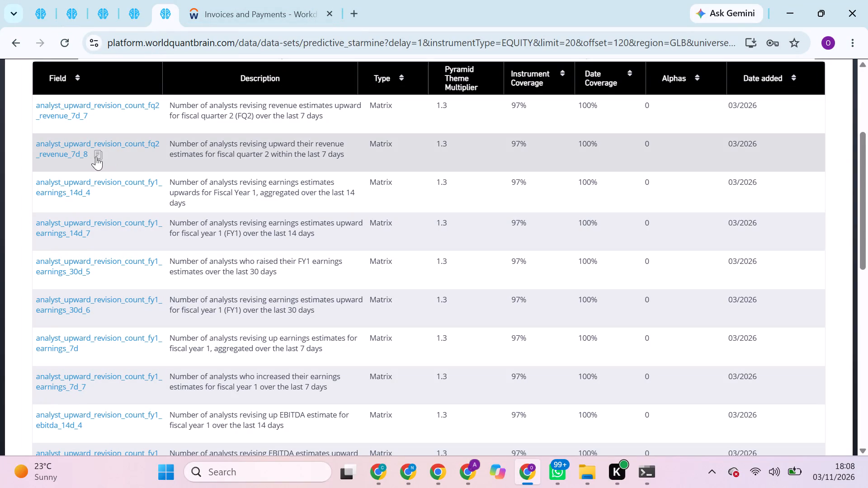
left_click(33, 18)
left_click(58, 4)
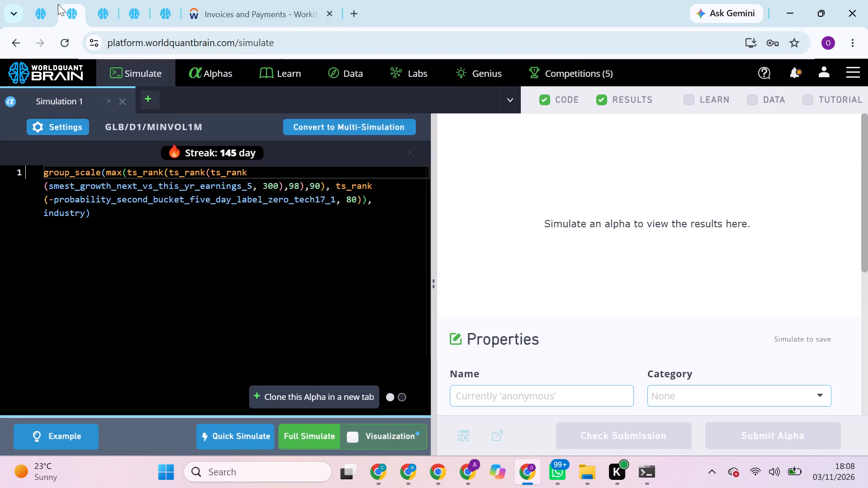
double_click(161, 186)
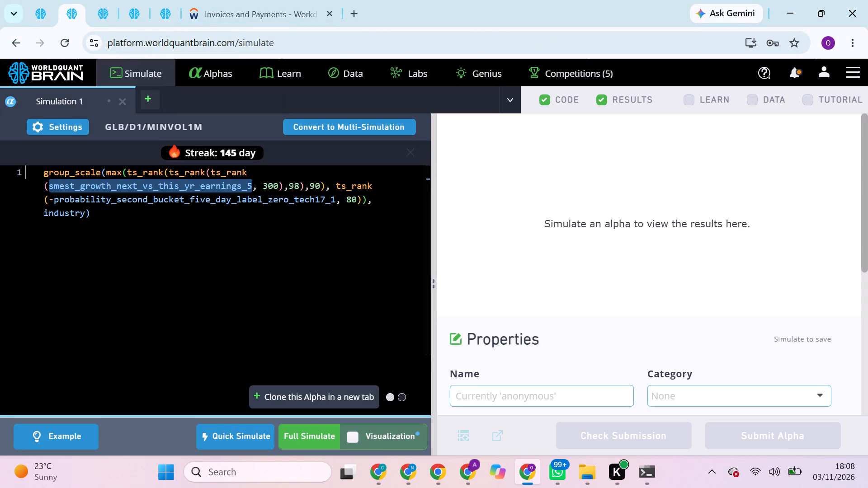
key("ctrl+v")
left_click(334, 436)
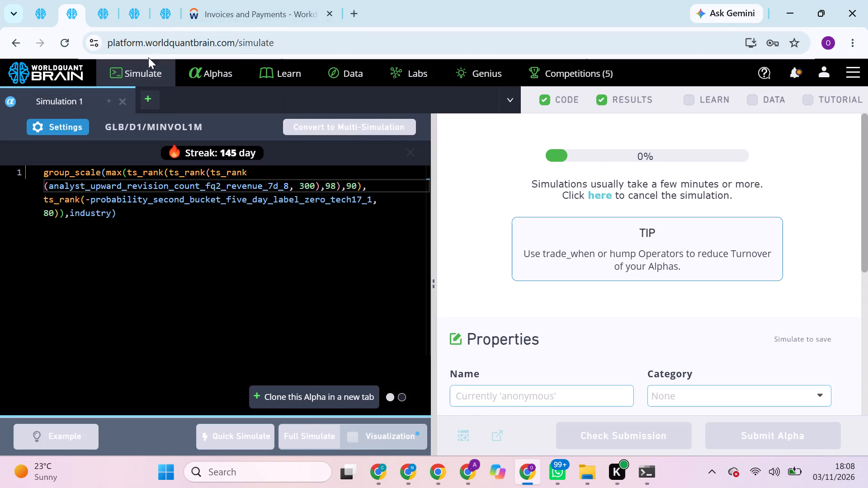
In the third pinned tab, replace analyst_upward_revision_count_fy1_revenue_30d_6 with the copied field analyst_upward_revision_count_fy1_earnings_14d_7 and run a full simulation.
left_click(113, 0)
left_click(126, 0)
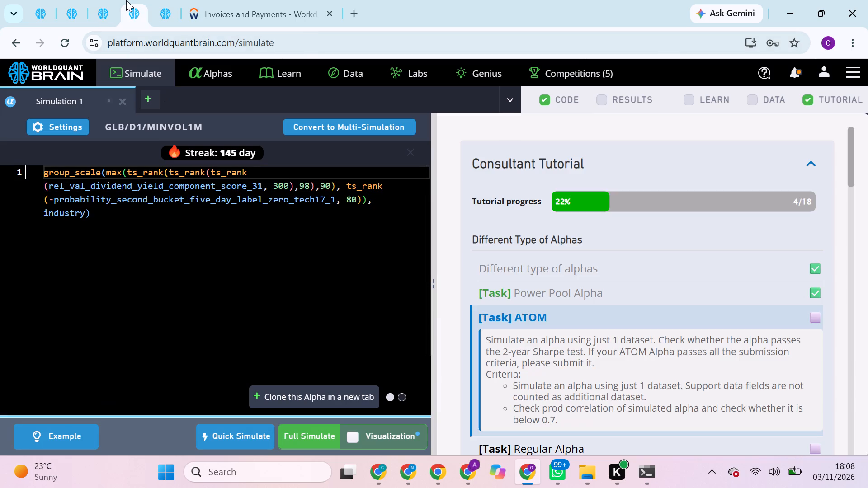
left_click(151, 0)
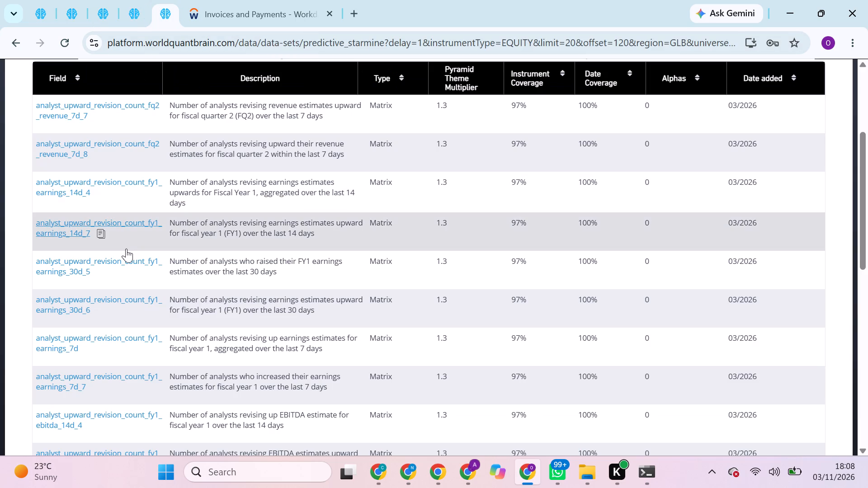
left_click(106, 235)
left_click(73, 21)
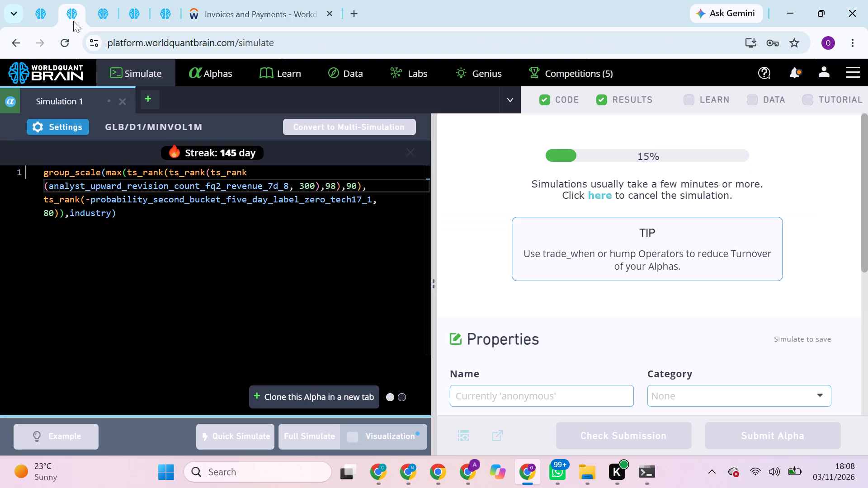
left_click(95, 6)
double_click(167, 187)
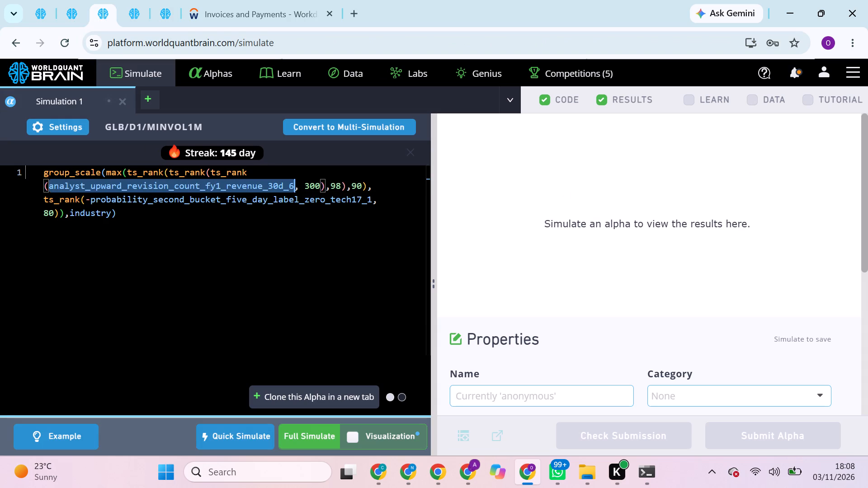
key("ctrl+v")
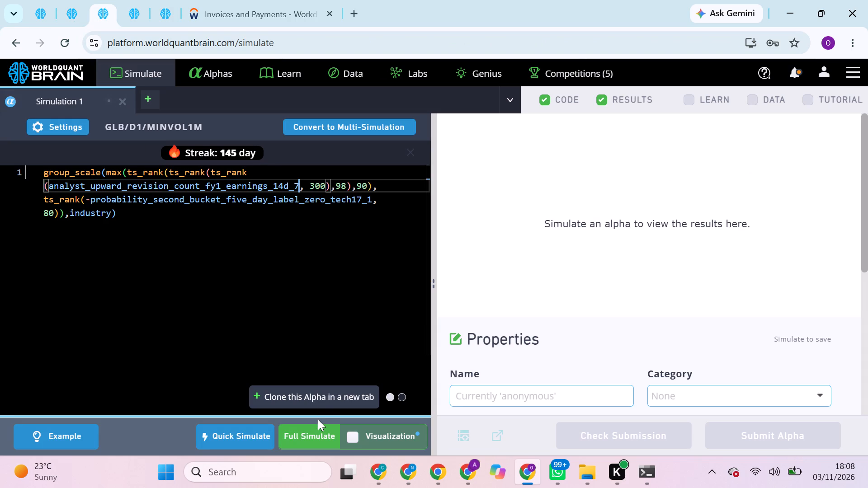
left_click_drag(318, 419, 318, 436)
left_click(318, 436)
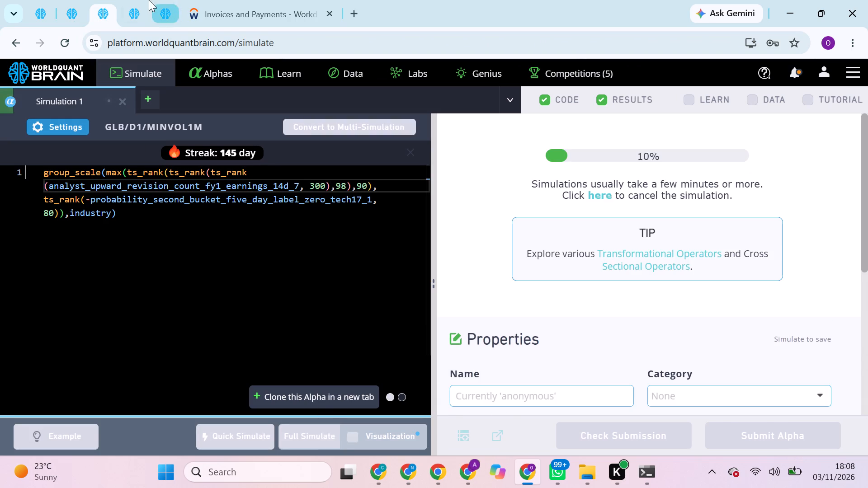
In the fourth pinned tab, replace rel_val_dividend_yield_component_score_31 with the copied field analyst_upward_revision_count_fy1_earnings_30d_5 and run a full simulation.
left_click(141, 0)
left_click(168, 8)
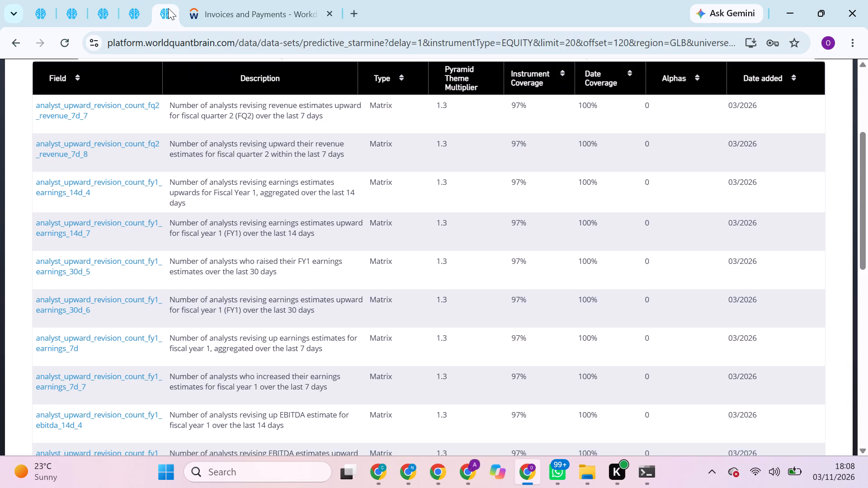
left_click(103, 274)
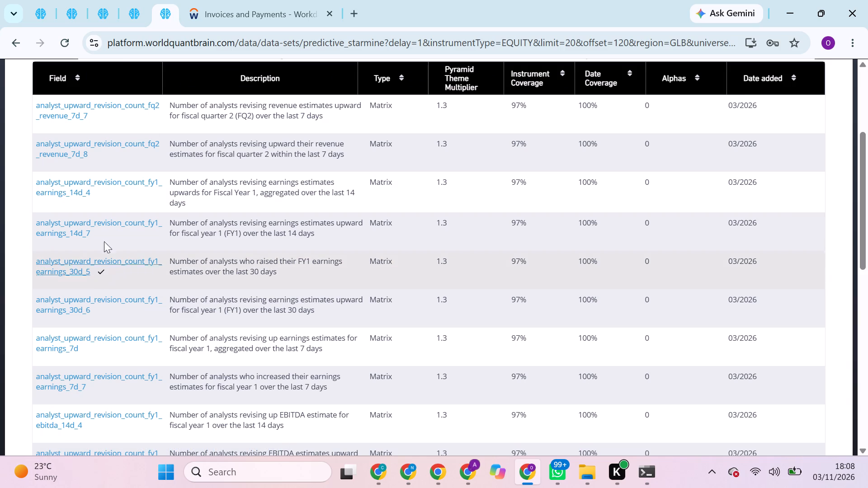
left_click(121, 0)
double_click(196, 190)
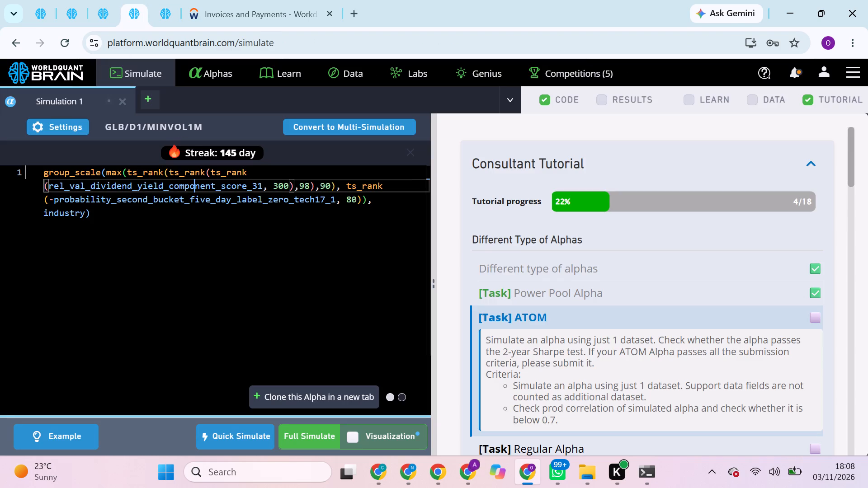
key("ctrl+v")
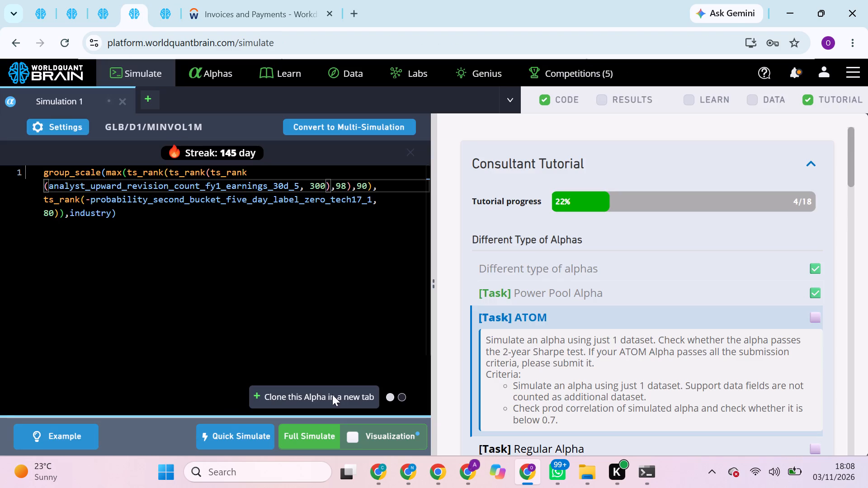
left_click(320, 437)
Check the simulation progress in the third, second and first pinned tabs.
left_click(90, 0)
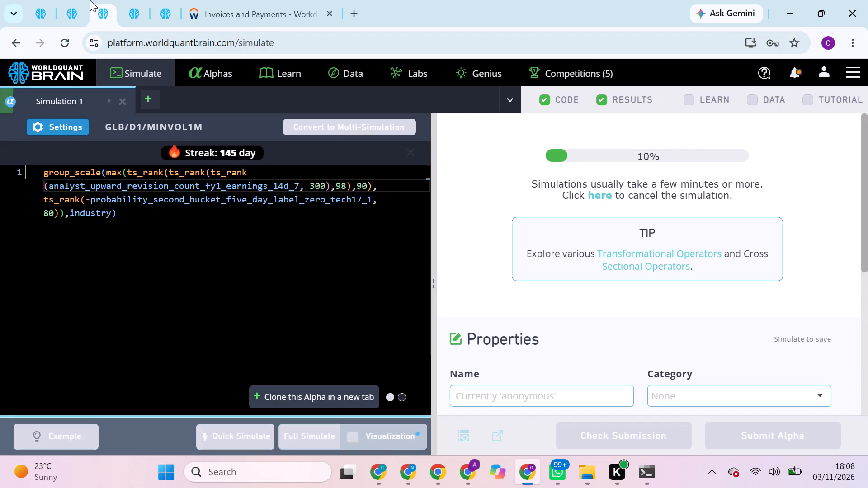
left_click(83, 5)
left_click(42, 5)
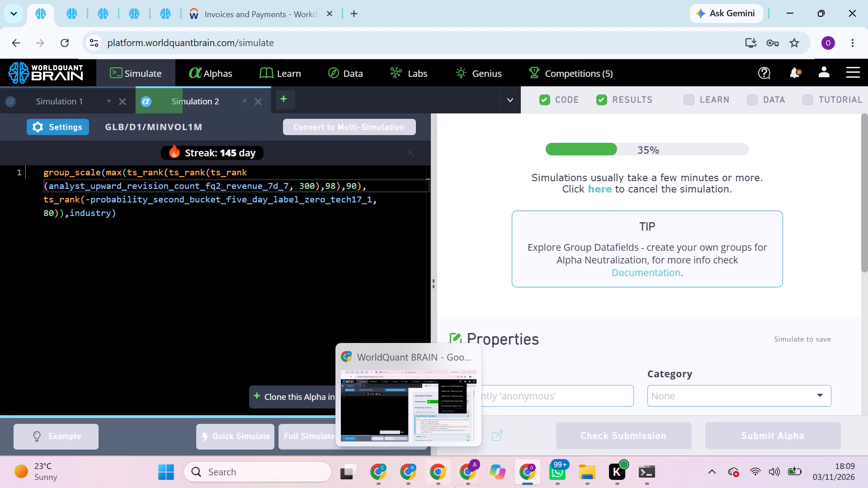
Switch to the other Chrome profile window, close its blank new tab and pin the RegularAlpha notebook tab.
left_click(409, 469)
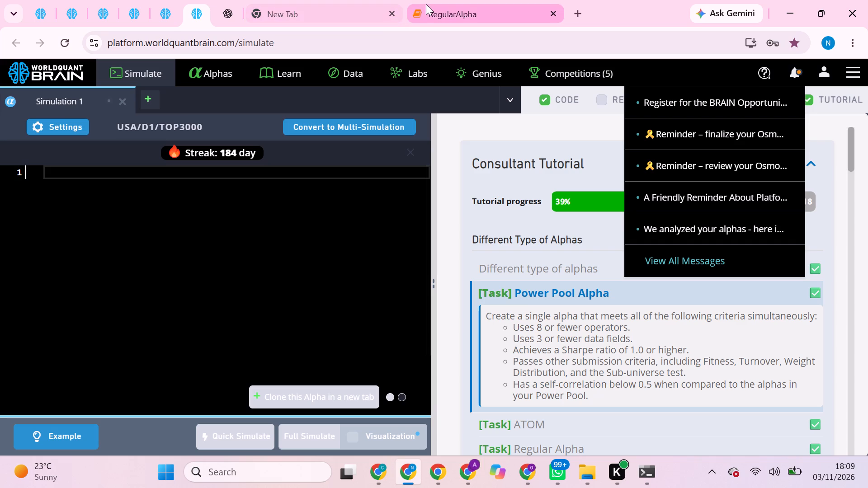
left_click(391, 12)
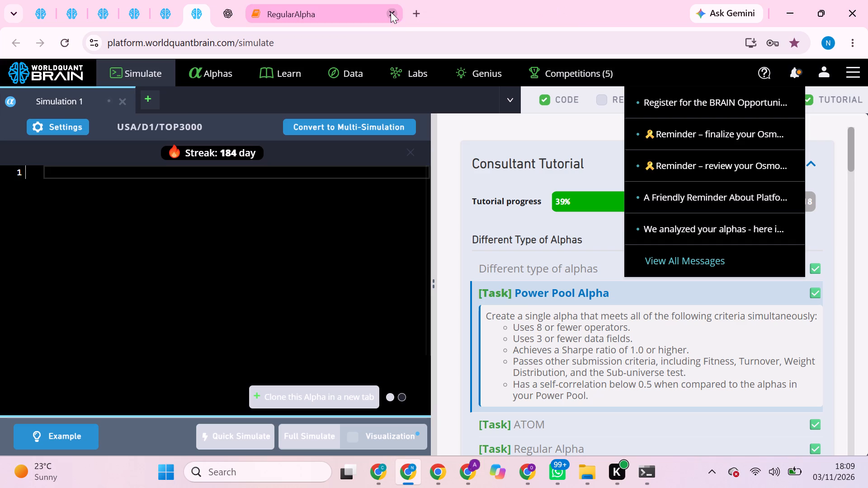
right_click(258, 6)
left_click(290, 150)
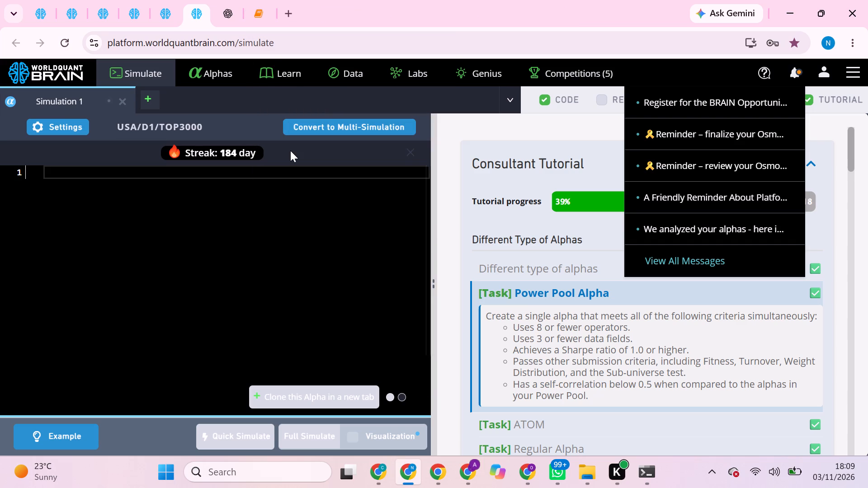
left_click(267, 16)
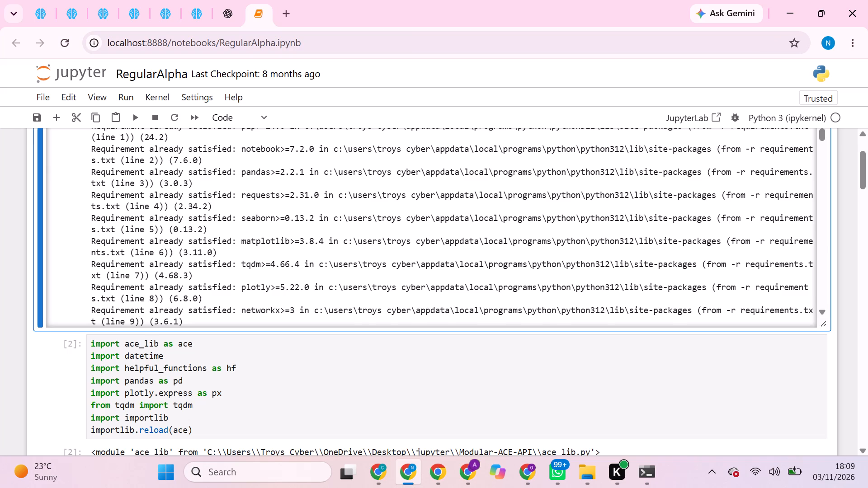
scroll(302, 354, "up", 3)
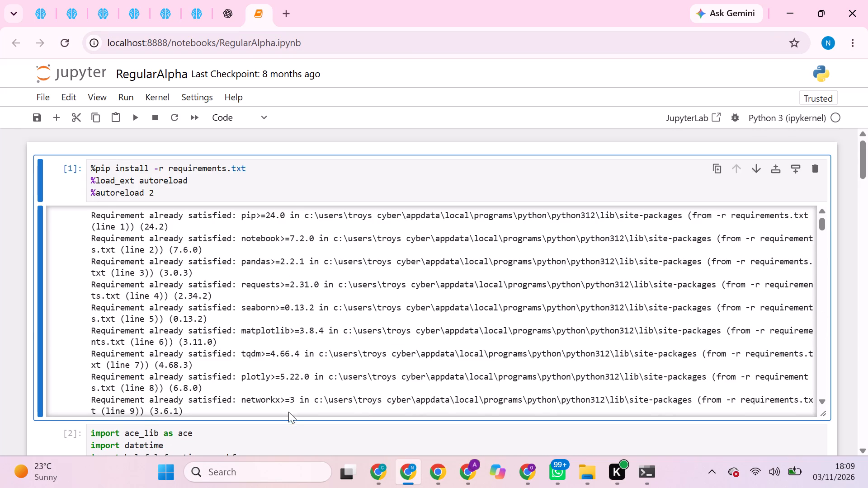
scroll(289, 424, "down", 4)
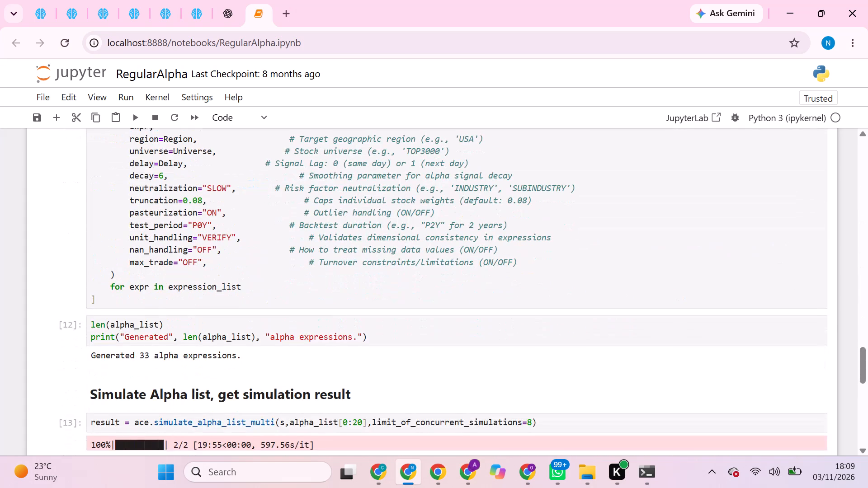
right_click(215, 222)
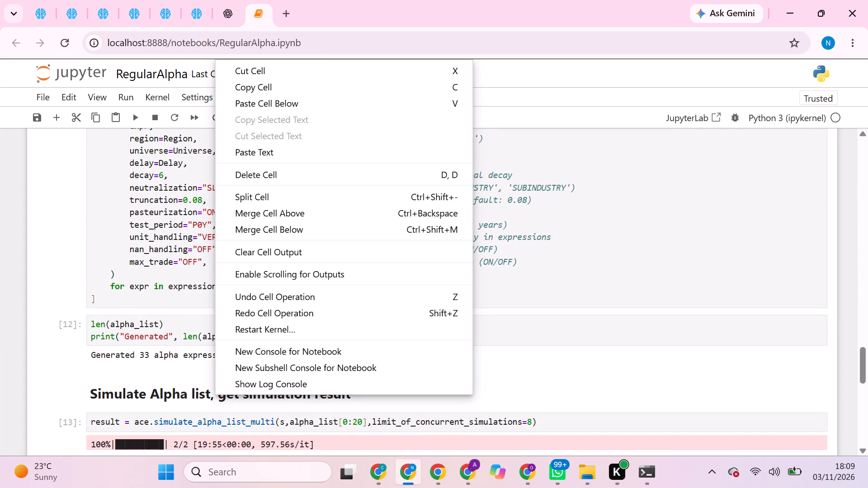
left_click(68, 210)
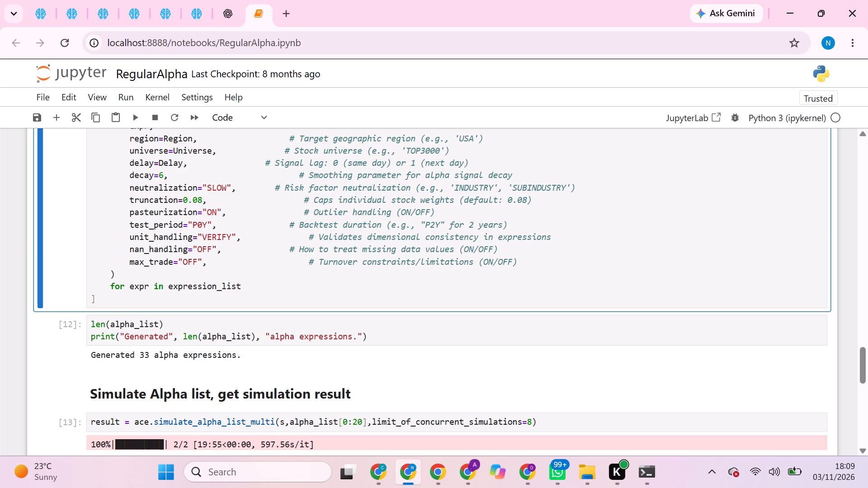
right_click(220, 186)
left_click(220, 186)
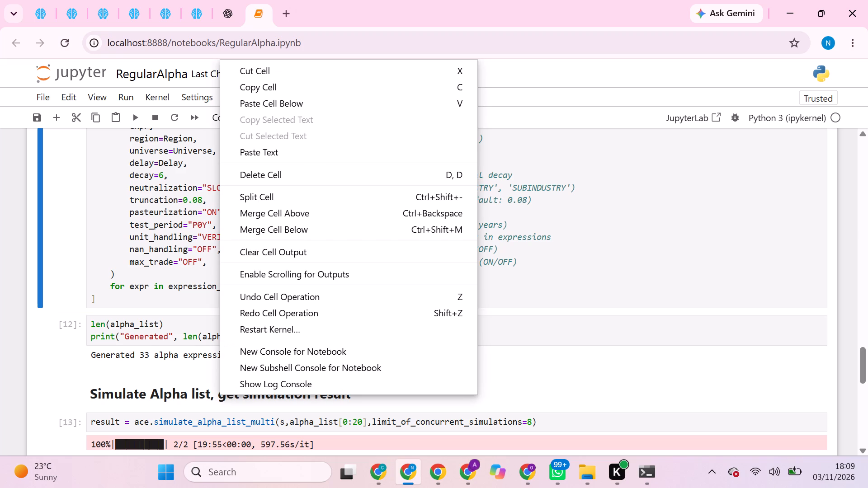
double_click(213, 188)
type("fast")
key("BackSpace")
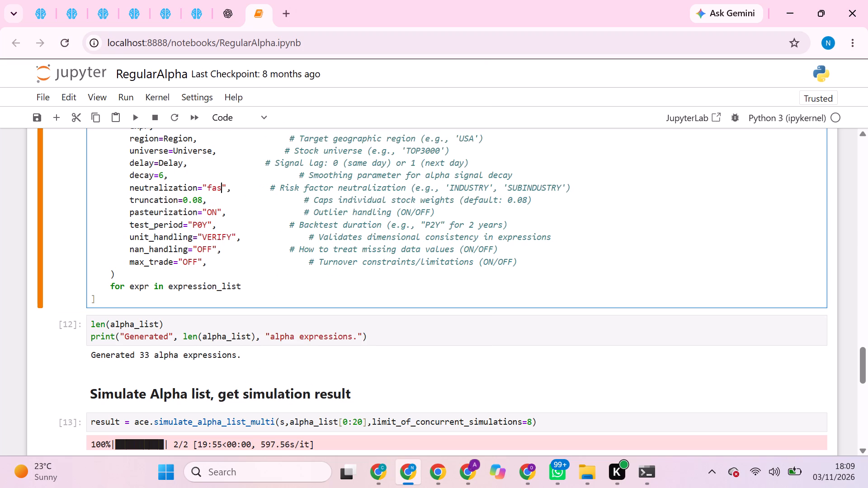
key("BackSpace")
key("BackSpace")
key("BackSpace")
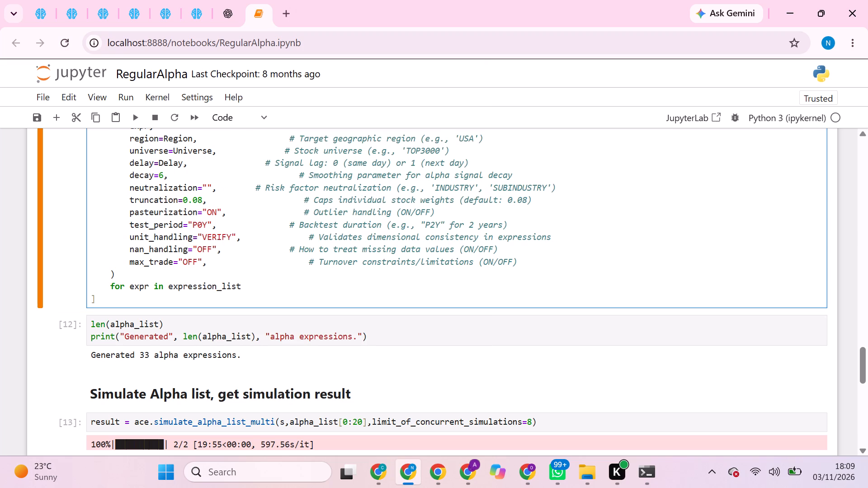
type("FAST")
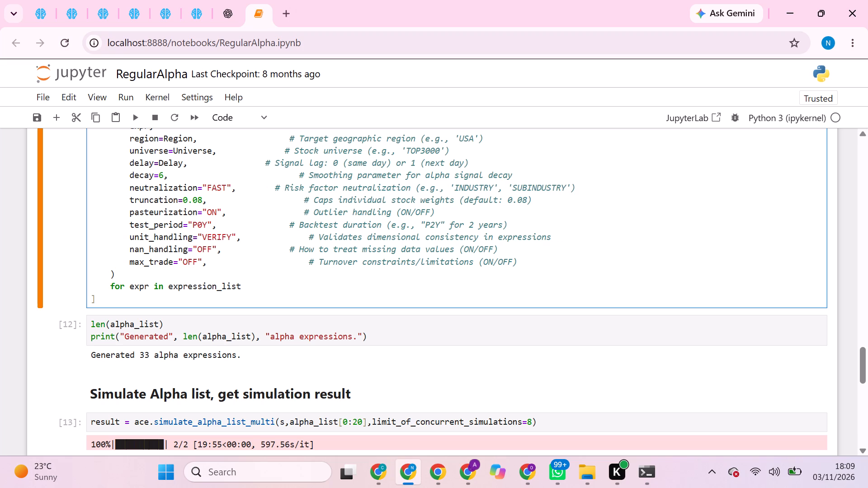
Set the alpha_list slice in the simulate_alpha_list_multi cell to [20:40].
scroll(230, 240, "down", 2)
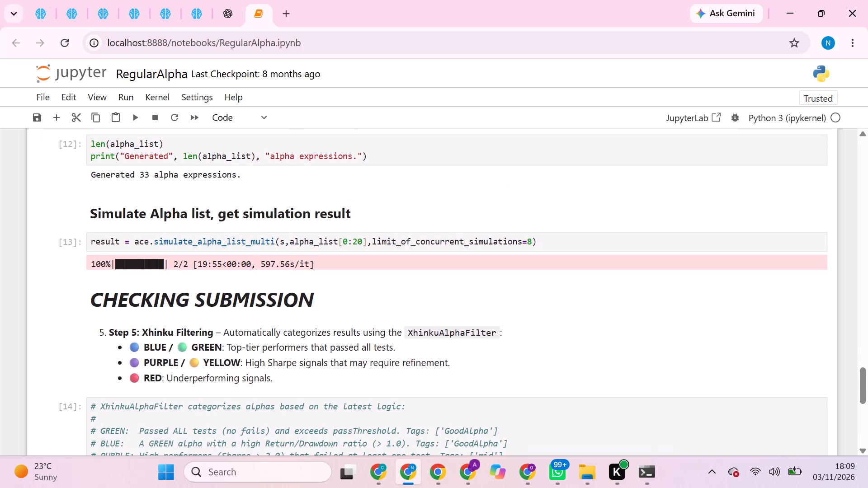
left_click(341, 237)
key("2")
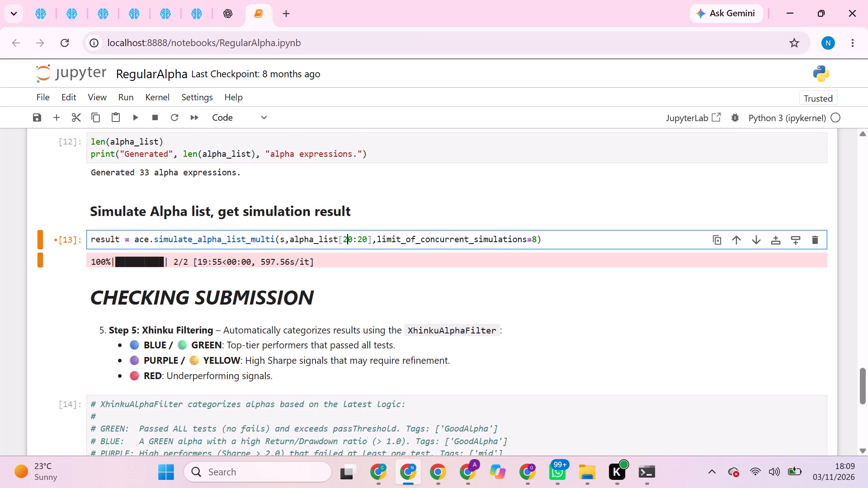
left_click(361, 239)
key("BackSpace")
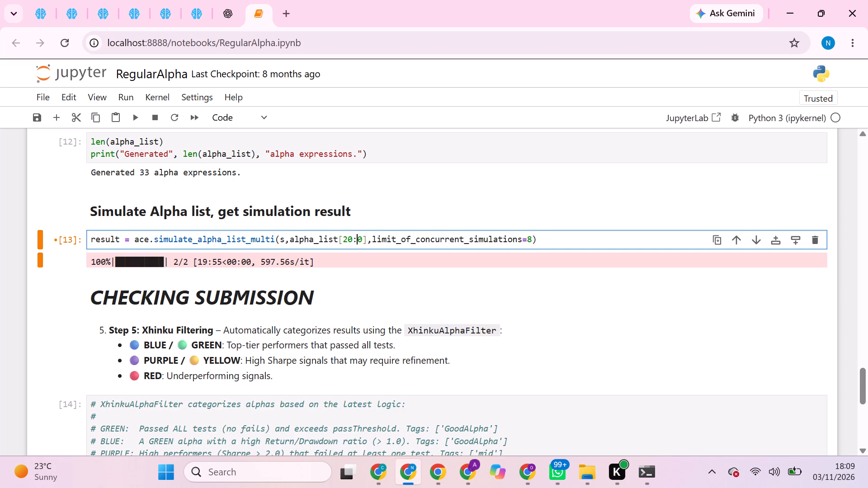
key("4")
Restart the notebook's kernel and run all cells.
scroll(309, 264, "up", 4)
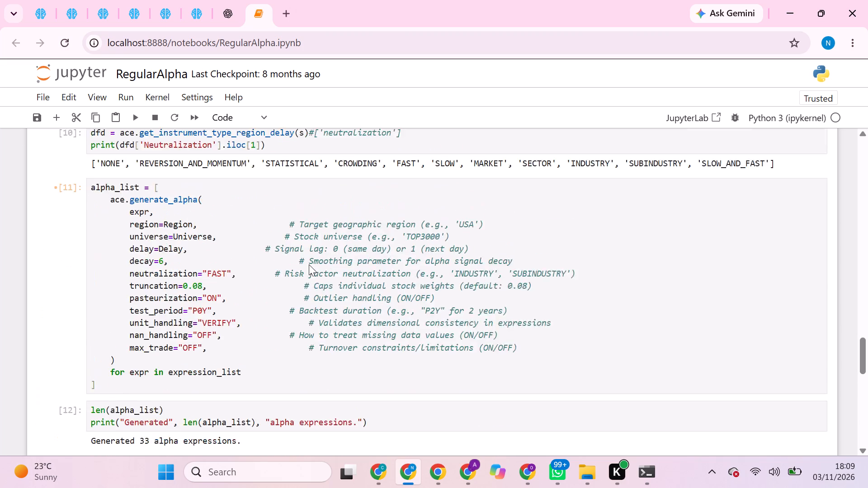
scroll(309, 264, "up", 2)
left_click(154, 98)
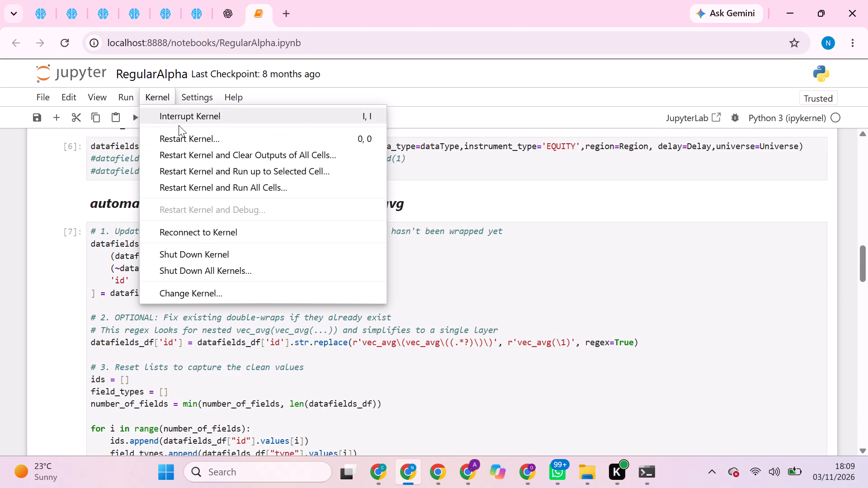
left_click(230, 191)
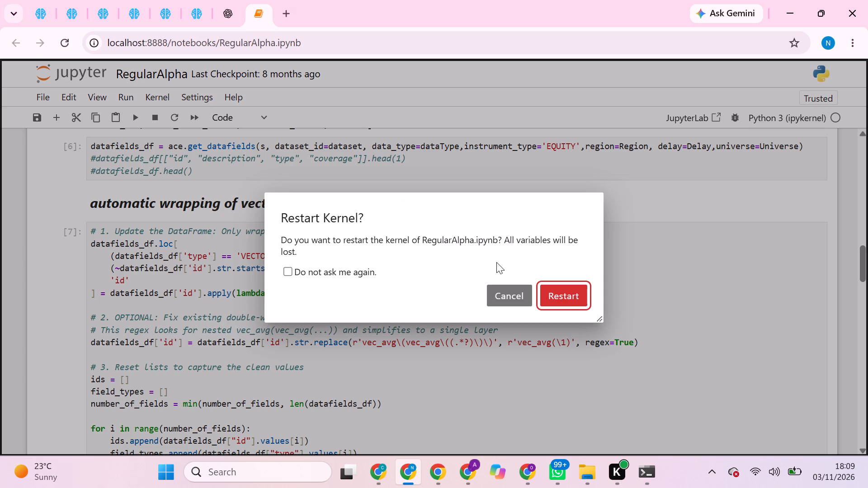
left_click(566, 299)
Open the biometric authentication link printed in the output of the notebook's sign-in cell.
scroll(515, 334, "up", 3)
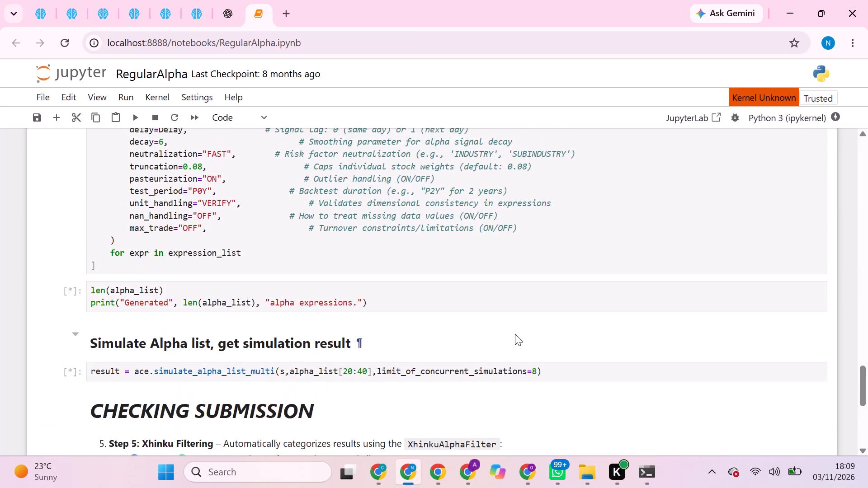
scroll(515, 334, "up", 6)
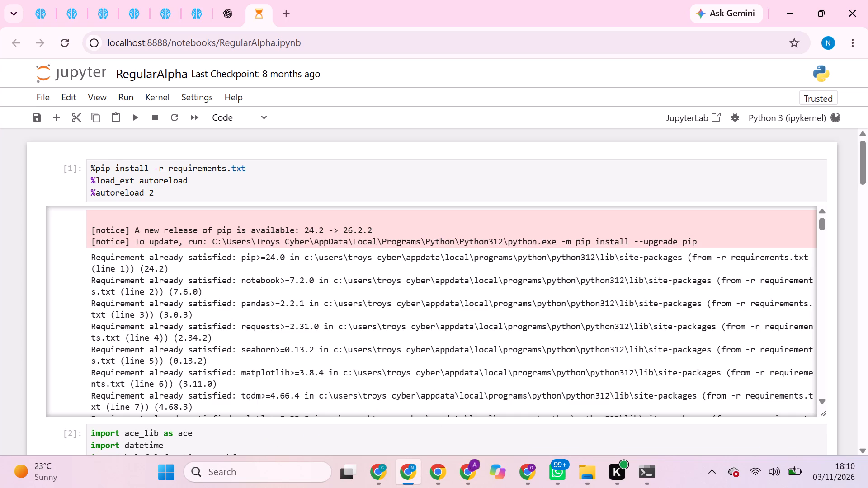
left_click(433, 221)
scroll(433, 221, "up", 3)
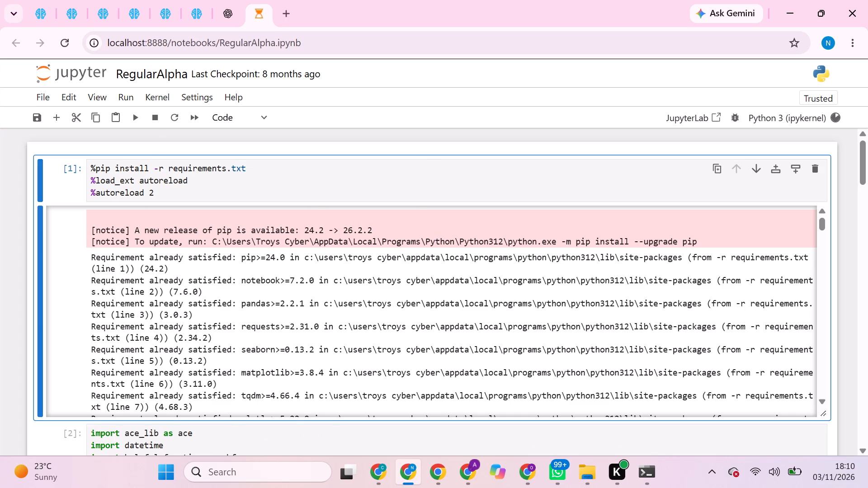
scroll(435, 164, "up", 6)
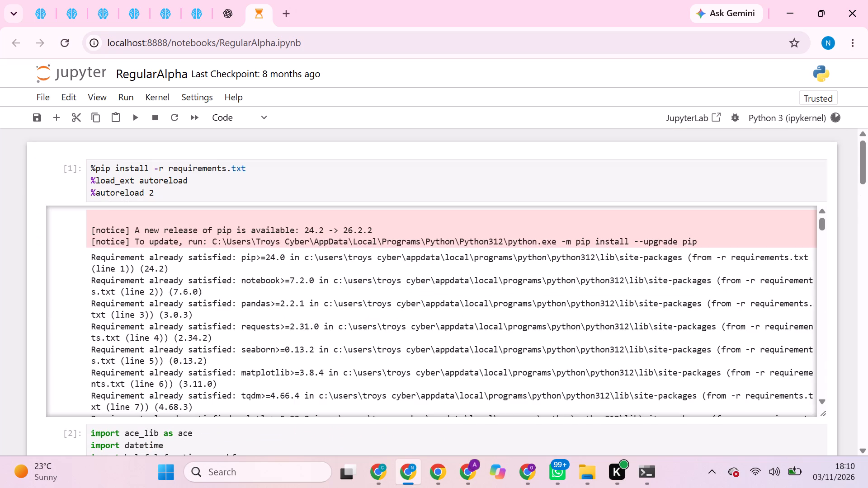
scroll(444, 429, "down", 2)
left_click(434, 333)
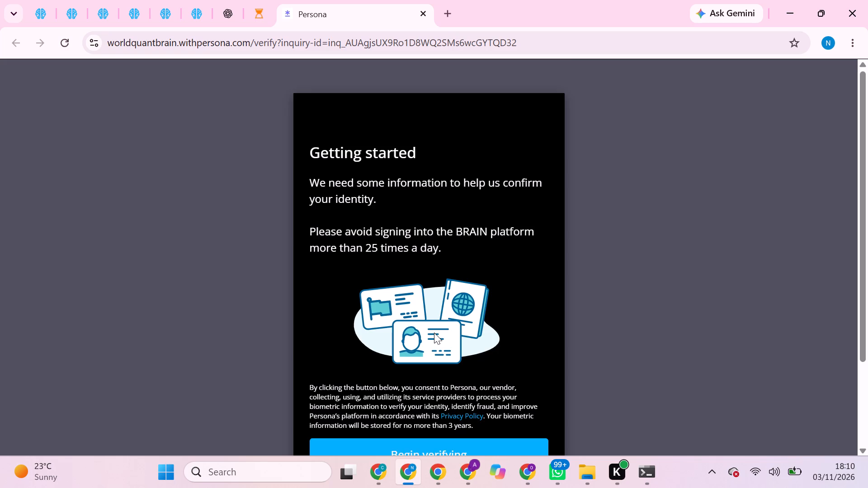
Begin the Persona identity verification and start the camera face check on this device.
scroll(478, 317, "down", 2)
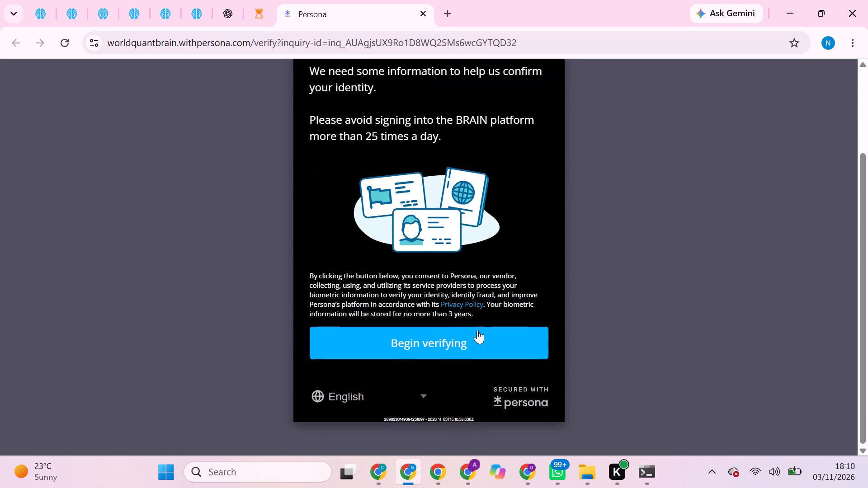
left_click(477, 340)
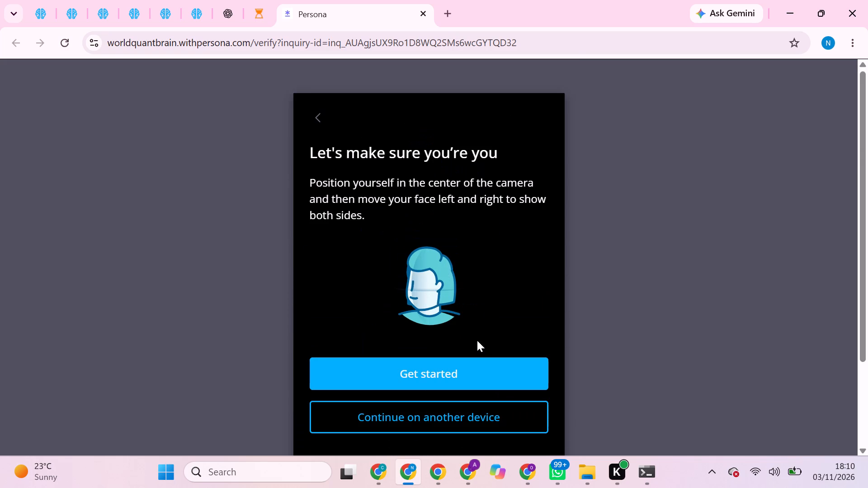
left_click(472, 382)
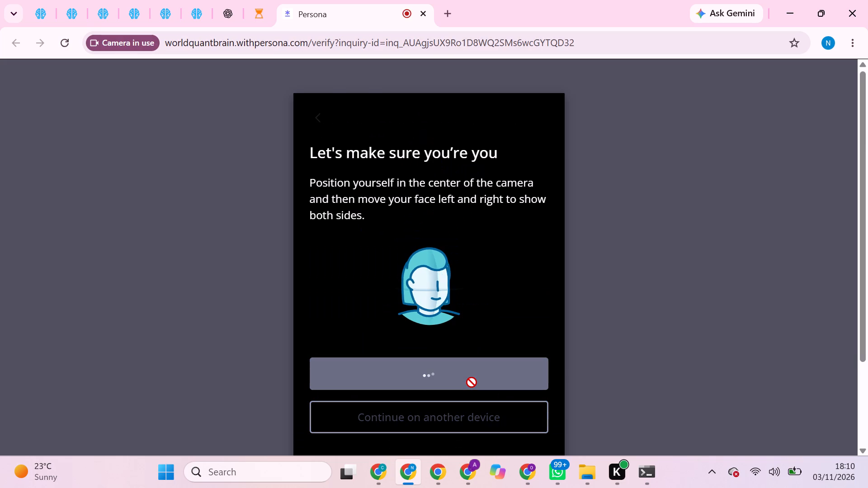
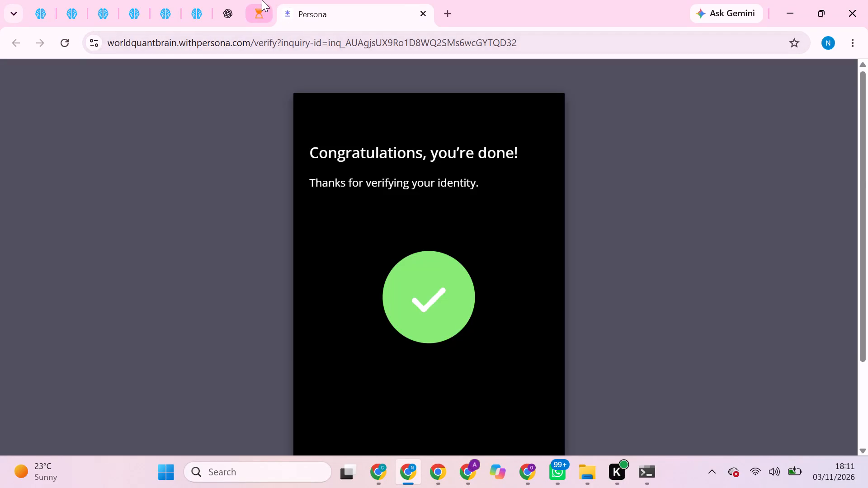
left_click(262, 0)
left_click(471, 357)
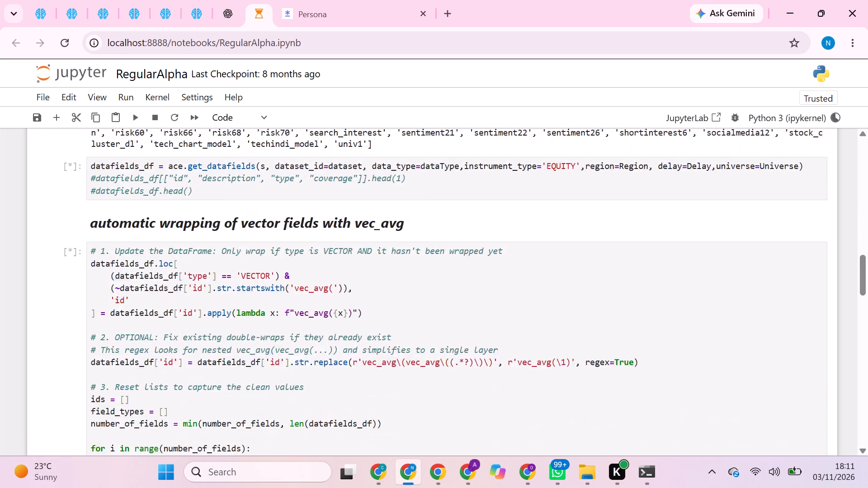
scroll(235, 304, "down", 3)
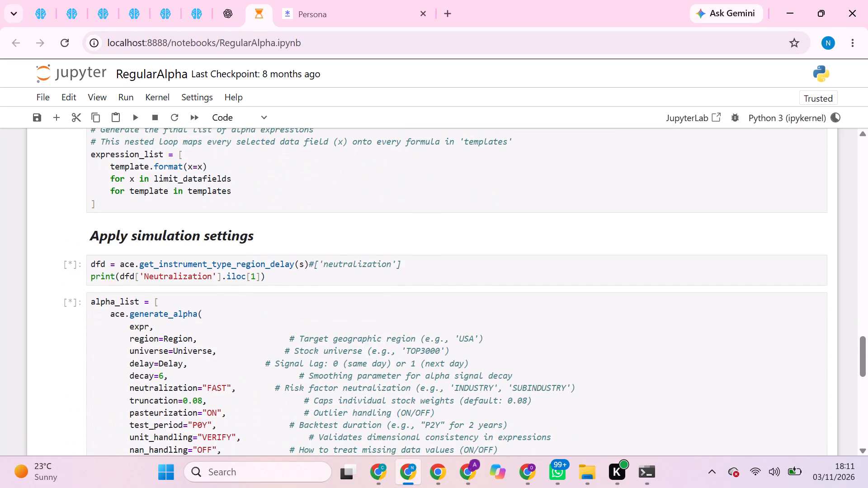
scroll(235, 304, "up", 2)
scroll(235, 304, "down", 1)
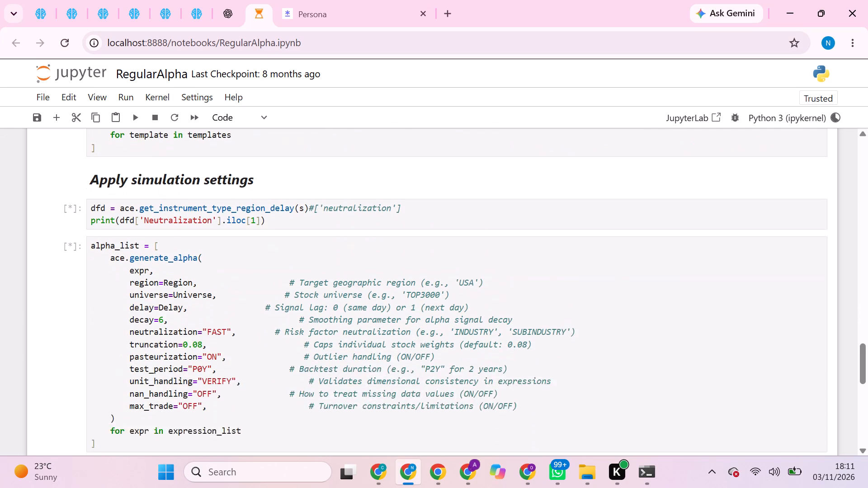
scroll(235, 304, "down", 1)
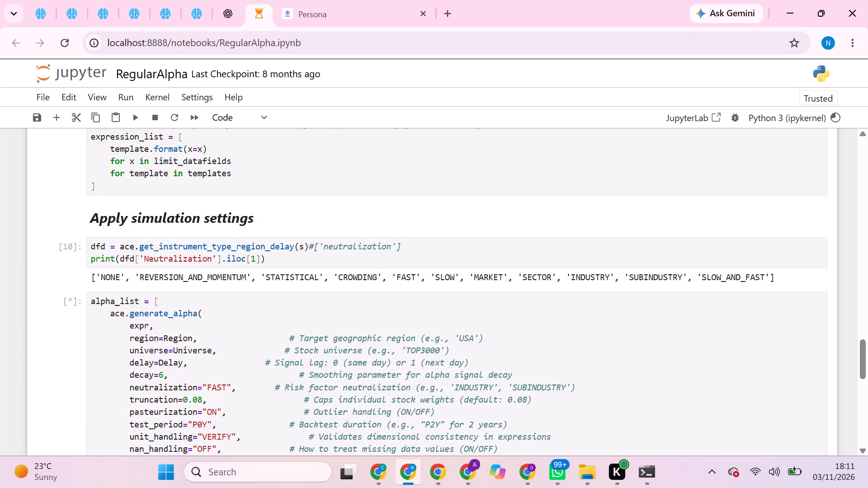
scroll(233, 375, "down", 1)
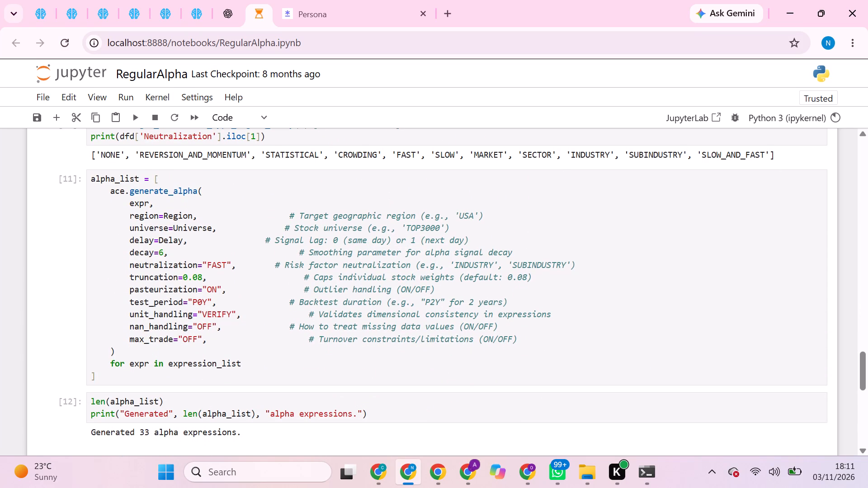
left_click(163, 249)
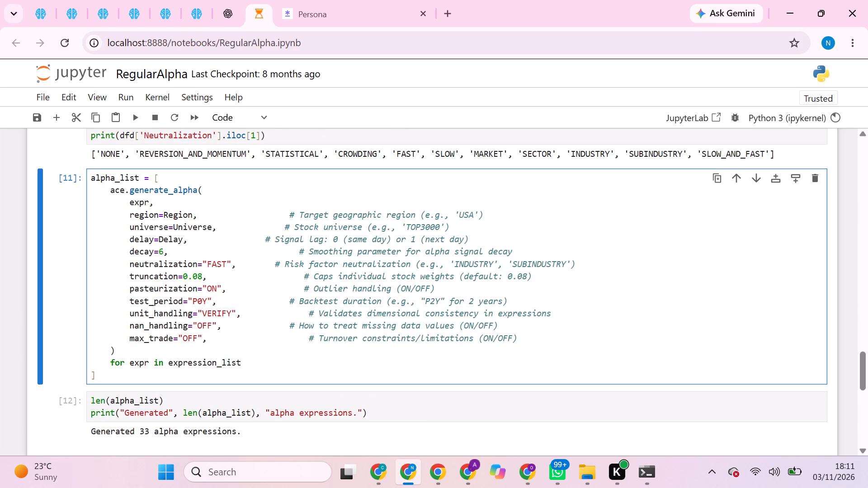
key("BackSpace")
key("5")
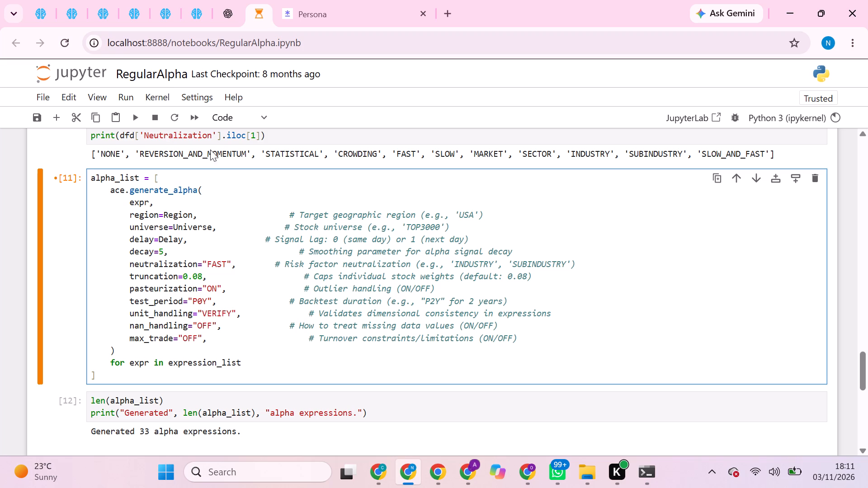
Restart the RegularAlpha kernel and run all cells down to the simulation and submission-check cells.
left_click(162, 100)
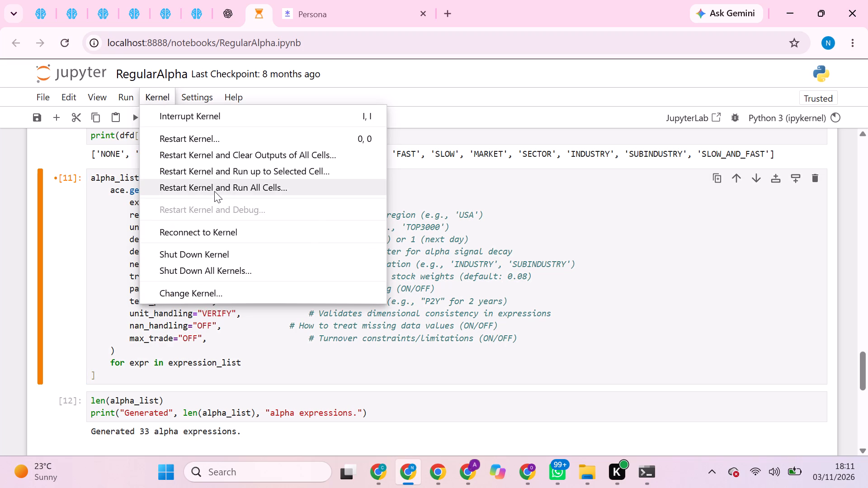
left_click(214, 191)
left_click(565, 282)
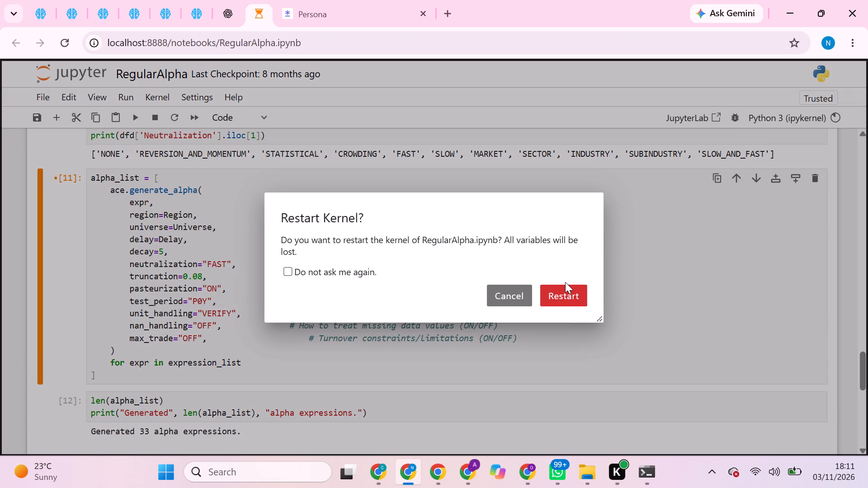
left_click(565, 287)
scroll(555, 311, "down", 1)
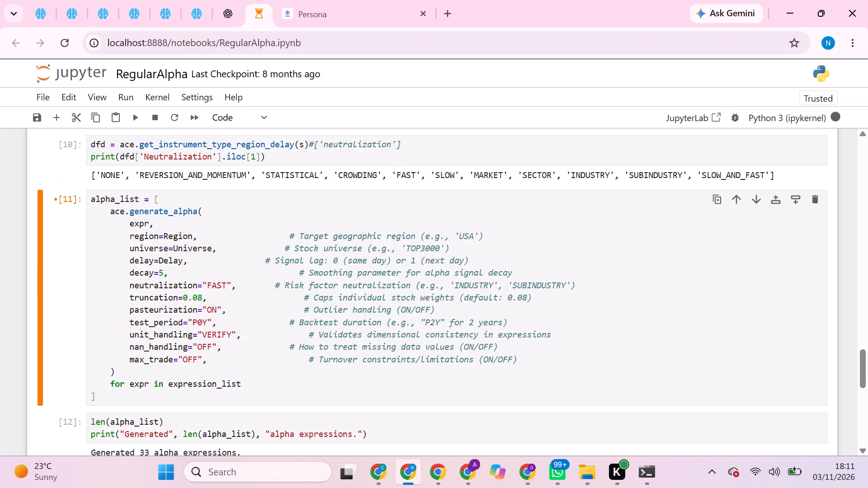
scroll(555, 311, "down", 1)
scroll(555, 311, "up", 3)
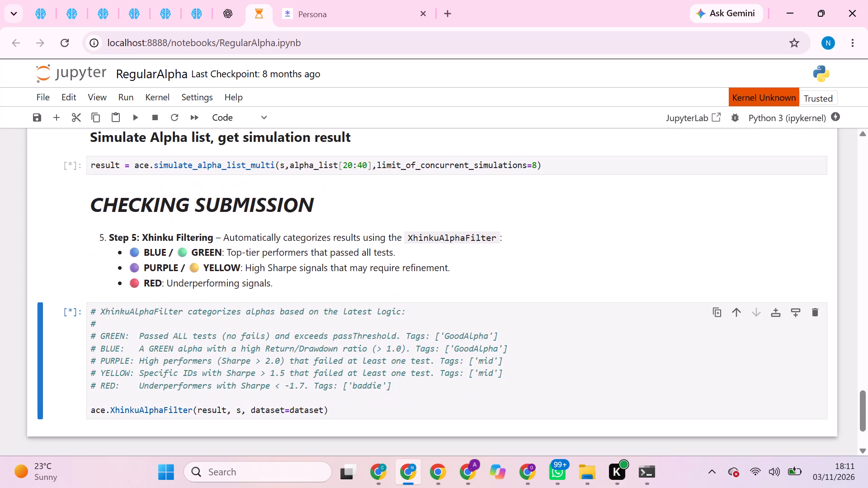
In the first WorldQuant BRAIN tab, replace the empty Simulation 1 with a new Super Simulation.
left_click(48, 0)
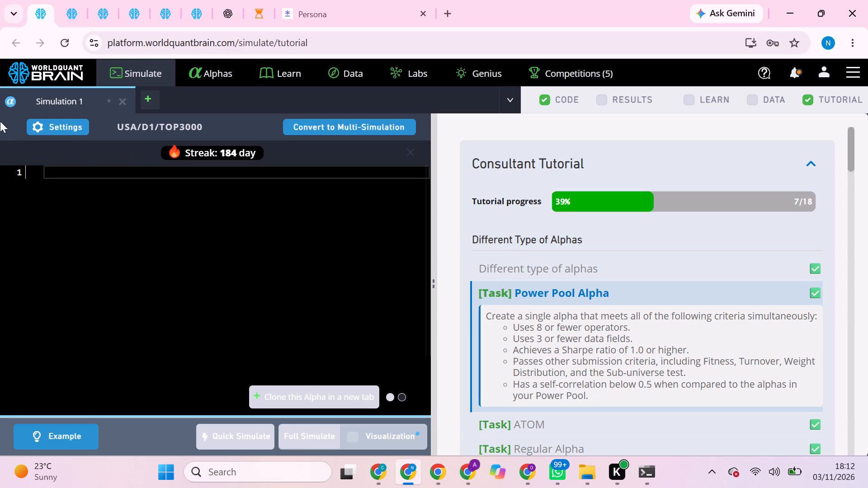
left_click(123, 107)
left_click(20, 100)
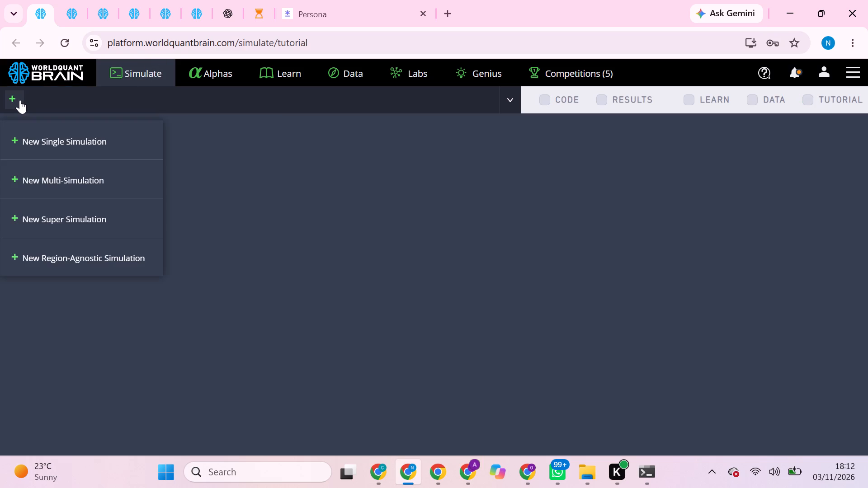
left_click(80, 215)
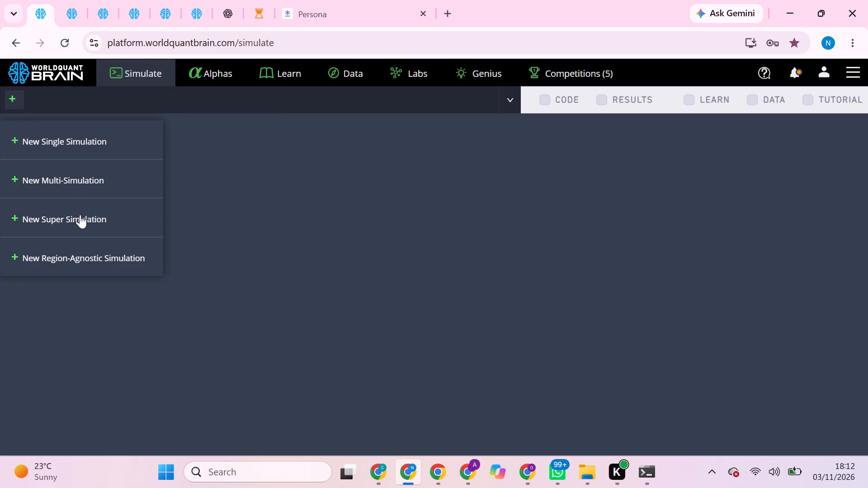
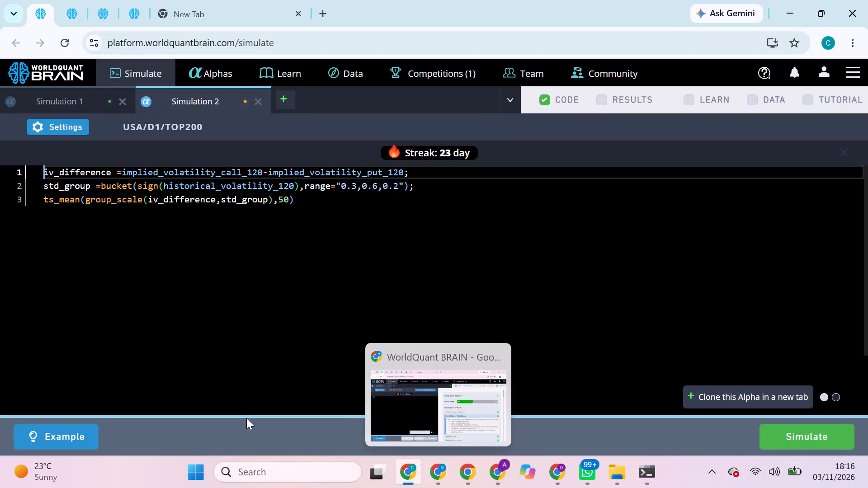
Switch to the N-profile Chrome window and look through its WorldQuant BRAIN tabs to check the simulations' progress.
left_click(436, 470)
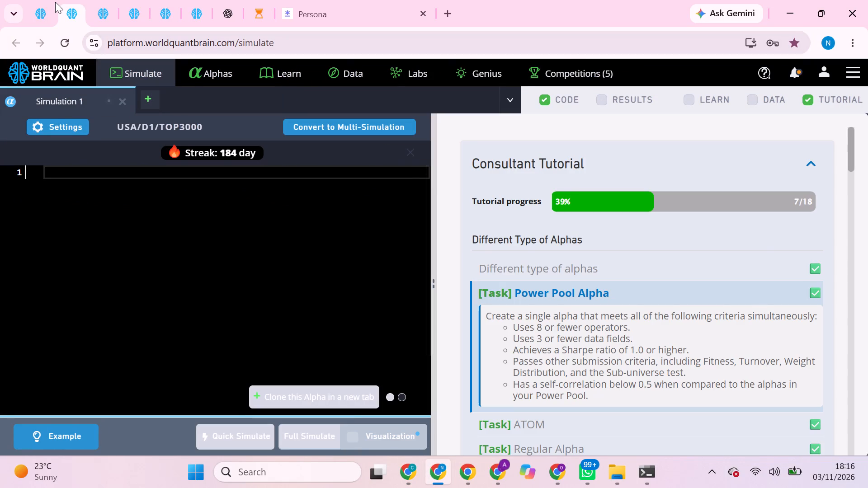
left_click(52, 0)
left_click(71, 0)
left_click(93, 3)
left_click(115, 0)
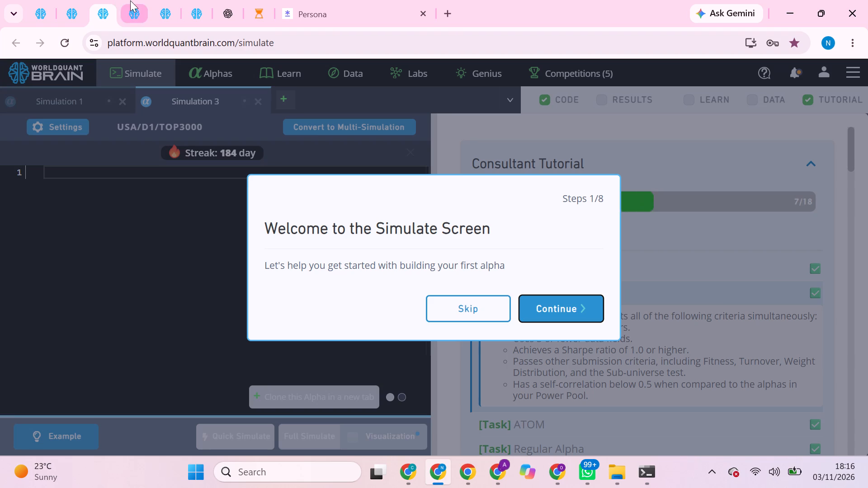
left_click(130, 0)
left_click(159, 2)
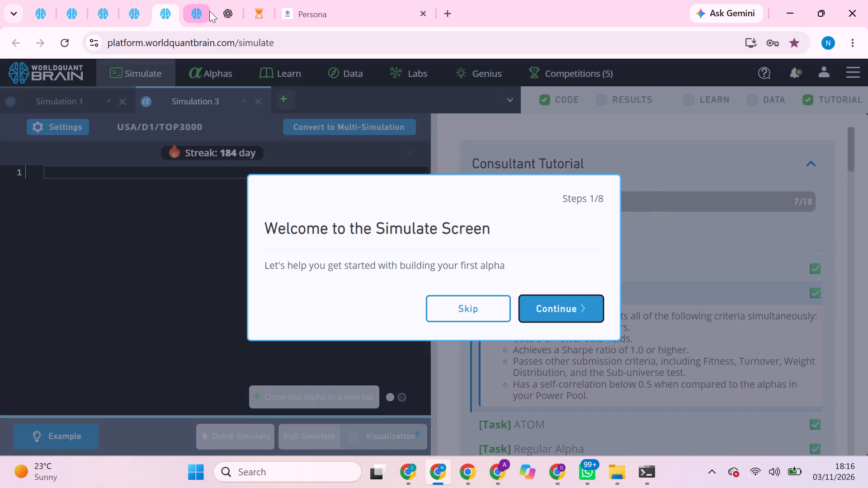
left_click(209, 11)
left_click(52, 0)
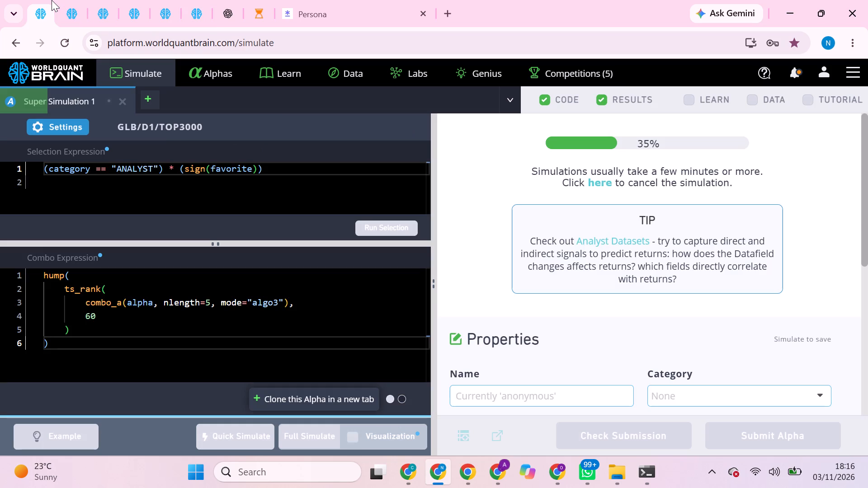
left_click(204, 7)
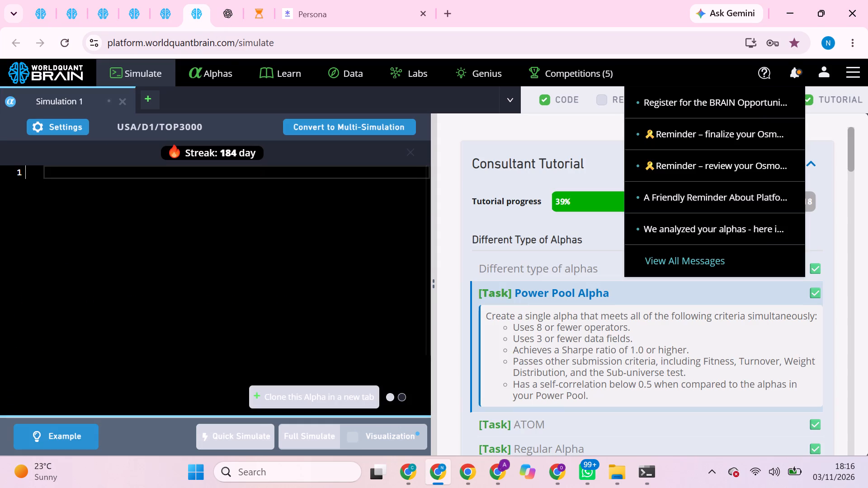
Switch to the O-profile Chrome window and review the IS Summary of the analyst_upward_revision_count_fq2_revenue_7d_8 alpha, dismissing the streak popup and tutorial checks.
left_click(555, 466)
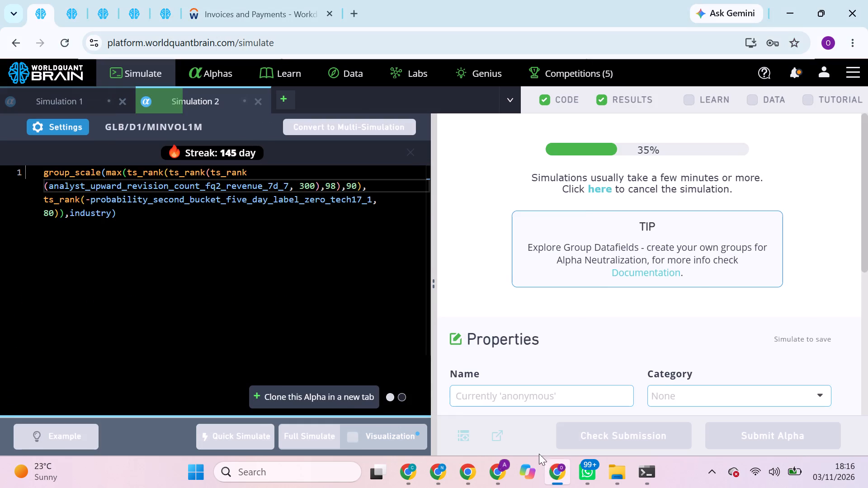
left_click(302, 425)
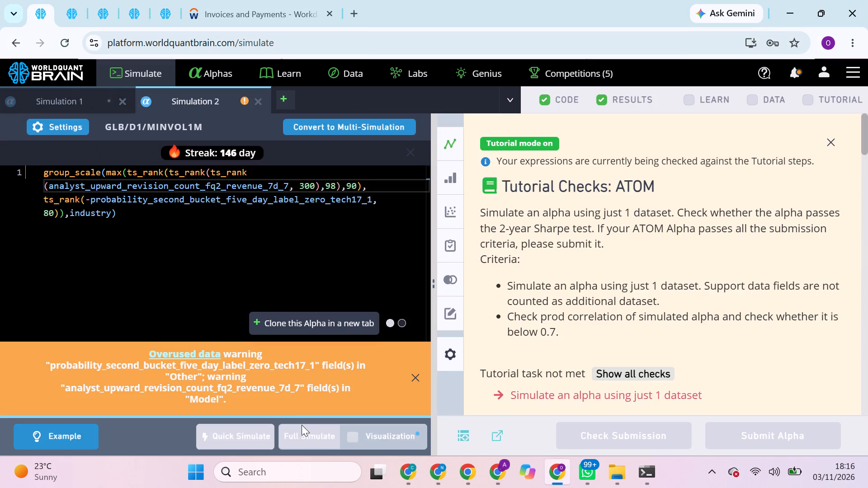
left_click_drag(50, 0, 65, 4)
left_click(65, 4)
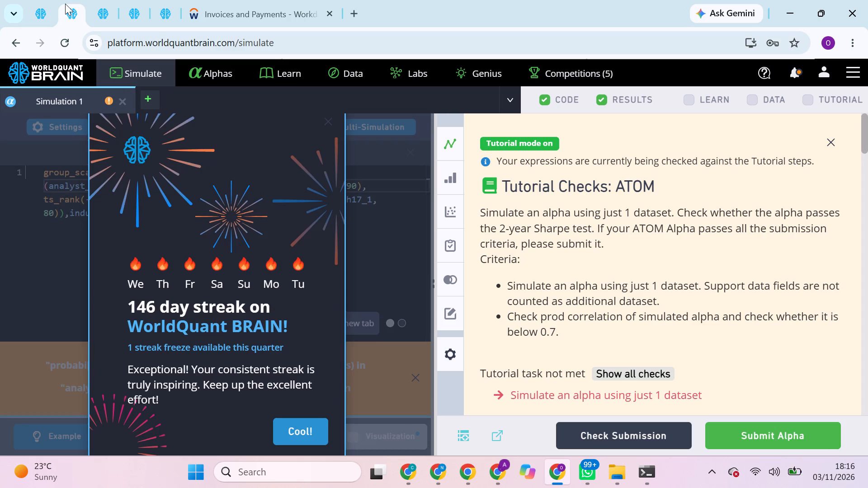
left_click(301, 420)
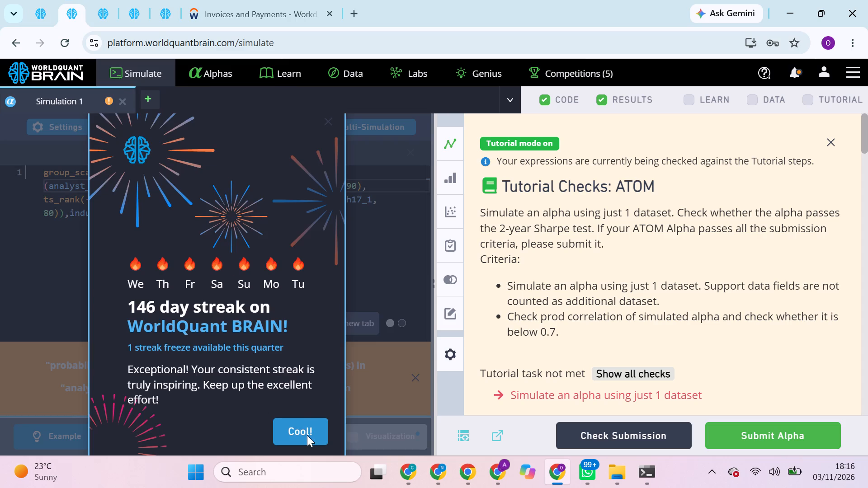
left_click(307, 435)
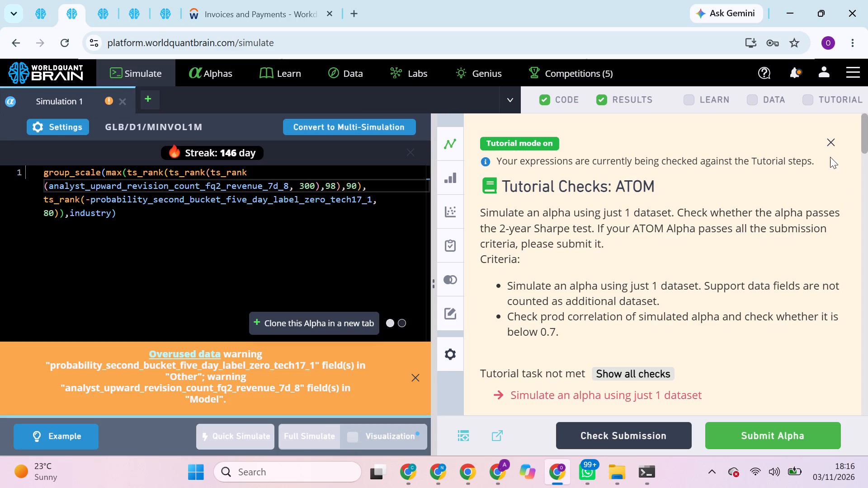
left_click(828, 144)
scroll(727, 273, "down", 3)
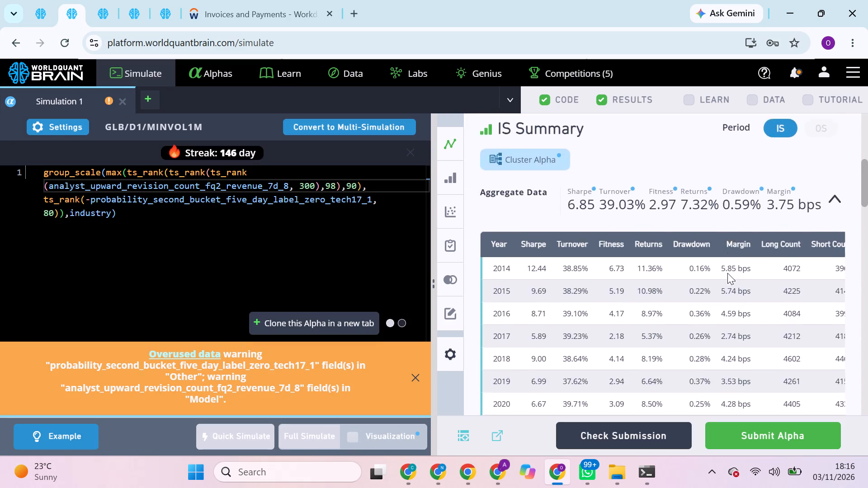
scroll(727, 273, "down", 4)
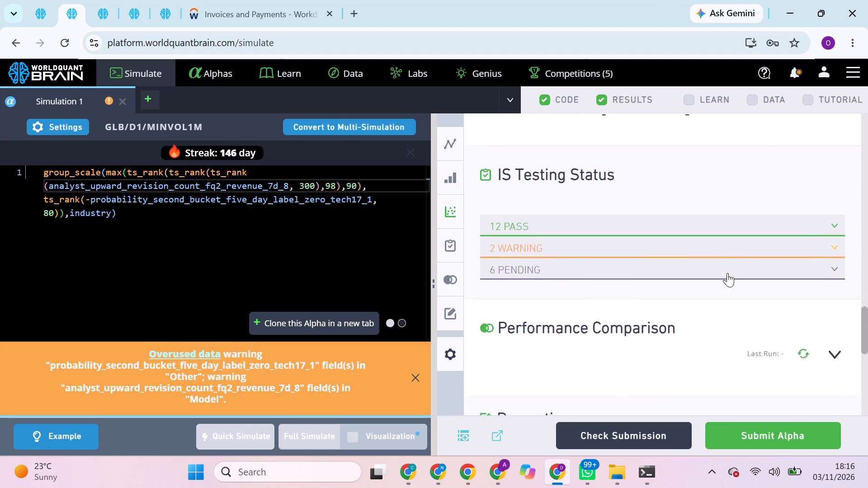
scroll(727, 273, "up", 5)
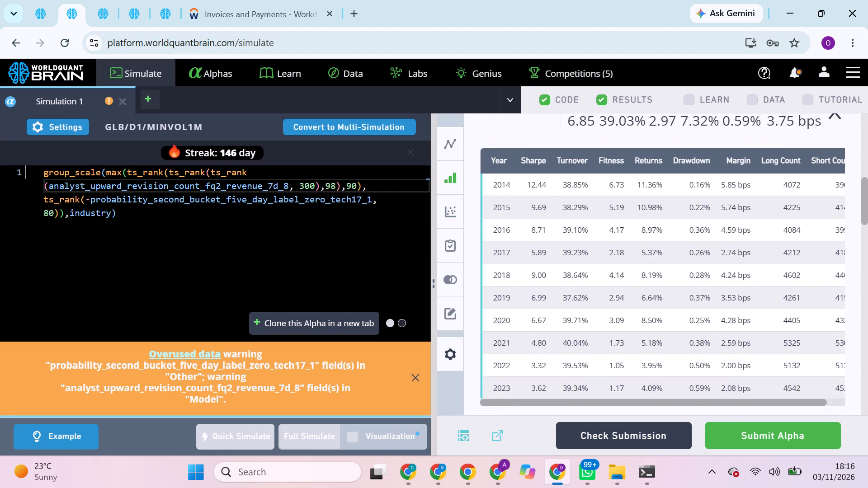
scroll(727, 273, "up", 1)
scroll(727, 273, "down", 1)
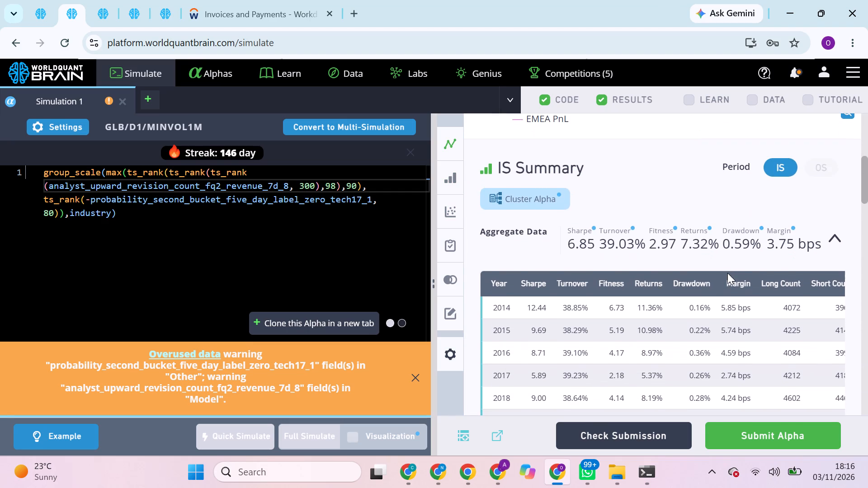
scroll(727, 273, "down", 1)
scroll(749, 374, "down", 3)
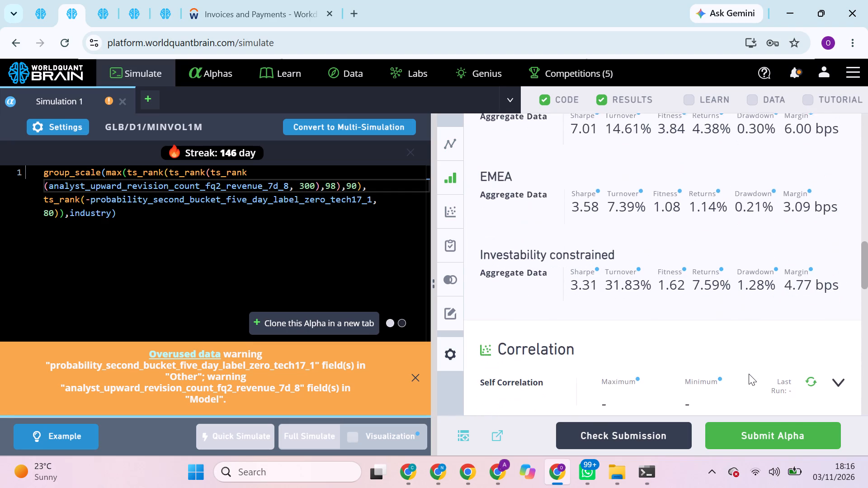
Run the Prod Correlation check on the analyst_upward_revision_count_fq2_revenue_7d_8 alpha.
scroll(749, 374, "down", 3)
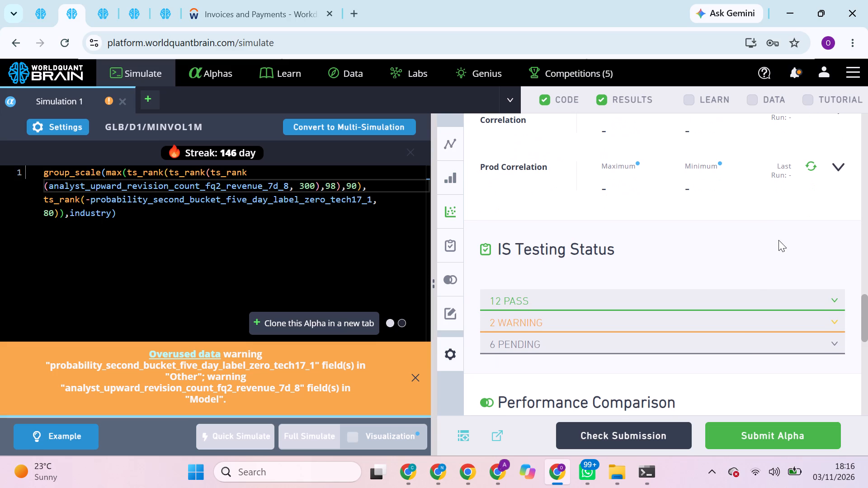
left_click(811, 171)
scroll(811, 171, "up", 1)
left_click(810, 182)
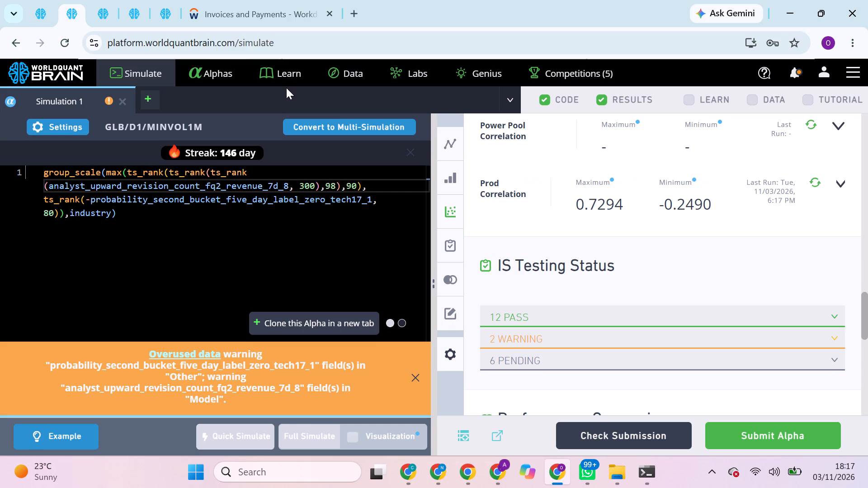
Dismiss the streak popup and tutorial checks on the analyst_upward_revision_count_fy1_earnings_14d_7 alpha in the third browser tab and run its Prod Correlation check.
left_click(98, 0)
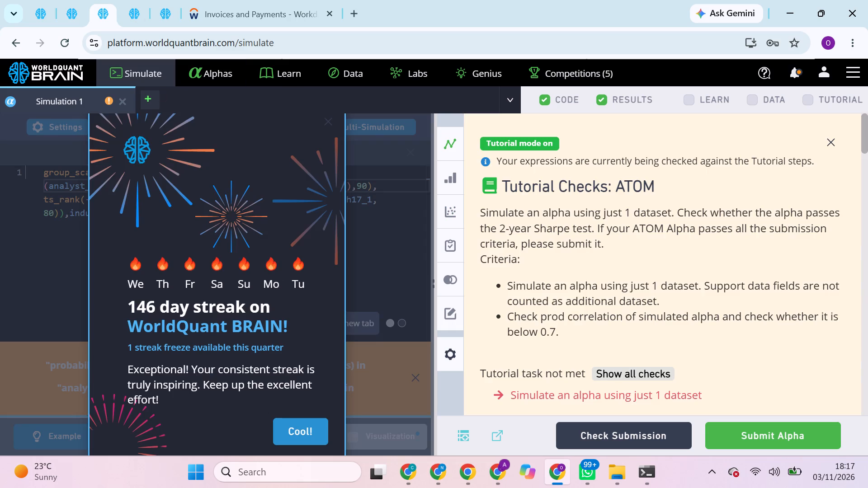
left_click(295, 420)
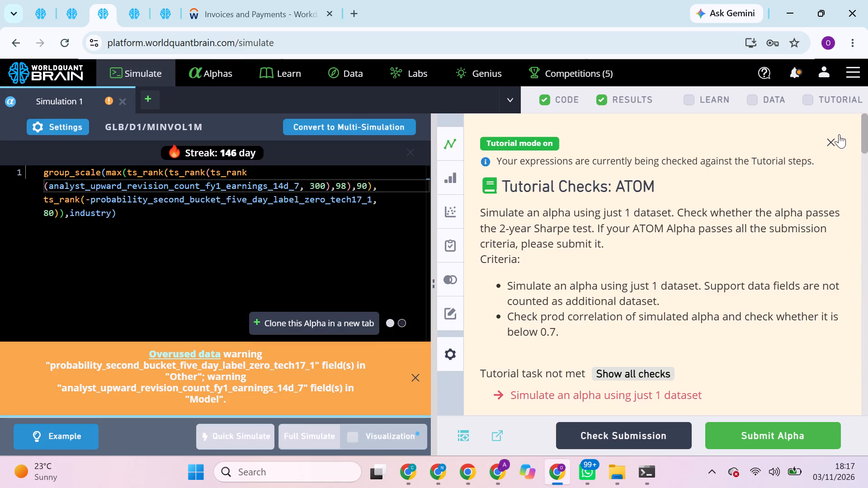
left_click(829, 147)
scroll(767, 253, "down", 2)
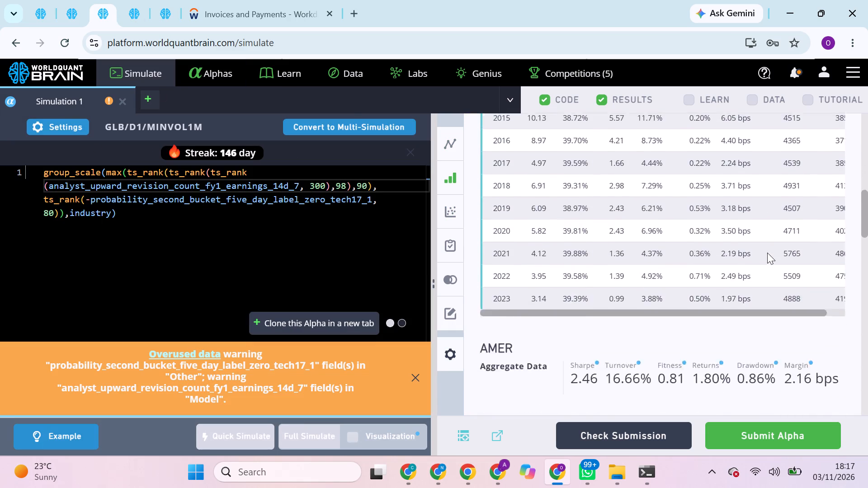
scroll(767, 253, "down", 3)
scroll(767, 253, "up", 4)
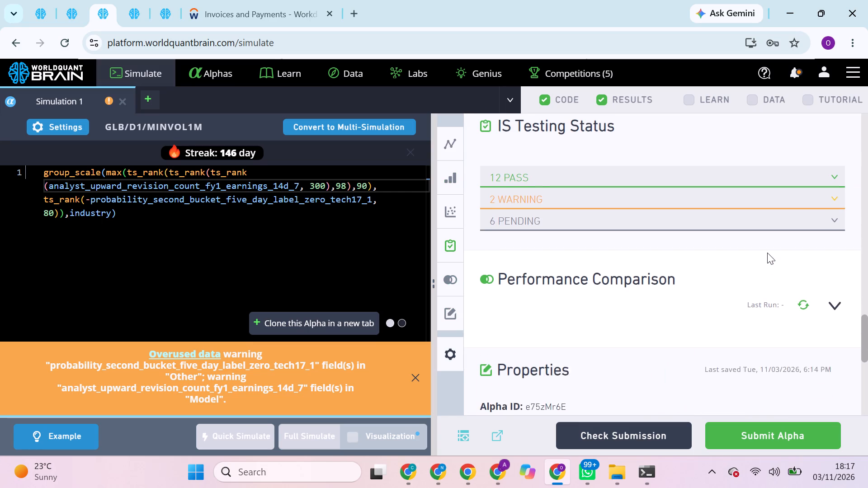
scroll(802, 326, "up", 2)
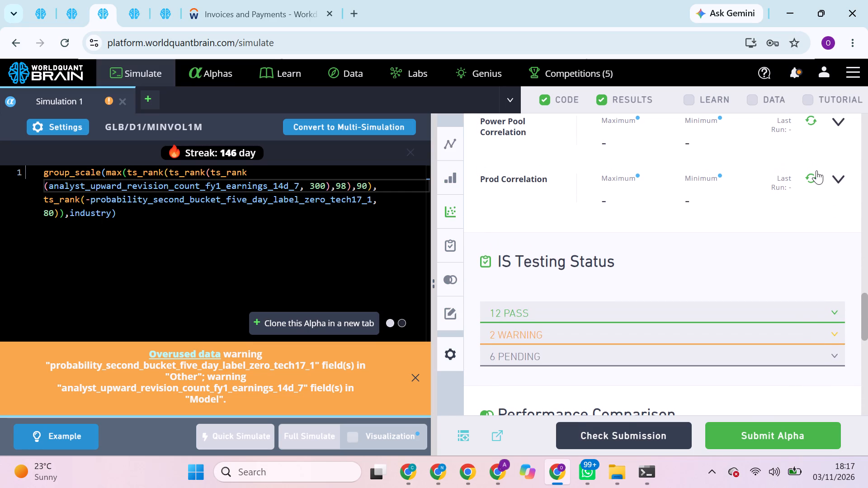
left_click(810, 183)
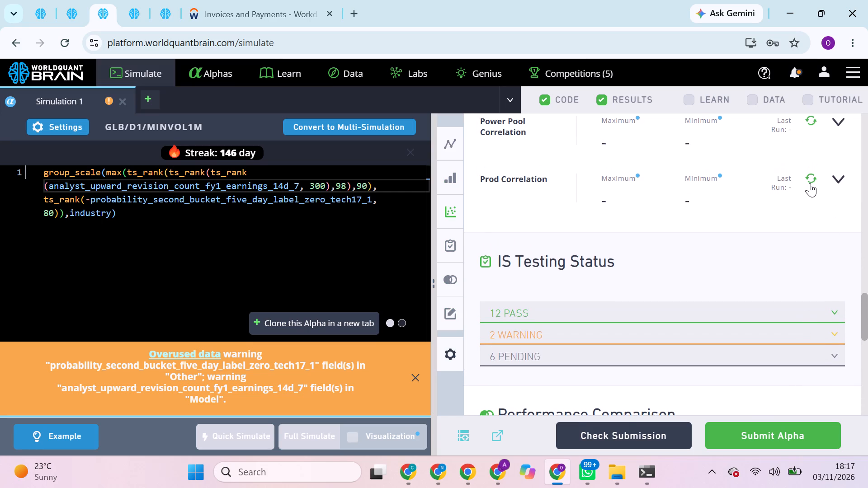
left_click(811, 181)
Start a full simulation of the analyst_upward_revision_count_fy1_earnings_30d_5 alpha in the fourth browser tab.
left_click(133, 19)
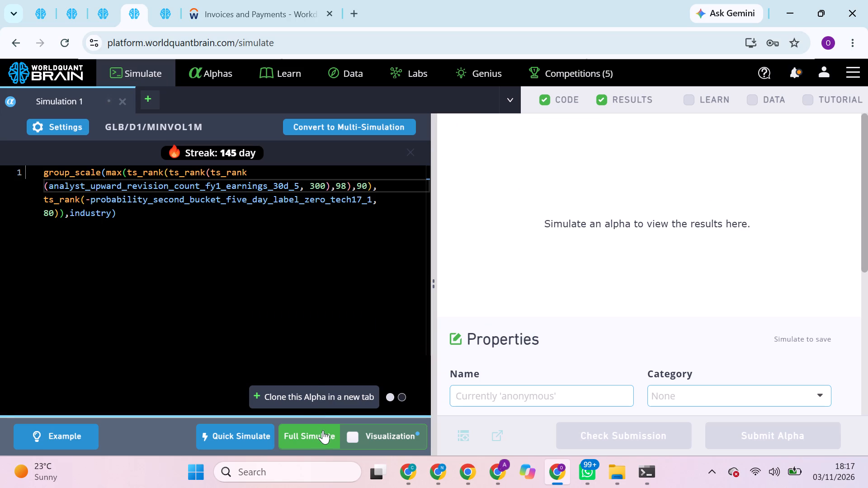
left_click(322, 434)
Copy analyst_upward_revision_count_fy2_earnings_14d_5 from page 8 of the dataset, substitute it for the fq2_revenue_7d_7 field in Simulation 2, and run a full simulation.
left_click(151, 1)
scroll(138, 211, "down", 2)
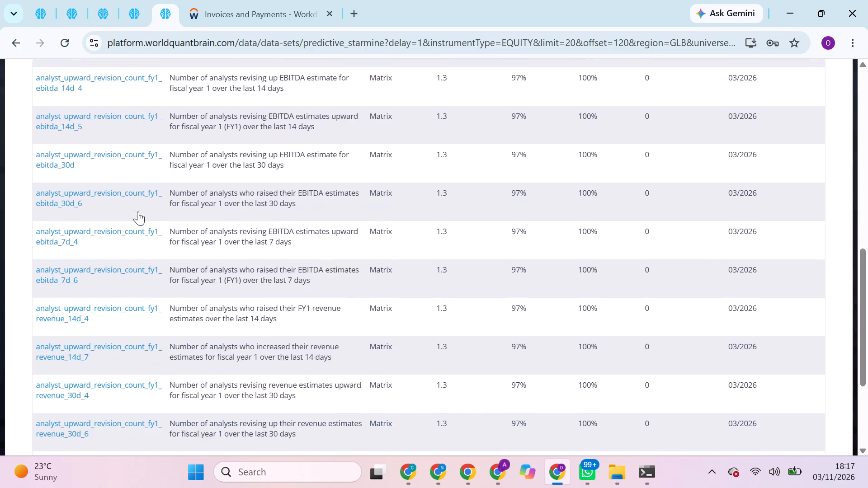
scroll(138, 211, "down", 2)
left_click(720, 422)
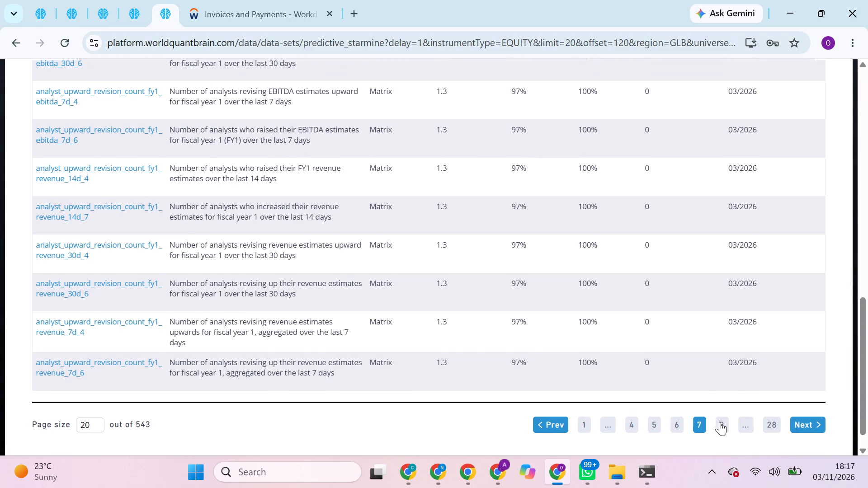
scroll(226, 322, "down", 1)
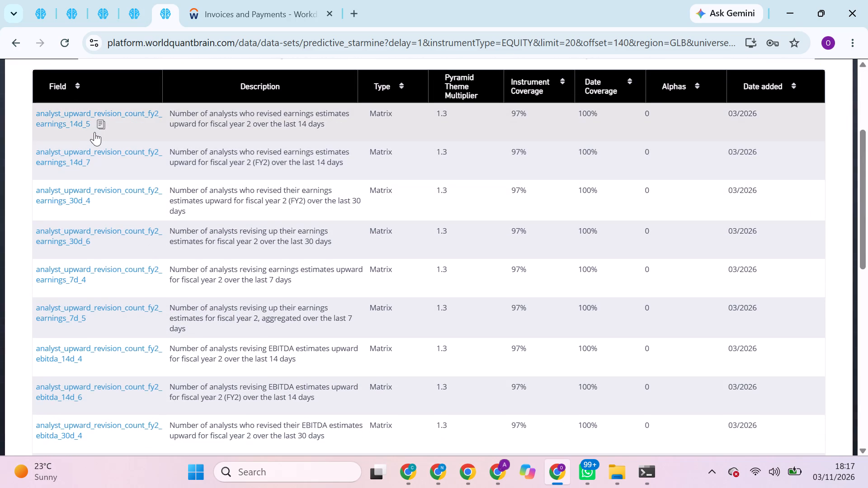
left_click(94, 124)
left_click(40, 0)
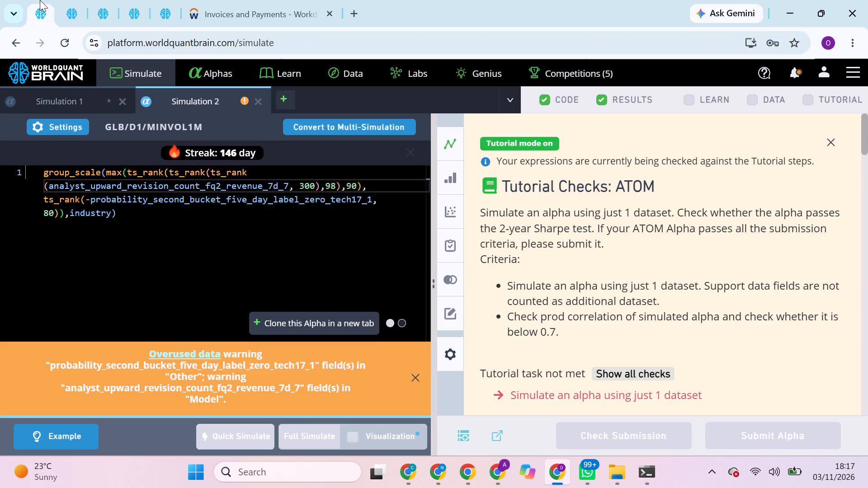
double_click(160, 189)
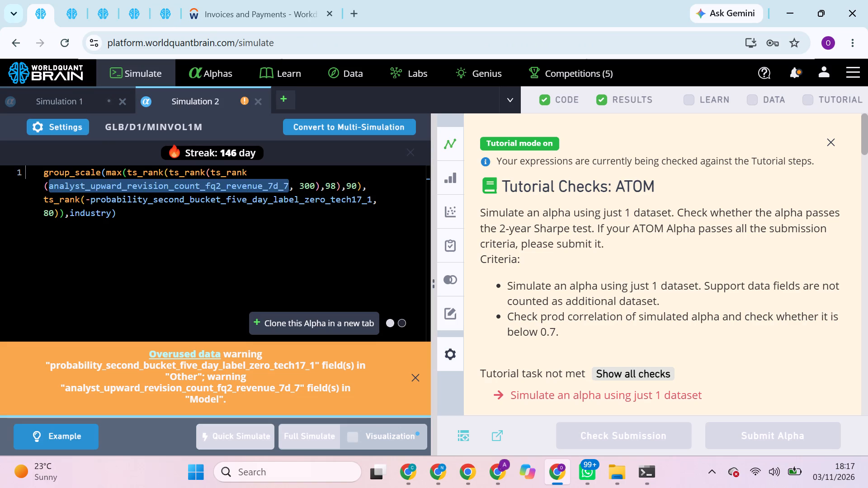
key("ctrl+v")
left_click(311, 443)
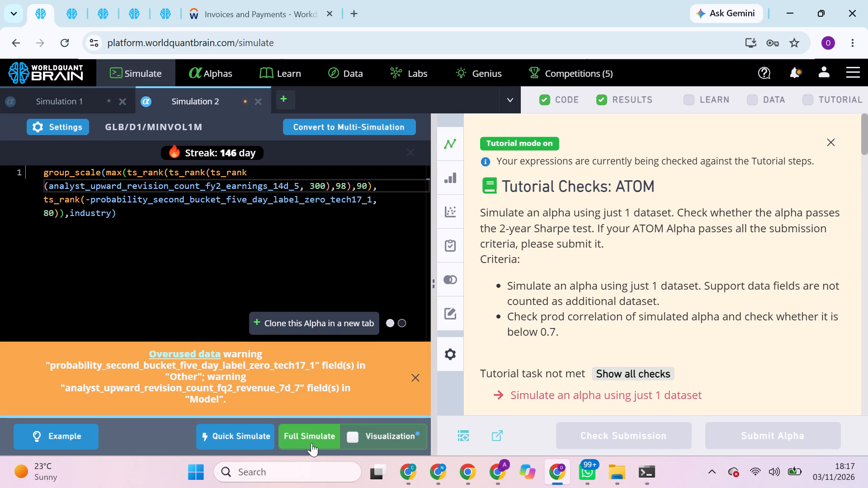
Copy analyst_upward_revision_count_fy2_earnings_14d_7 from the dataset, substitute it for the fq2_revenue_7d_8 field in the second browser tab, and run a full simulation.
left_click(68, 0)
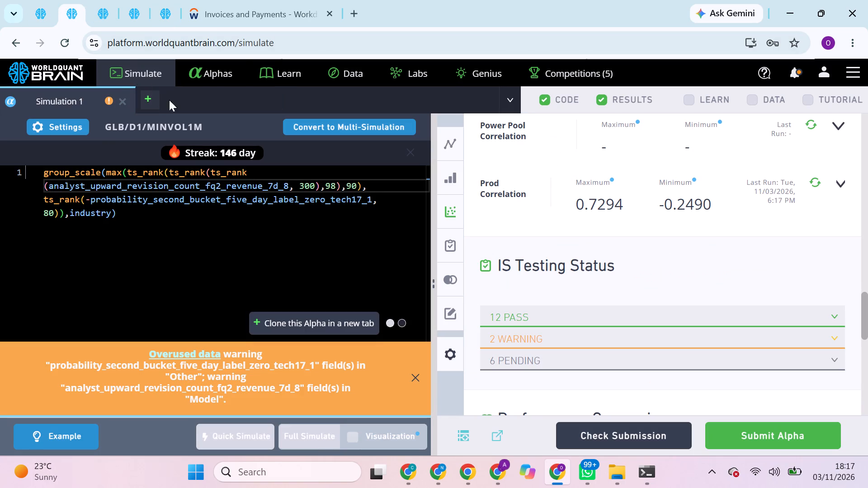
left_click(169, 15)
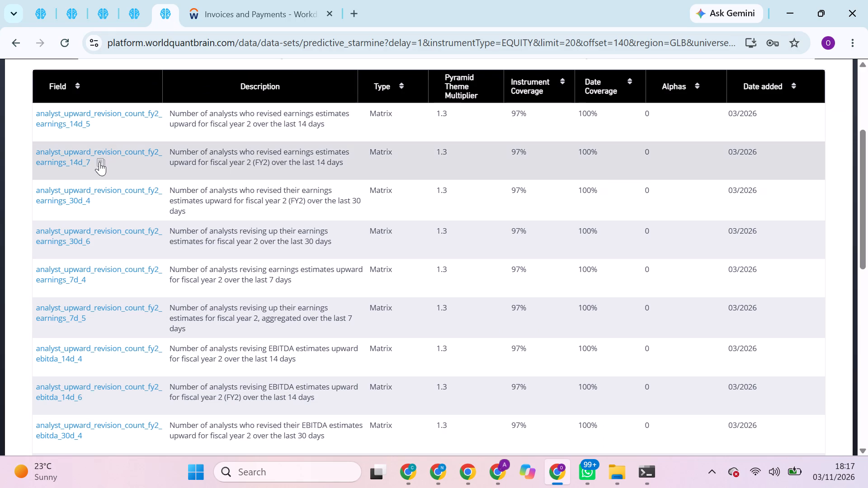
left_click(99, 162)
left_click(49, 2)
left_click(64, 1)
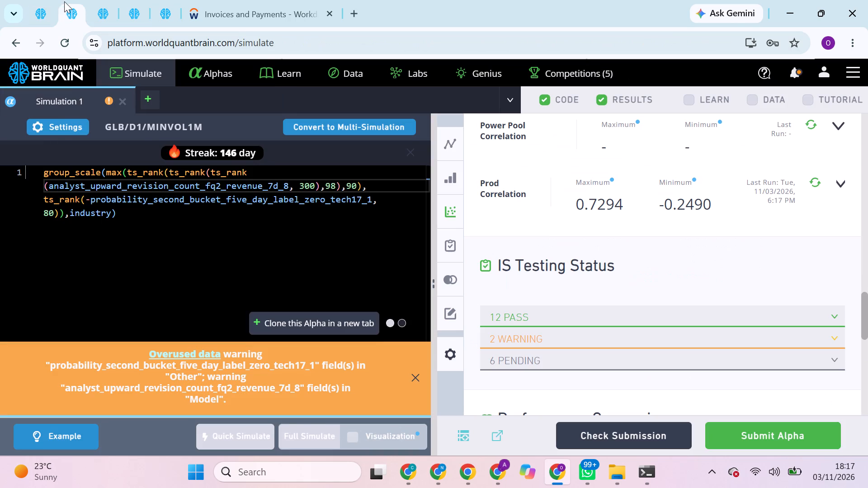
double_click(162, 187)
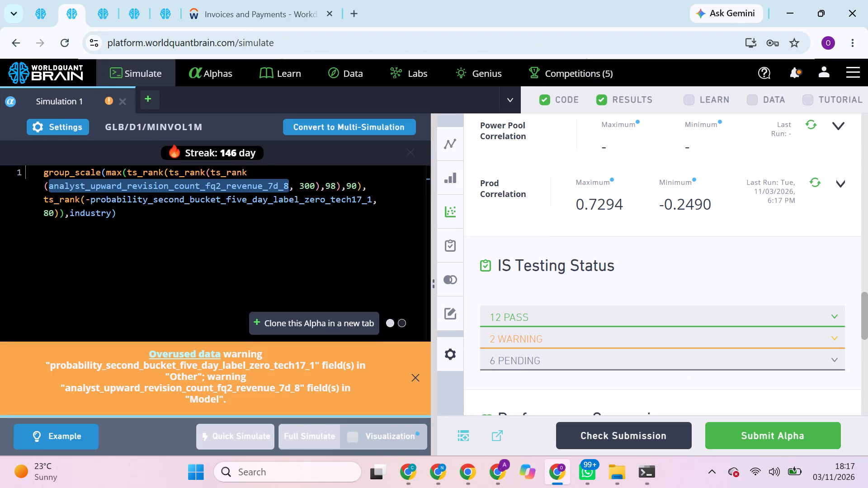
key("ctrl+v")
left_click(162, 187)
left_click(328, 433)
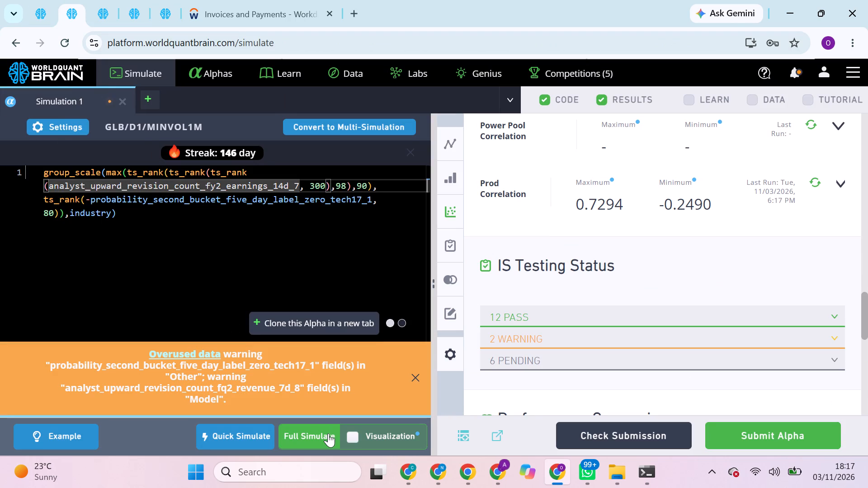
Copy analyst_upward_revision_count_fy2_earnings_30d_4 from the dataset, substitute it for the fy1_earnings_14d_7 field in the third browser tab, and run a full simulation.
left_click(100, 0)
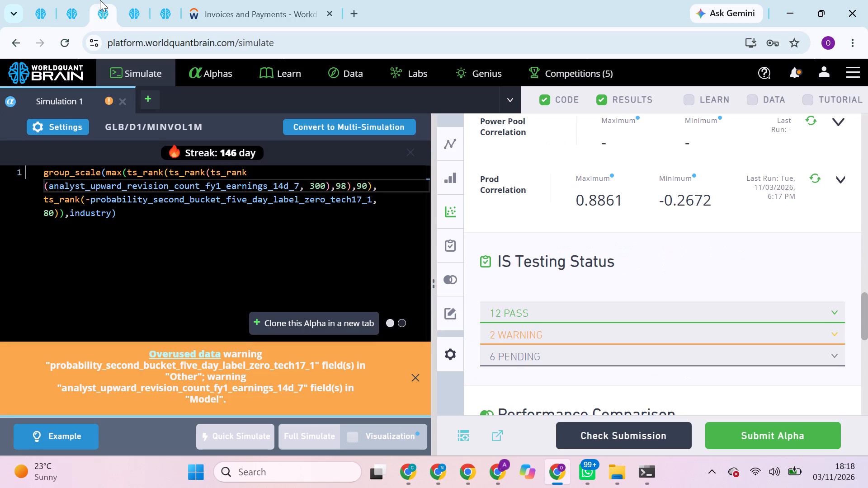
left_click(163, 1)
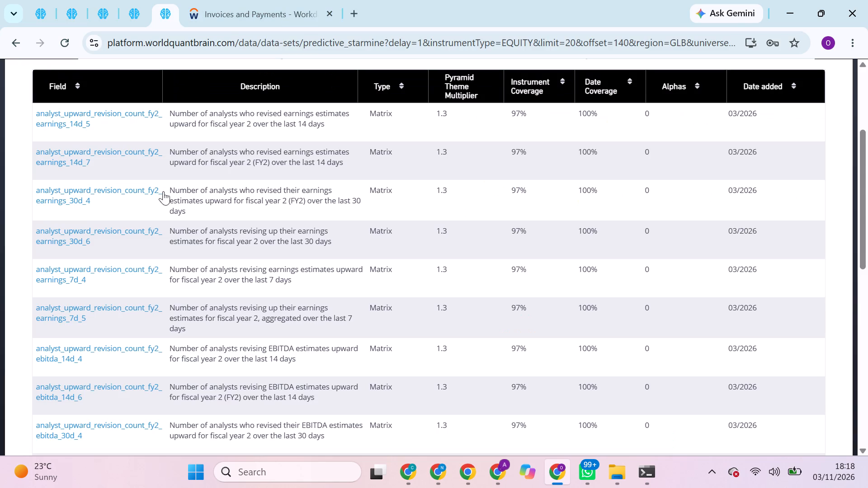
left_click(104, 199)
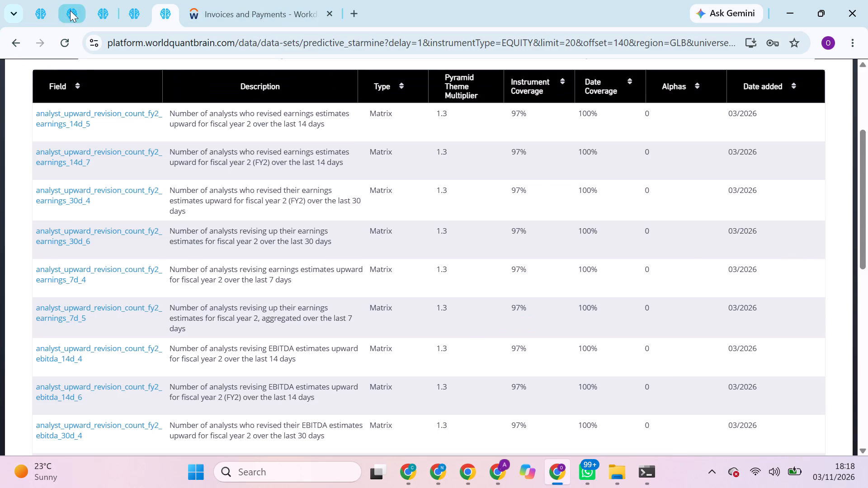
left_click(70, 10)
left_click(102, 5)
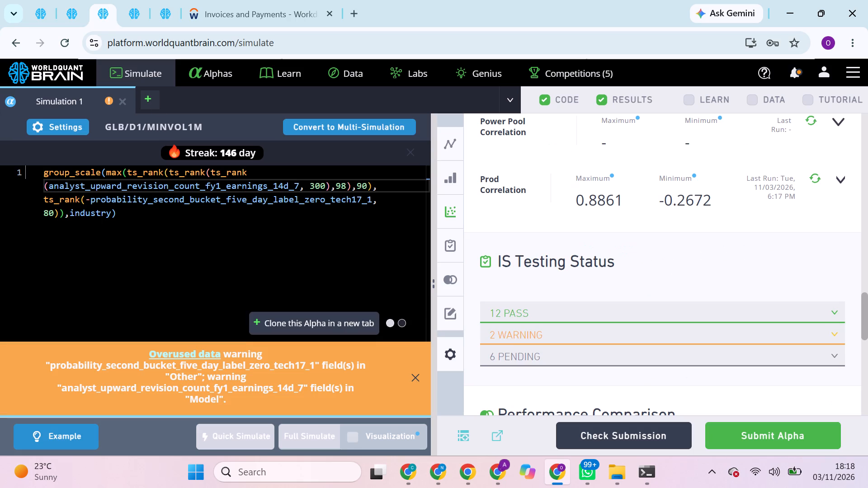
double_click(227, 193)
triple_click(229, 186)
double_click(229, 186)
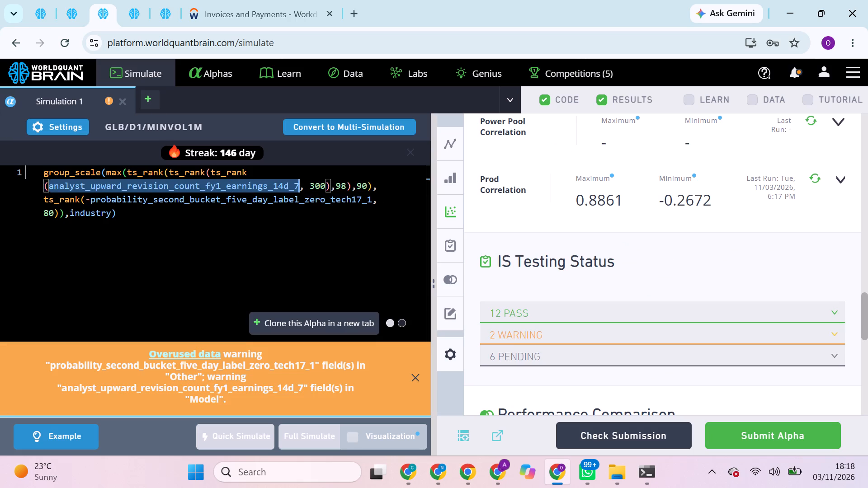
key("ctrl+v")
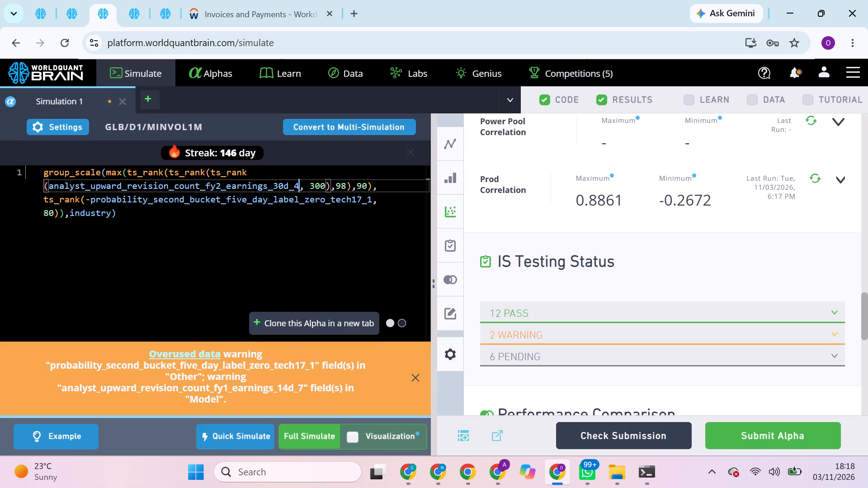
left_click(312, 429)
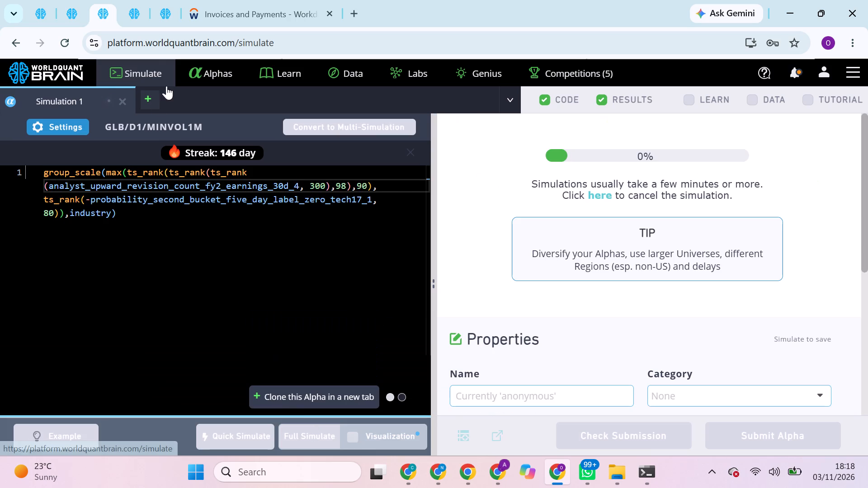
Dismiss the fourth browser tab's streak popup, replace its fy1_earnings_30d_5 field with analyst_upward_revision_count_fy2_earnings_30d_6 copied from the dataset, and try a full simulation.
left_click(130, 2)
left_click(331, 431)
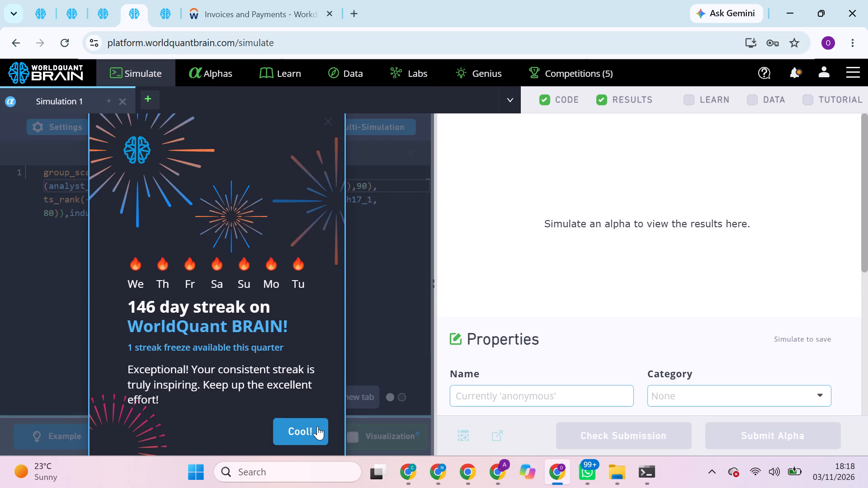
left_click(317, 426)
left_click(155, 0)
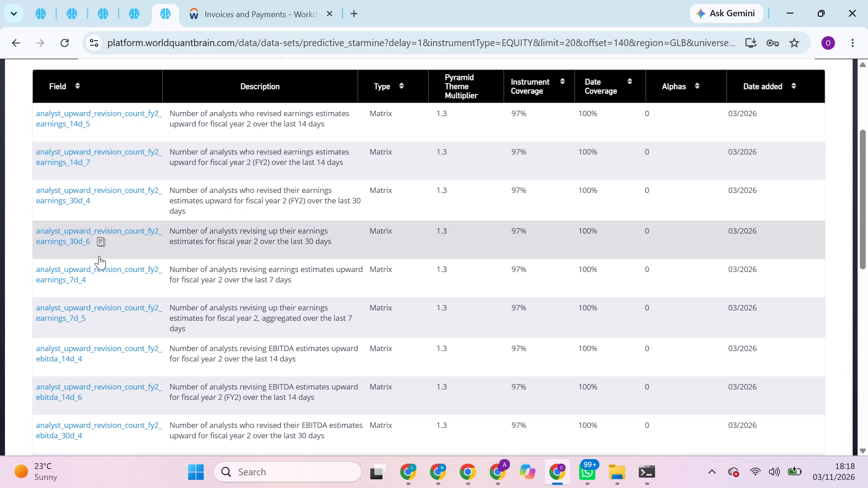
left_click(100, 246)
left_click(67, 20)
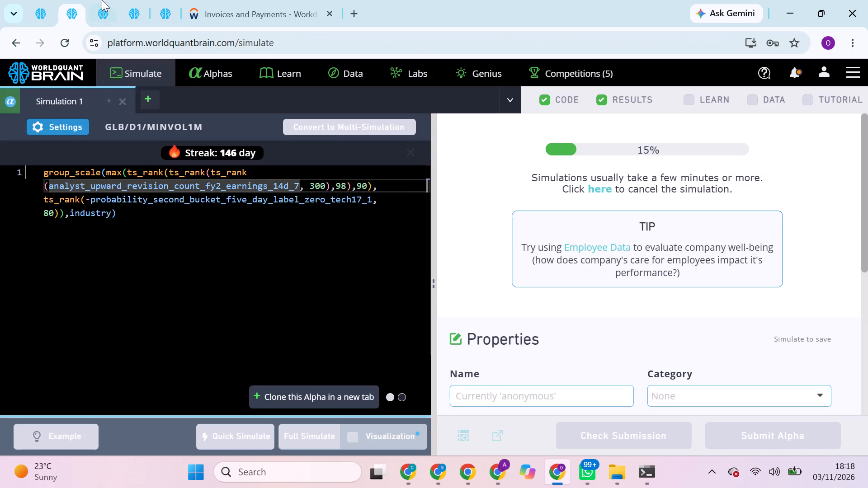
left_click(106, 0)
left_click(125, 3)
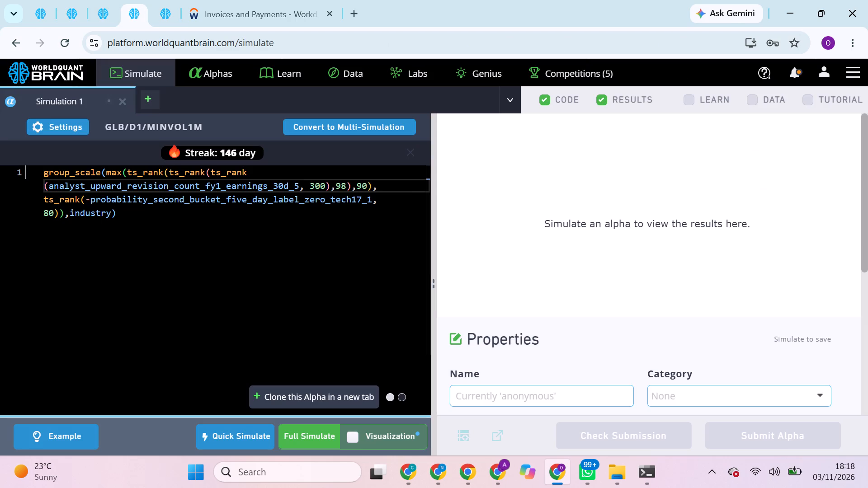
double_click(184, 184)
key("ctrl+v")
left_click(312, 444)
Check the simulation progress of the alphas across the open browser tabs.
left_click(166, 14)
left_click(127, 9)
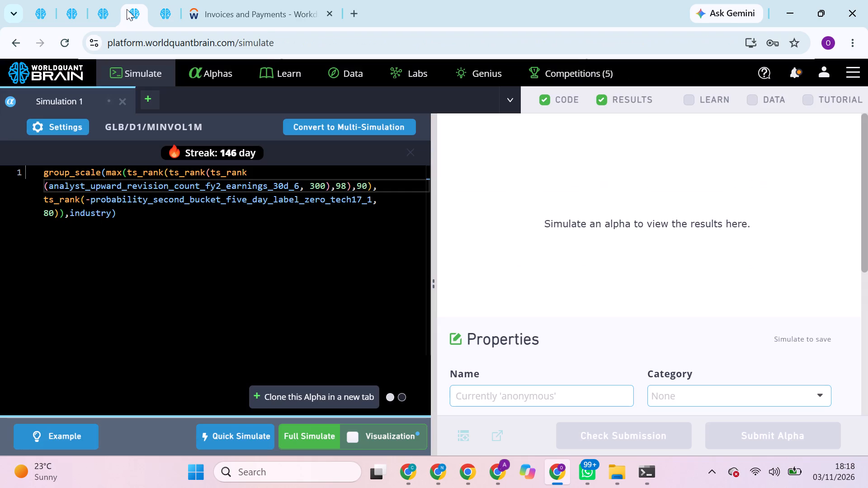
left_click(110, 0)
left_click(71, 0)
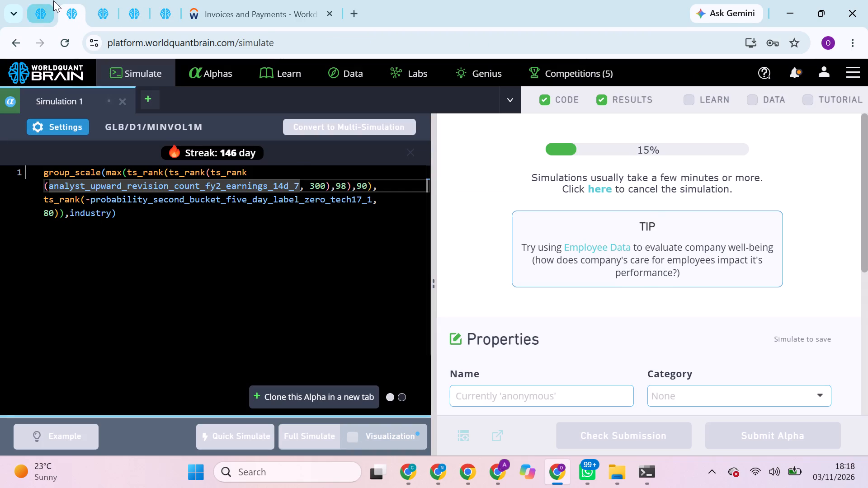
left_click(53, 0)
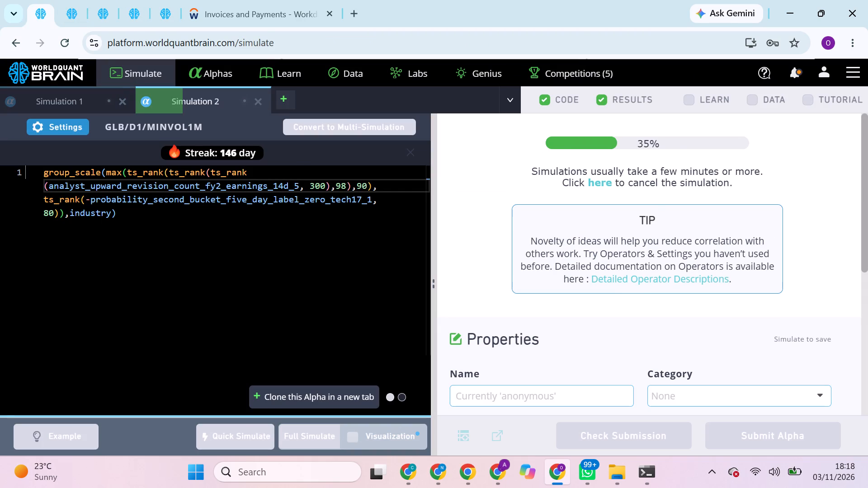
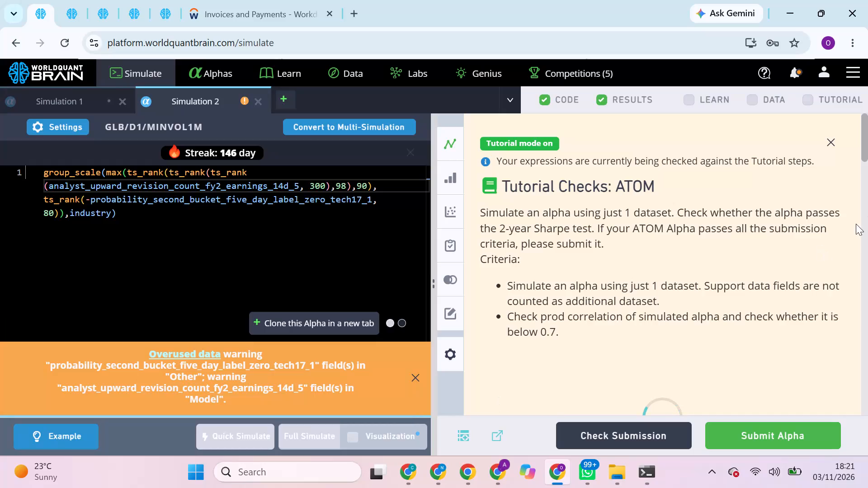
Close the tutorial checks and run the Prod, Power Pool and Self Correlation checks for the analyst_upward_revision_count_fy2_earnings_14d_5 alpha.
left_click(833, 141)
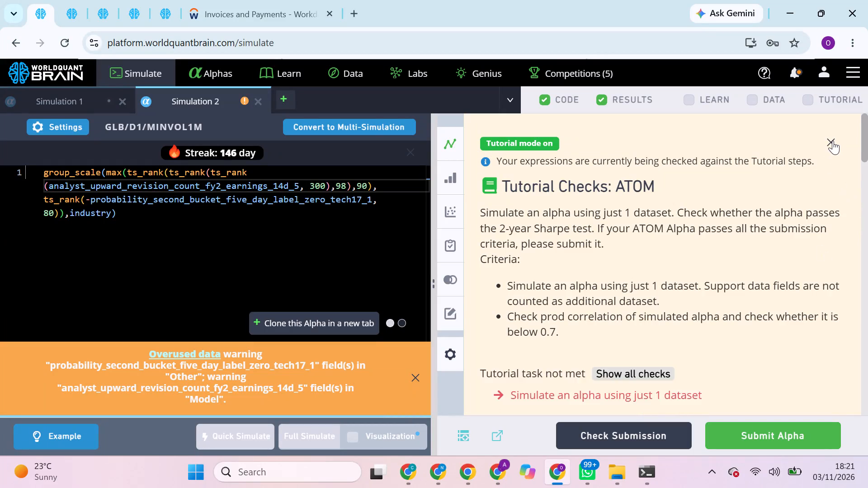
scroll(717, 240, "down", 3)
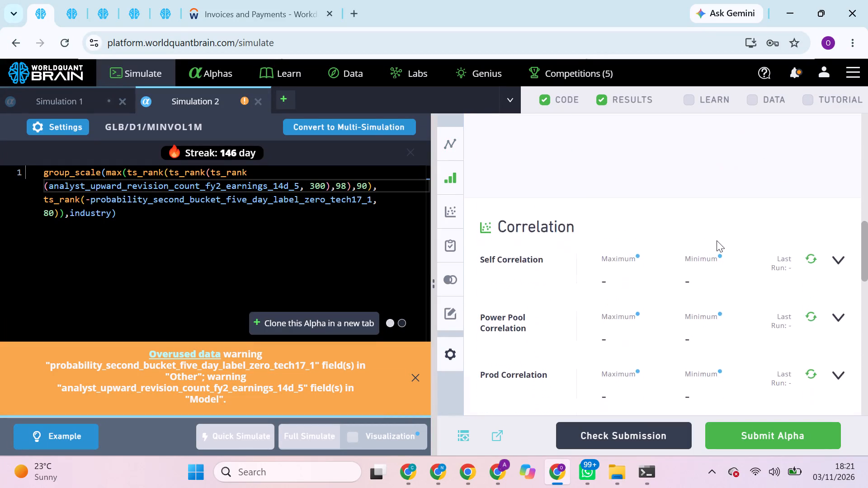
scroll(717, 240, "down", 1)
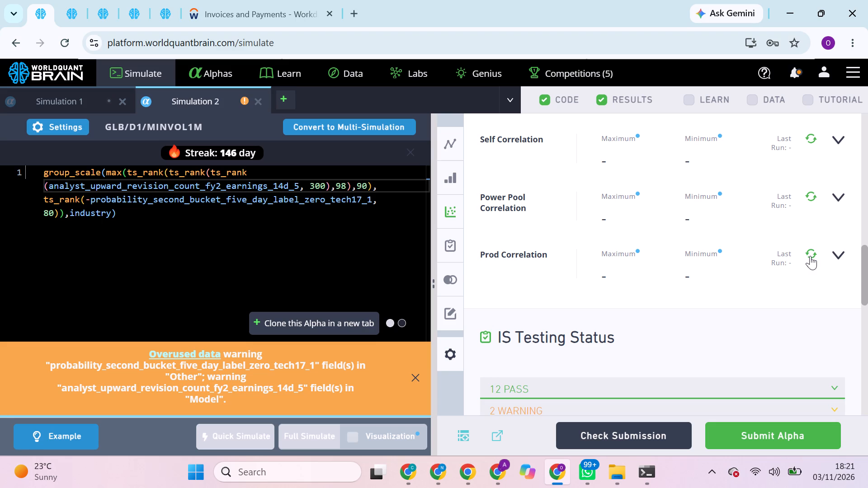
double_click(810, 256)
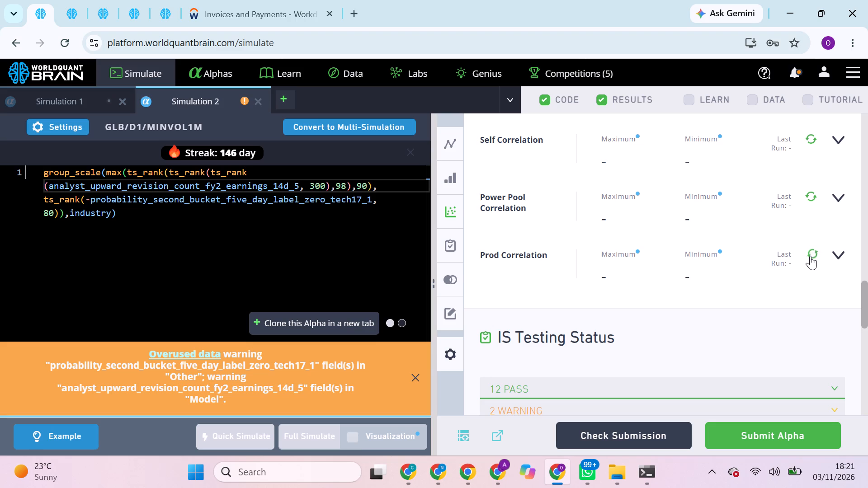
left_click(811, 197)
left_click(811, 141)
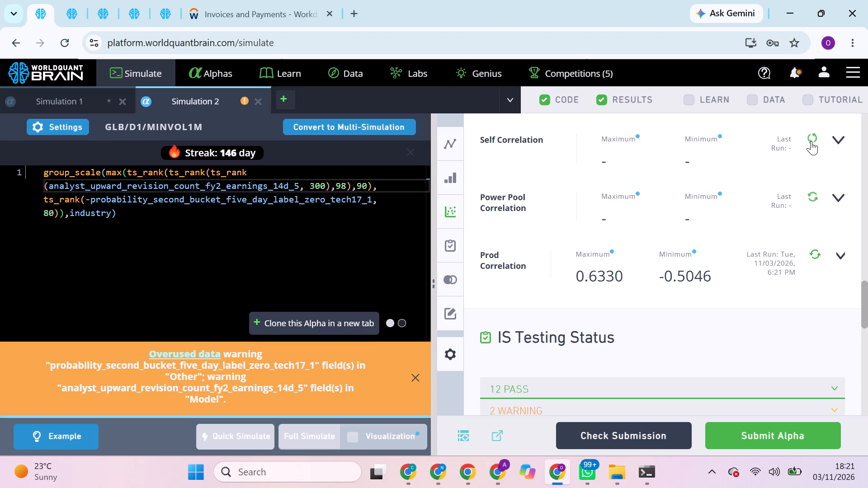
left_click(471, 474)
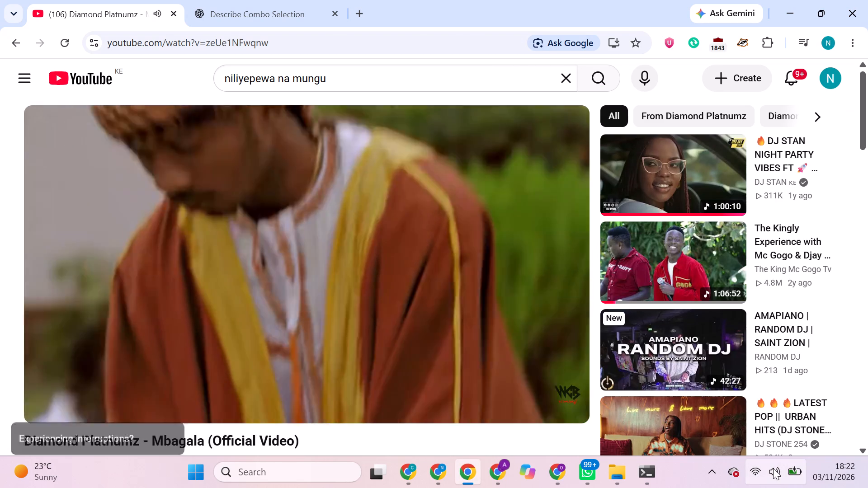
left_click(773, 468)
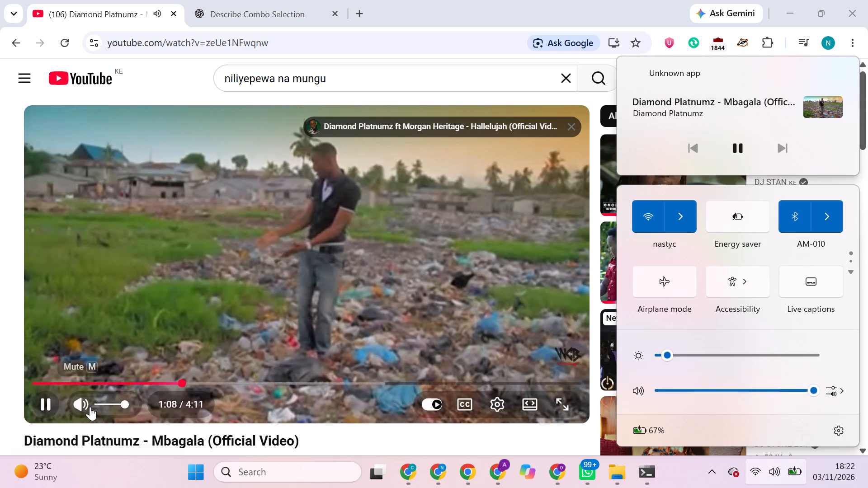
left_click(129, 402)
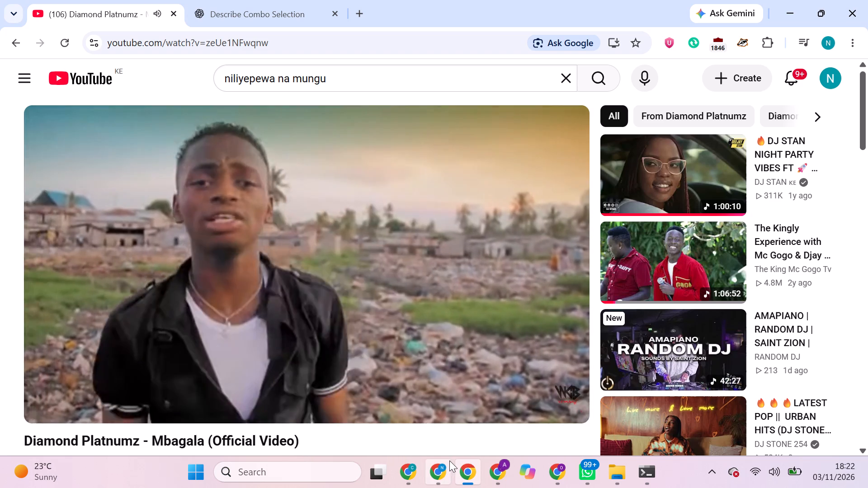
Return to the fy2_earnings_14d_5 alpha's results and examine its Performance Comparison.
left_click(565, 465)
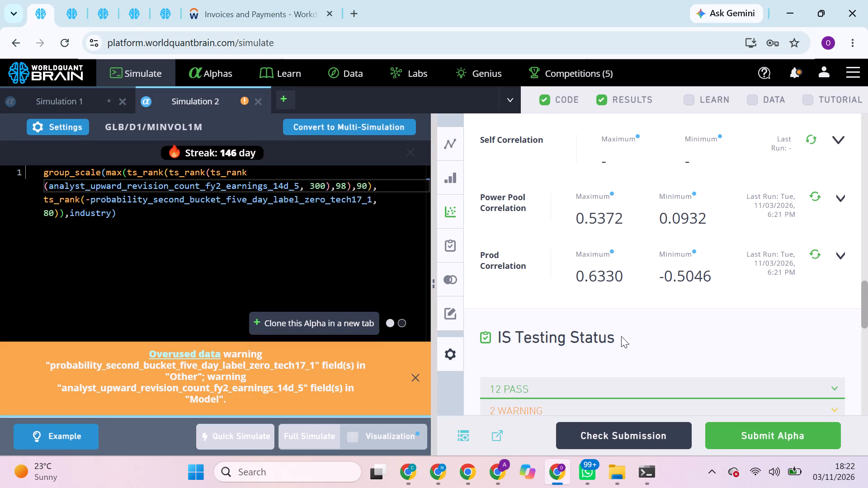
scroll(666, 264, "down", 2)
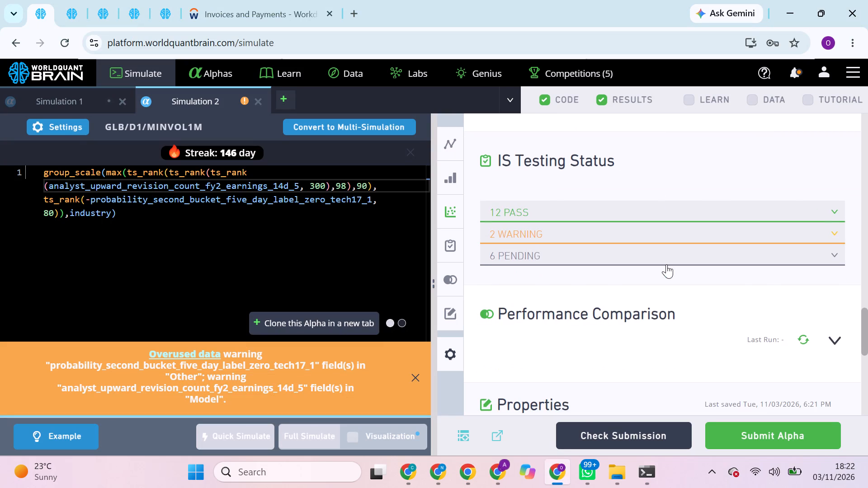
left_click(835, 326)
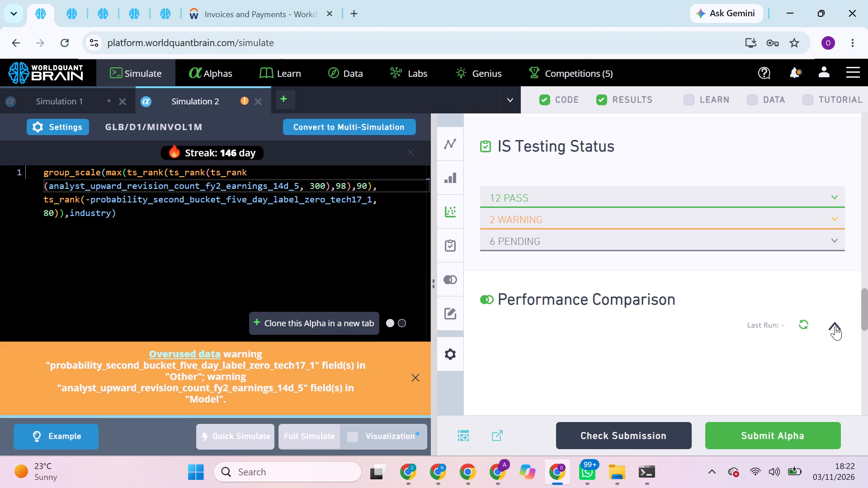
scroll(835, 326, "down", 1)
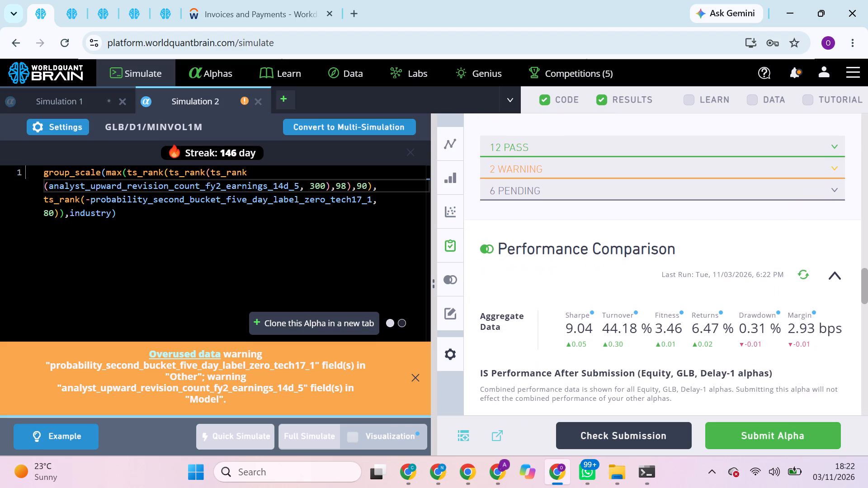
scroll(689, 349, "down", 1)
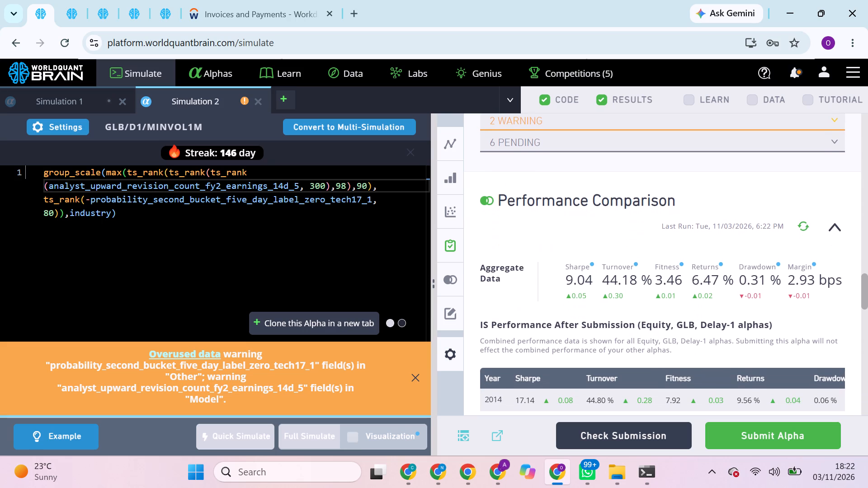
triple_click(232, 184)
key("ctrl+c")
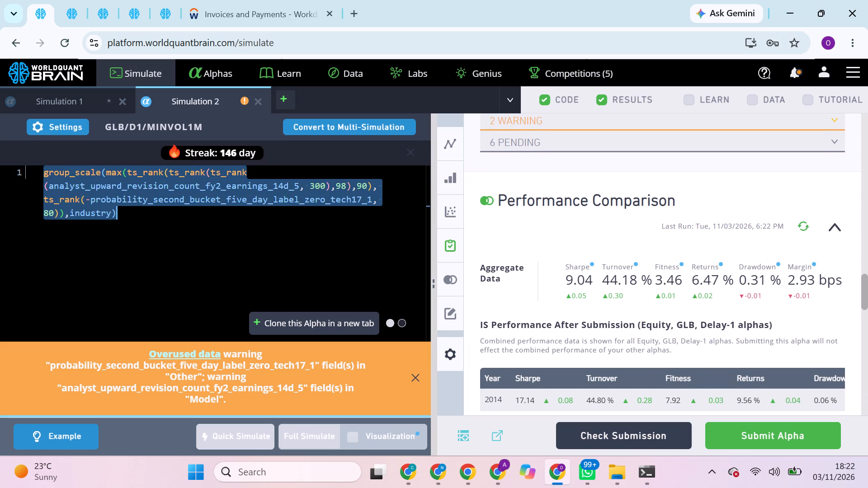
left_click(505, 473)
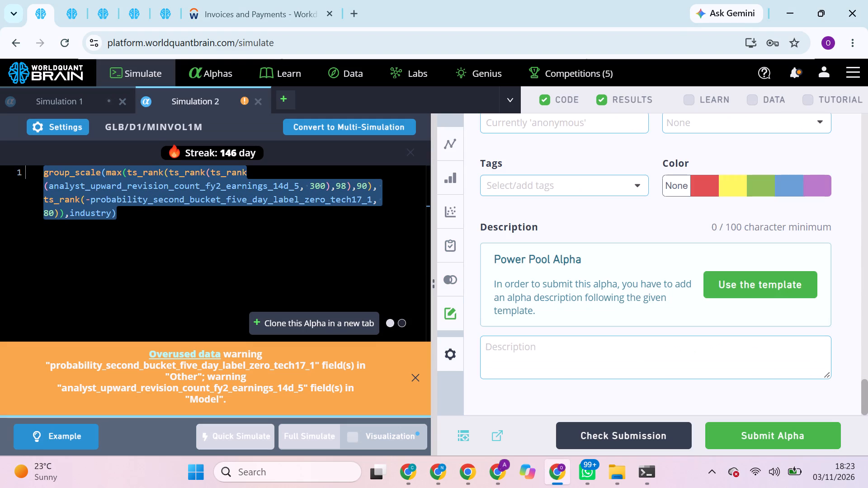
left_click(599, 359)
key("ctrl+v")
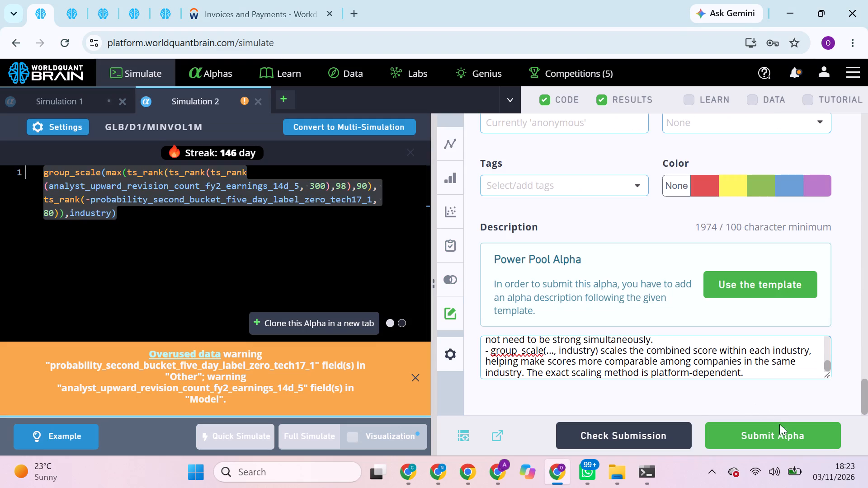
Submit the analyst_upward_revision_count_fy2_earnings_14d_5 alpha.
left_click(781, 428)
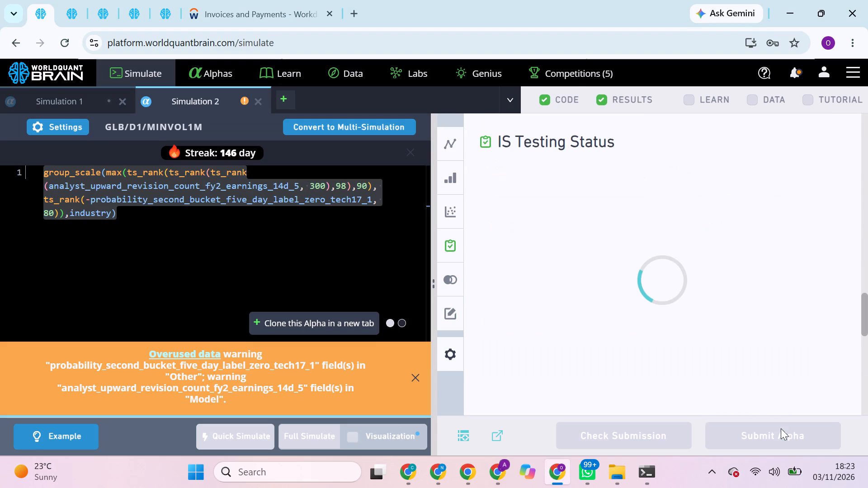
Check the submission status in the first browser tab, the simulation progress in the other alpha tabs, and the dataset's field list.
left_click(66, 13)
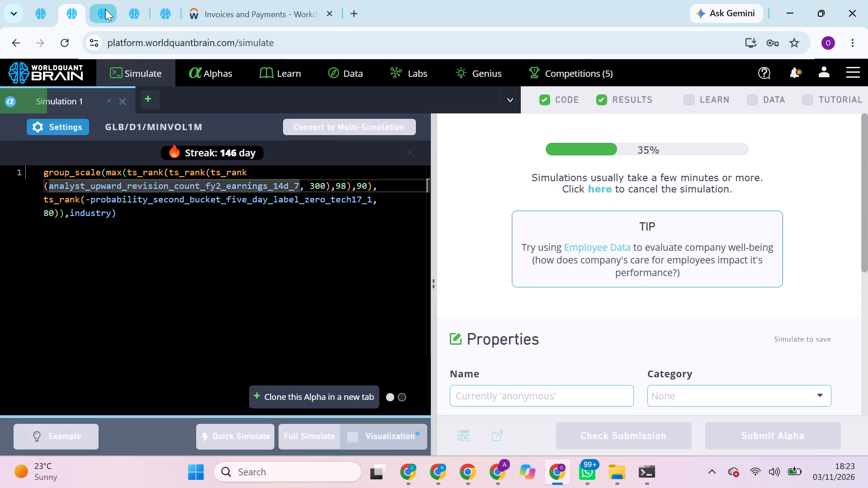
left_click(105, 9)
left_click(127, 6)
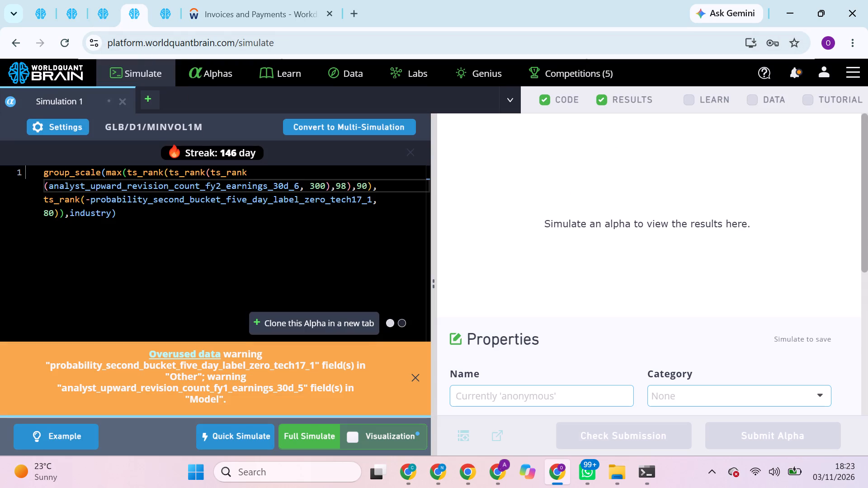
scroll(627, 242, "up", 1)
left_click(95, 0)
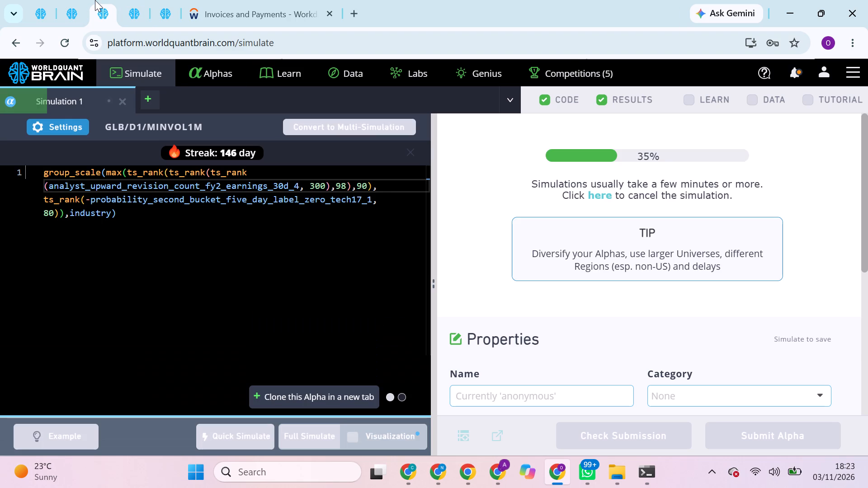
left_click(60, 6)
left_click(26, 4)
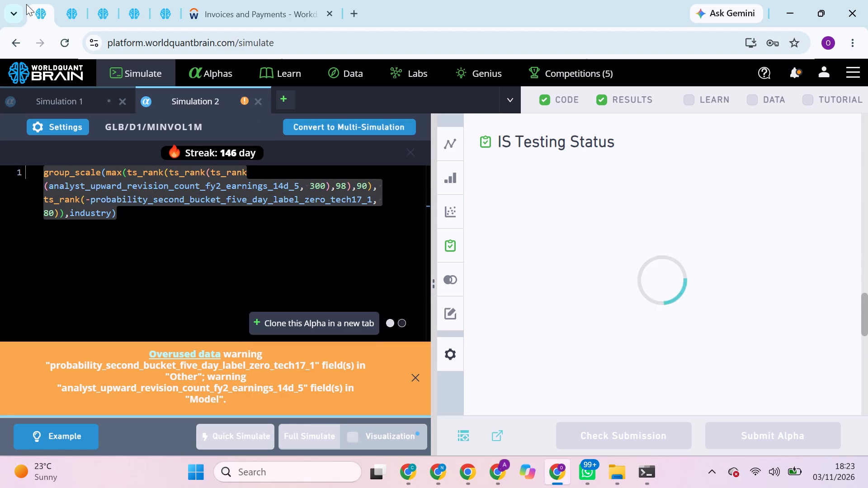
left_click(60, 0)
left_click(116, 5)
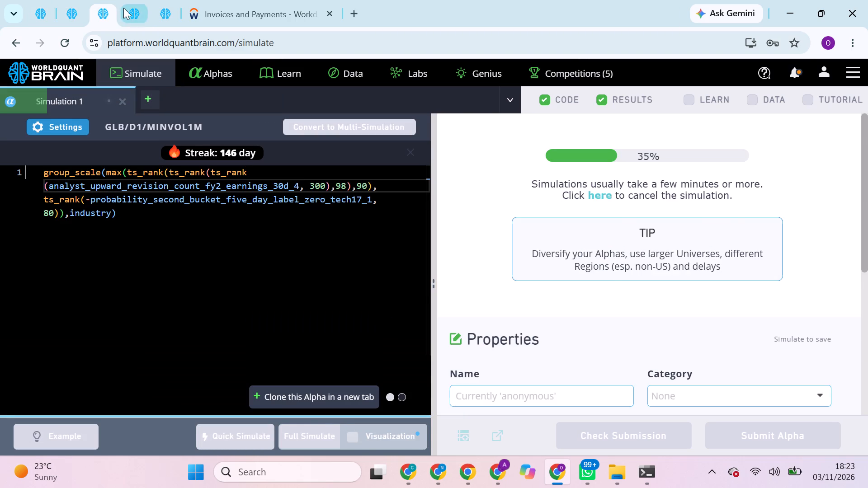
left_click(123, 8)
left_click(169, 0)
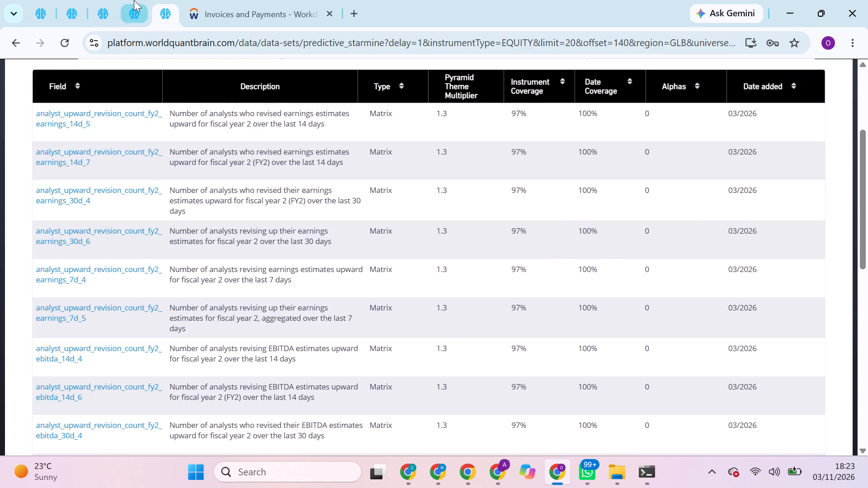
In the fourth browser tab, close the analyst_upward_revision_count_fy2_earnings_30d_6 simulation and create a new super simulation in its place.
left_click(134, 0)
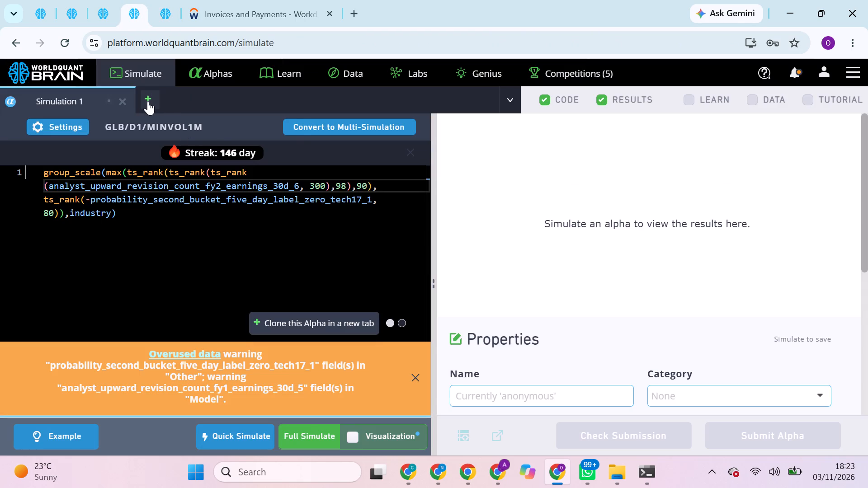
left_click(148, 101)
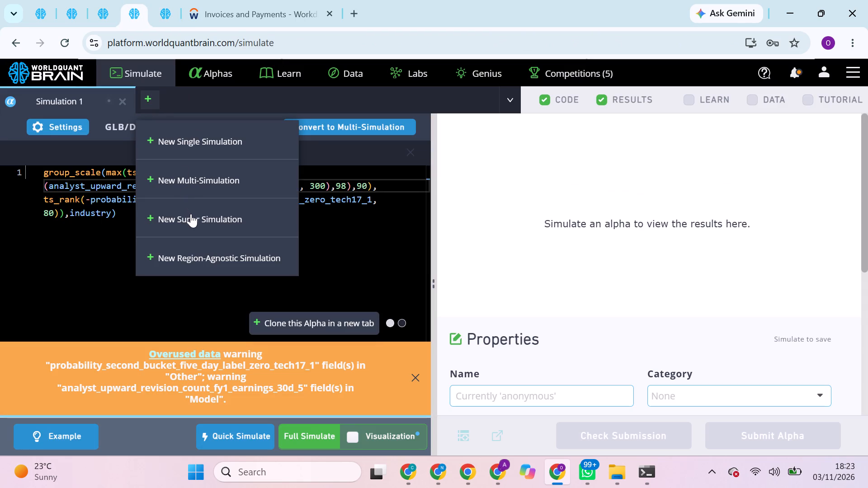
left_click(191, 214)
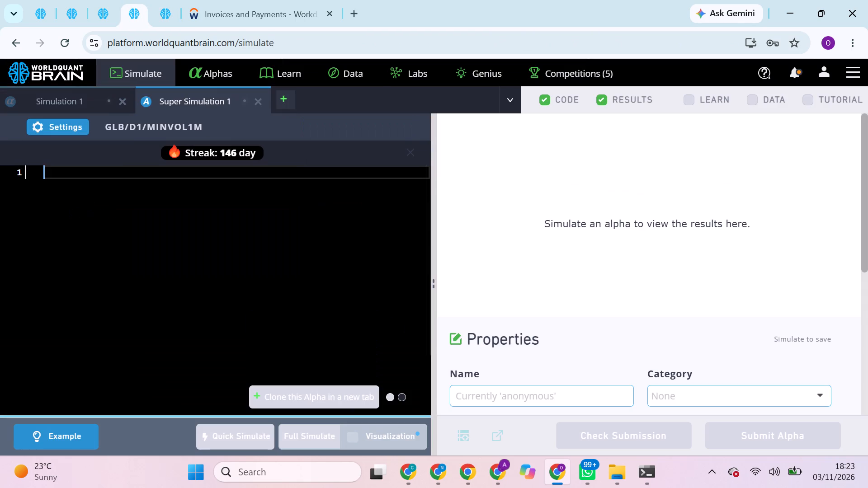
left_click(254, 102)
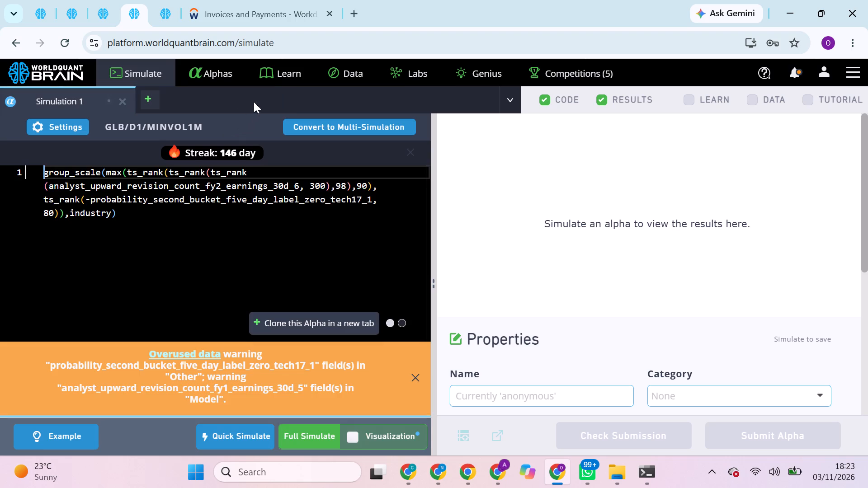
left_click(414, 377)
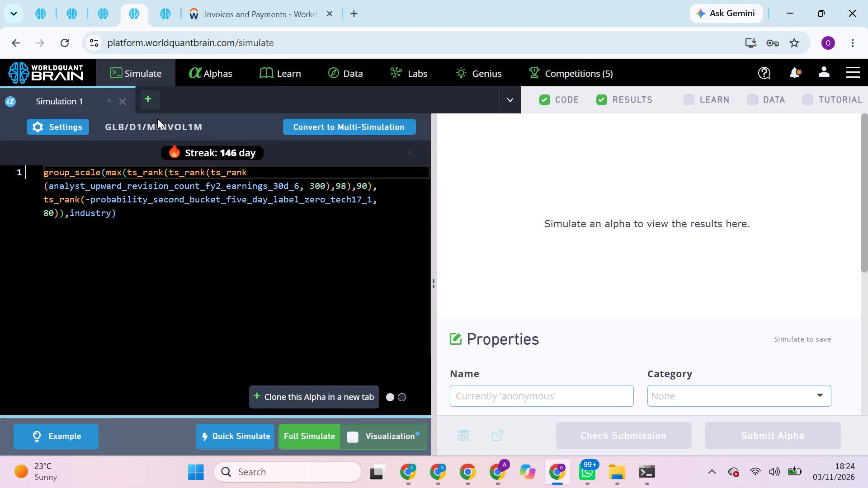
left_click(123, 104)
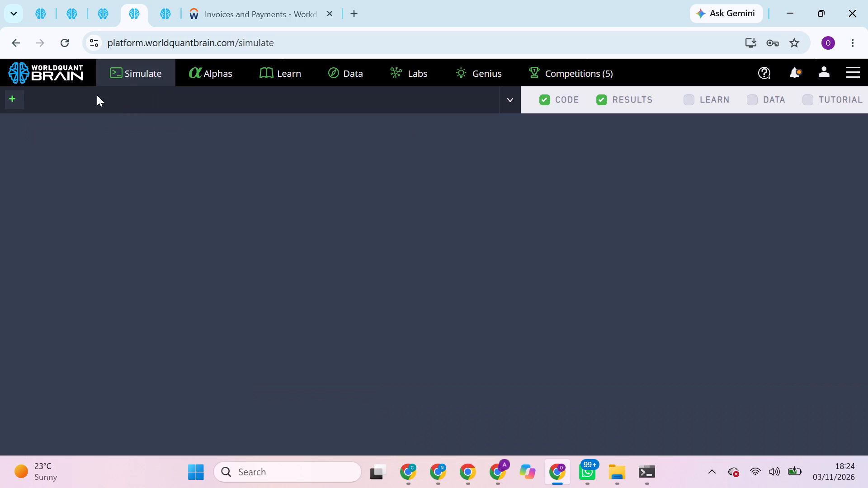
left_click(17, 95)
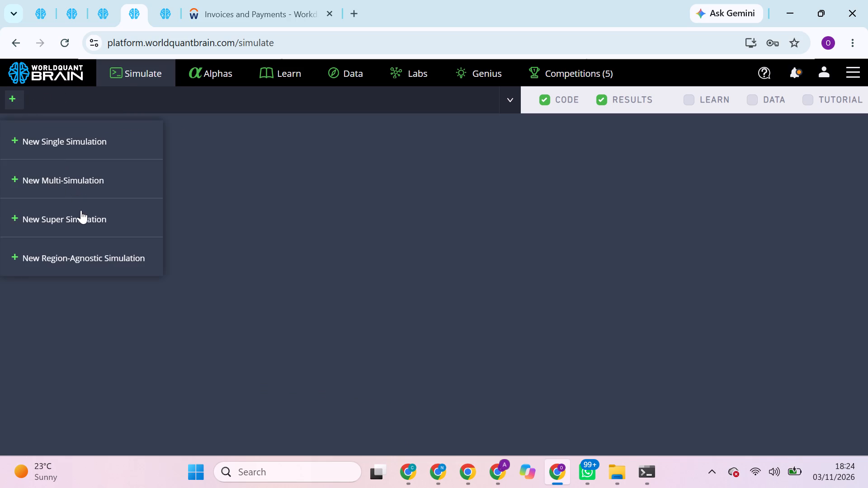
left_click(81, 210)
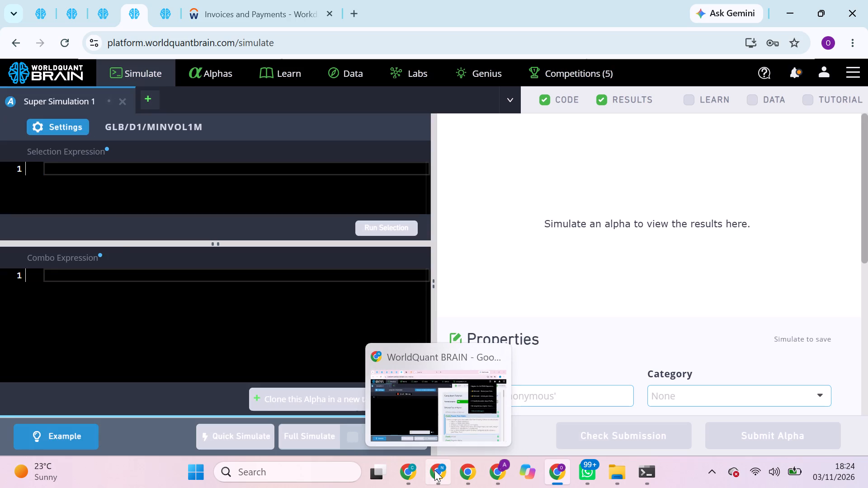
Switch to the browser profile containing the notebook and open the existing super simulation in its first tab.
left_click(413, 404)
left_click(327, 320)
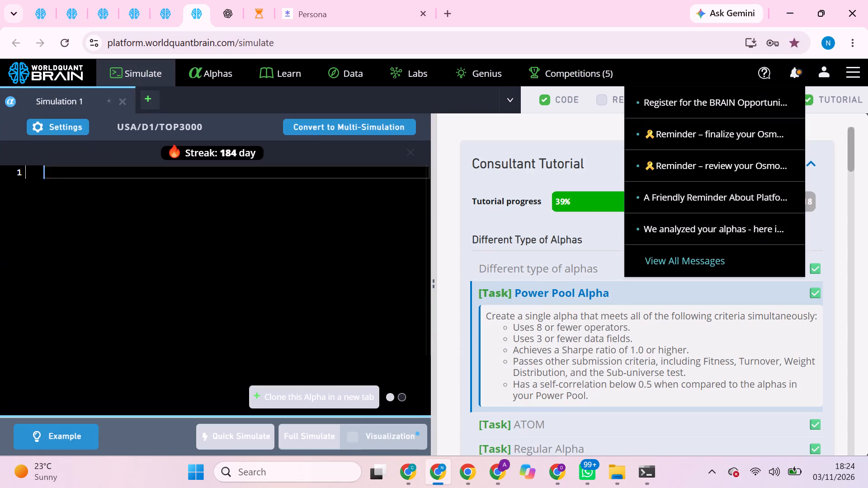
left_click(28, 10)
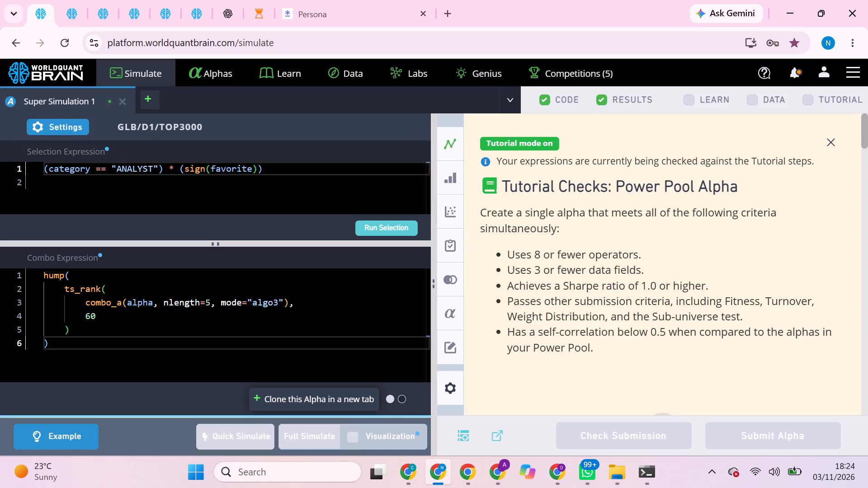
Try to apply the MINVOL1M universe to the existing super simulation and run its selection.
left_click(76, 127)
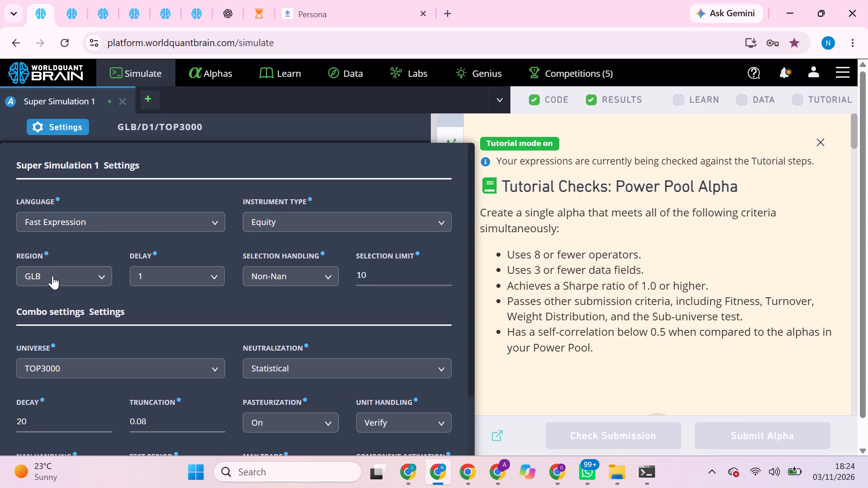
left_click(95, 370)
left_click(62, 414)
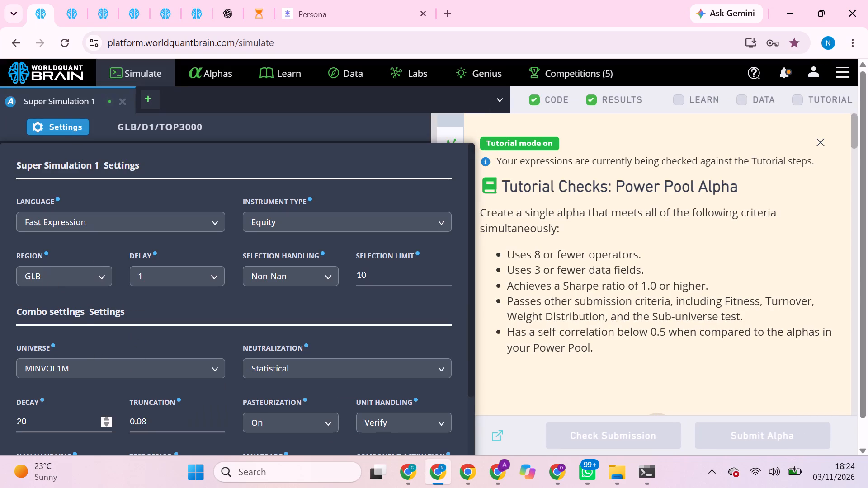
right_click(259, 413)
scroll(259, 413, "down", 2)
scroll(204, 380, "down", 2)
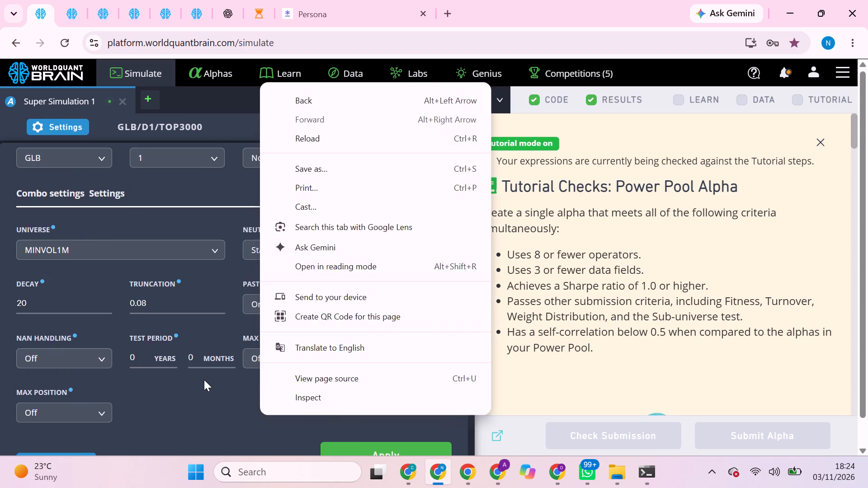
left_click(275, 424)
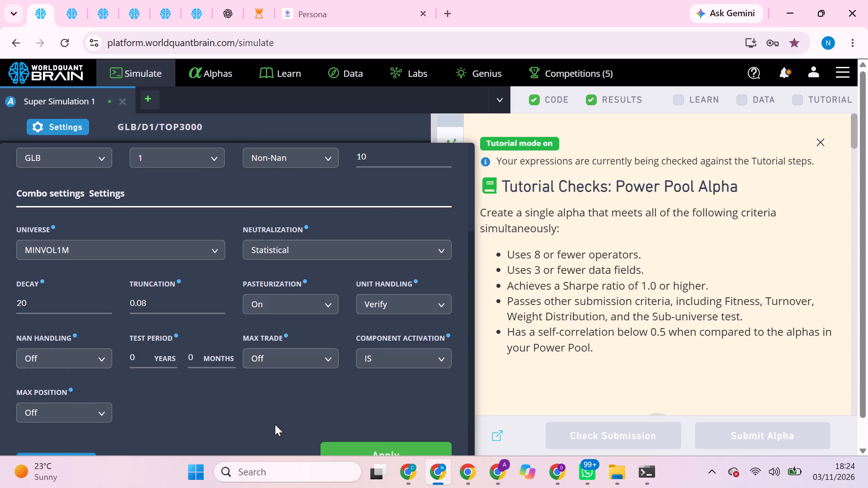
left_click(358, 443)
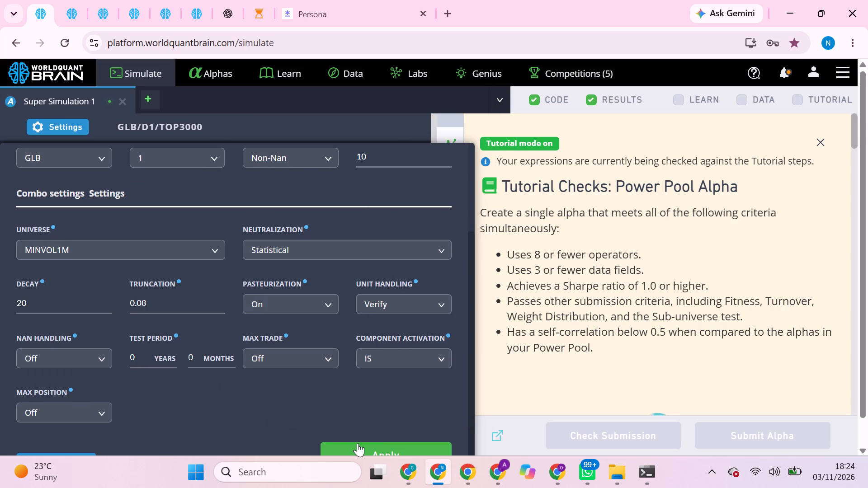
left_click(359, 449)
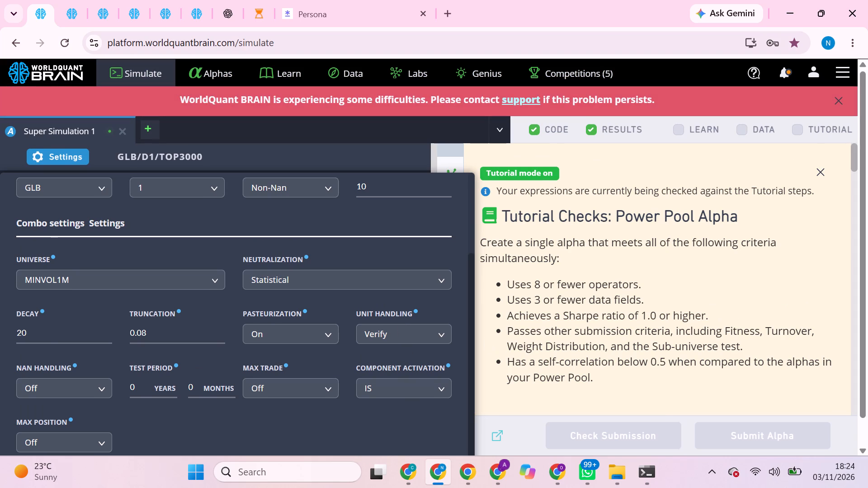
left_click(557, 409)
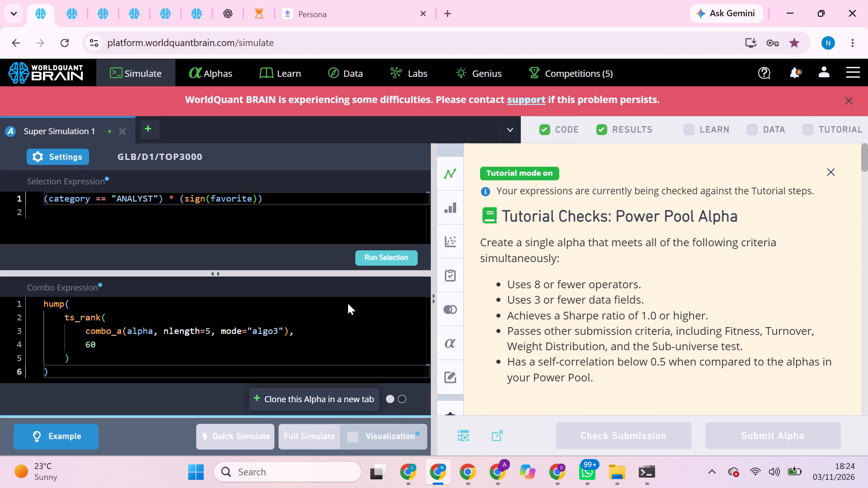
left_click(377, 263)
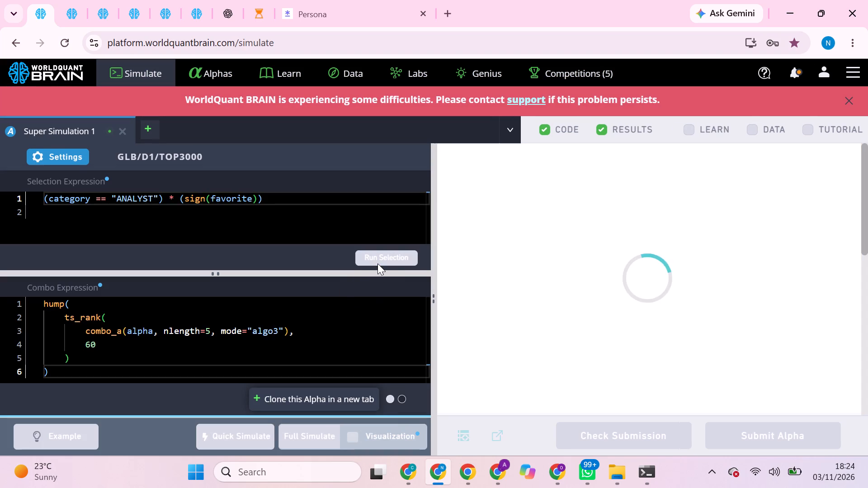
Set the existing super simulation's universe to MINVOL1M and apply the settings, keeping the GLB region and delay 1.
left_click(63, 163)
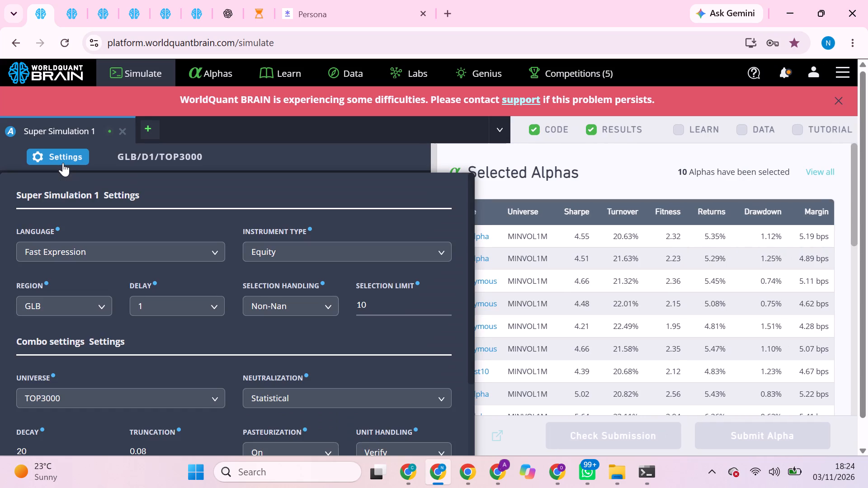
left_click(75, 395)
left_click_drag(61, 431, 62, 439)
left_click(62, 439)
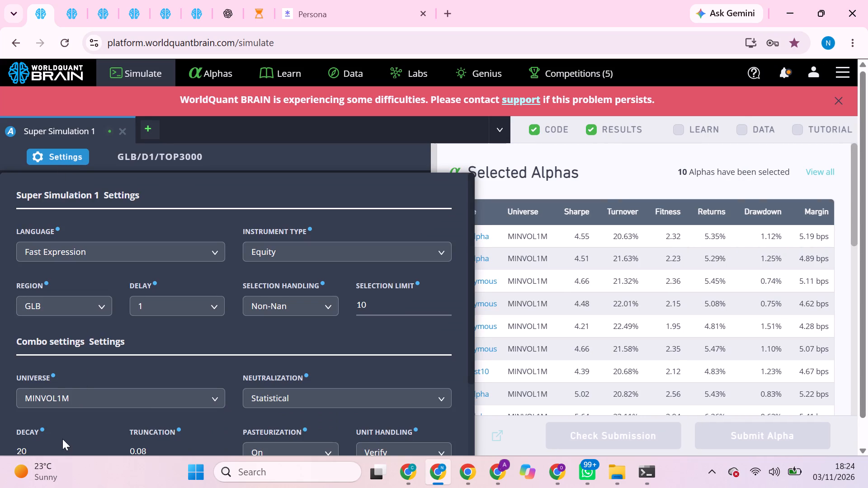
scroll(214, 427, "down", 4)
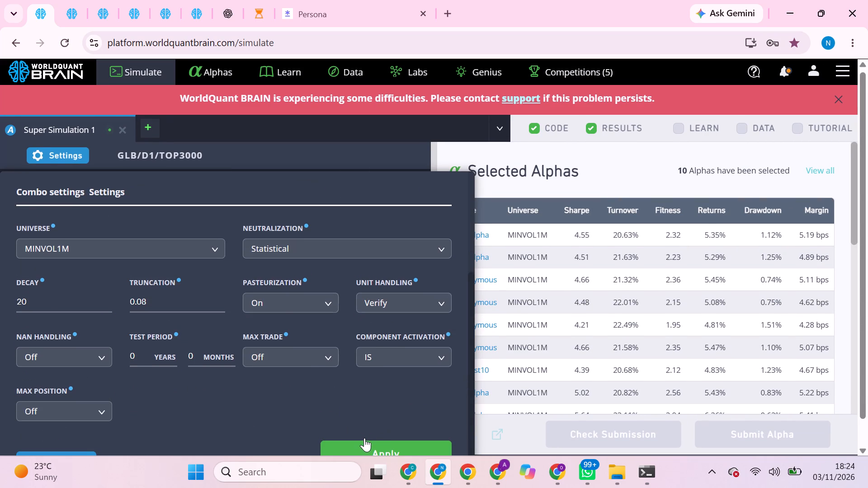
left_click(376, 432)
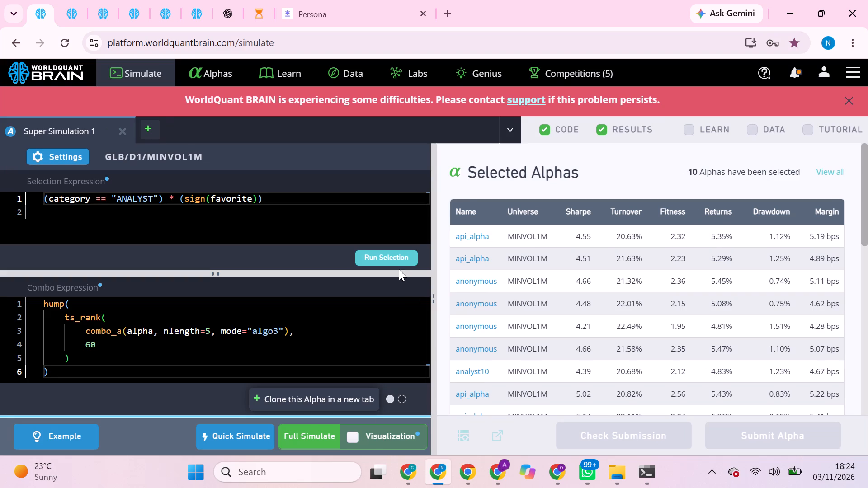
left_click(69, 158)
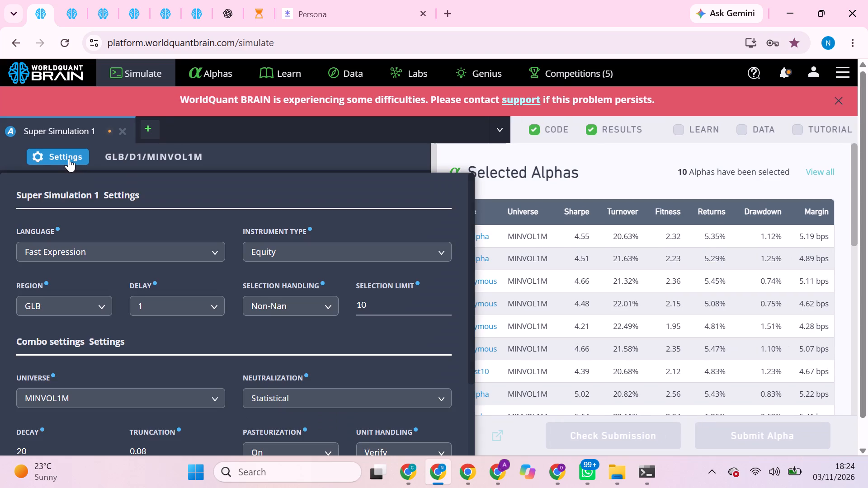
scroll(258, 305, "down", 3)
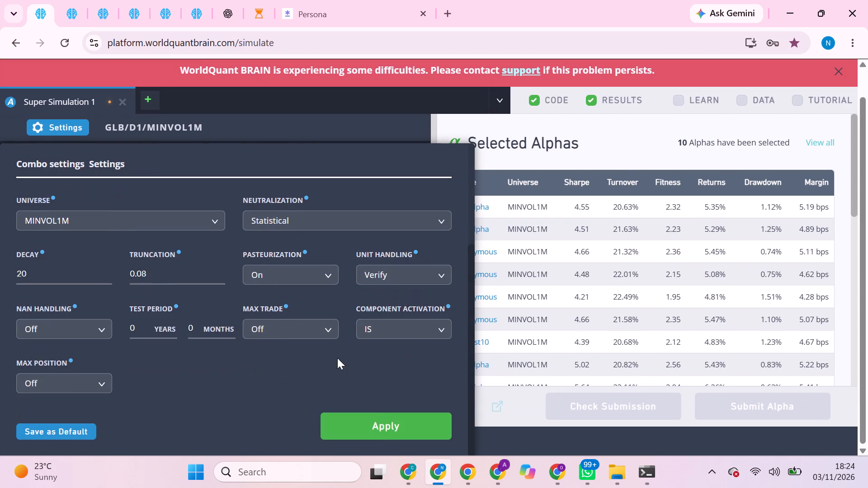
left_click(380, 423)
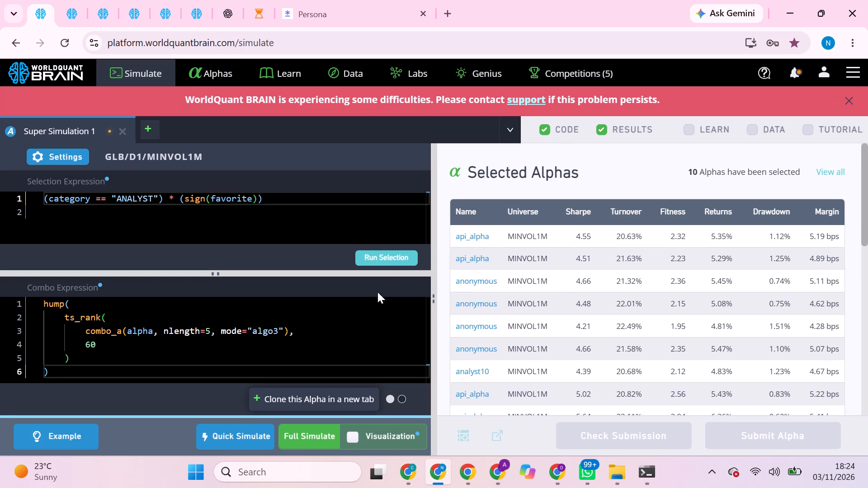
Run the selection for the existing super simulation, start its full simulation, and dismiss the error banner.
left_click(386, 265)
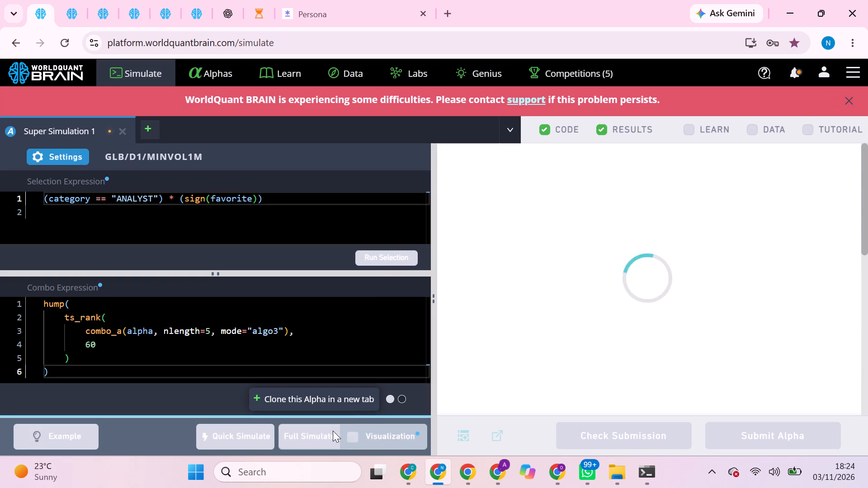
left_click(321, 433)
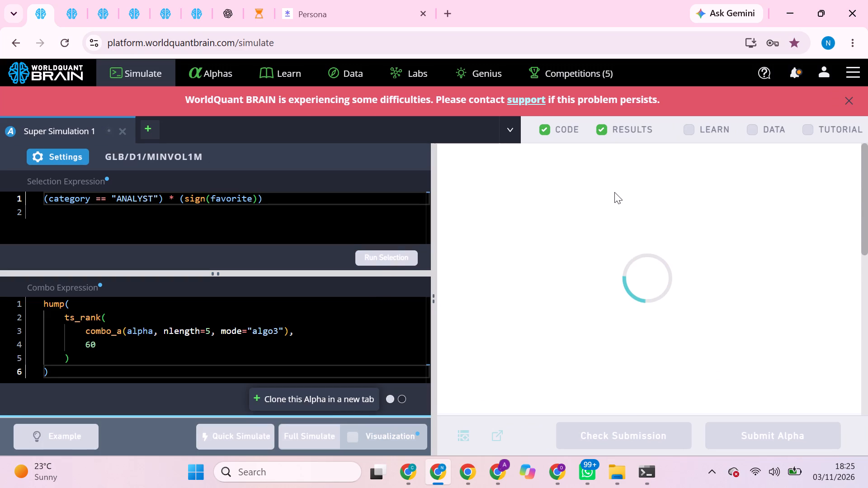
left_click(852, 100)
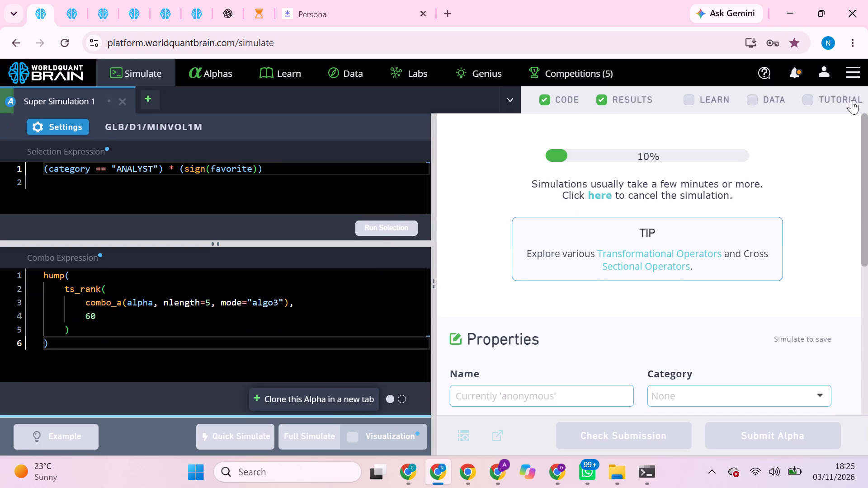
Check the batch simulation progress in the RegularAlpha notebook and the progress of the running super simulation.
left_click(262, 0)
scroll(329, 309, "down", 1)
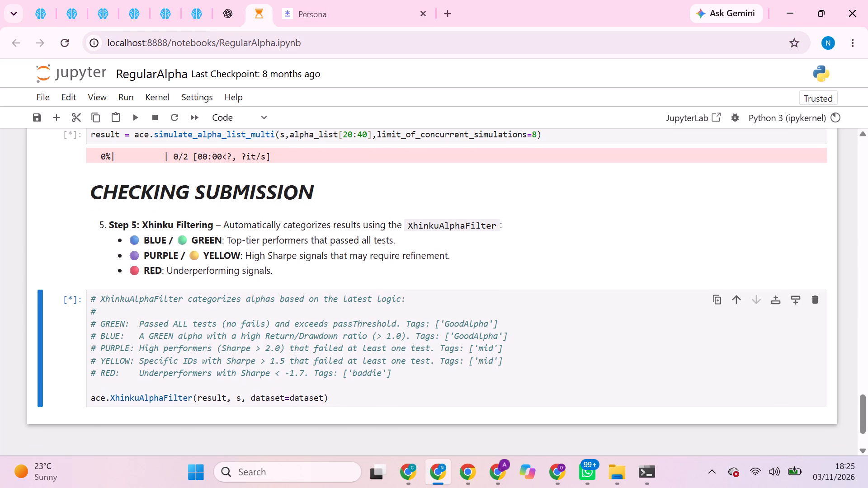
scroll(329, 309, "down", 1)
left_click(52, 0)
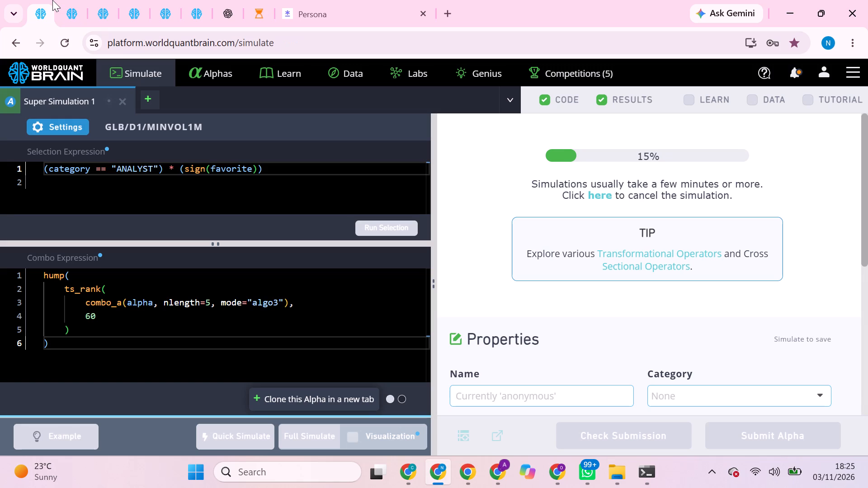
Copy the running super simulation's entire combo expression into the Combo Expression of the new super simulation in the other profile.
double_click(189, 185)
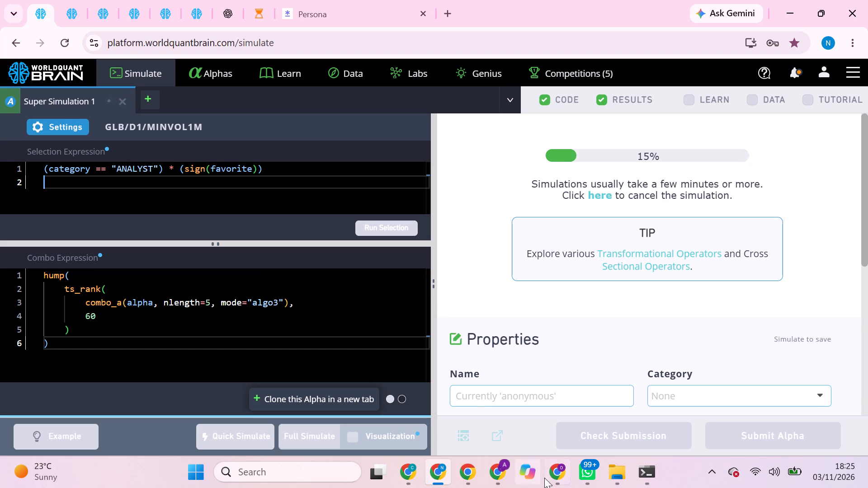
left_click(552, 468)
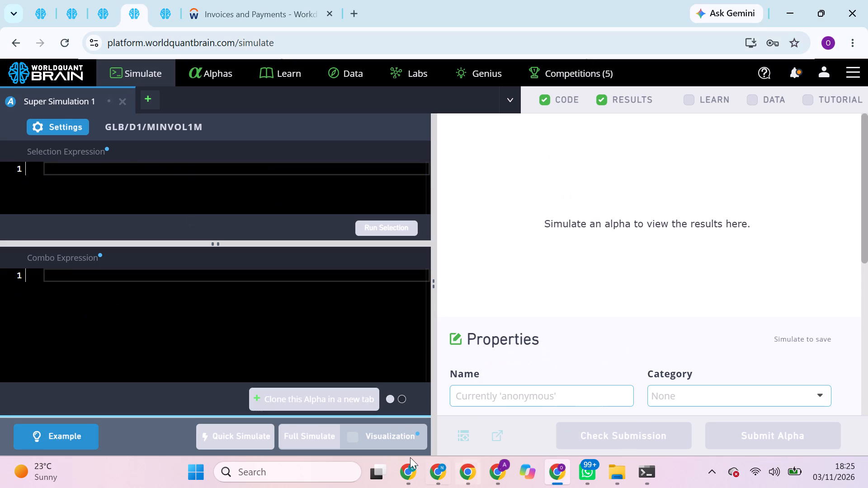
left_click(439, 474)
triple_click(123, 300)
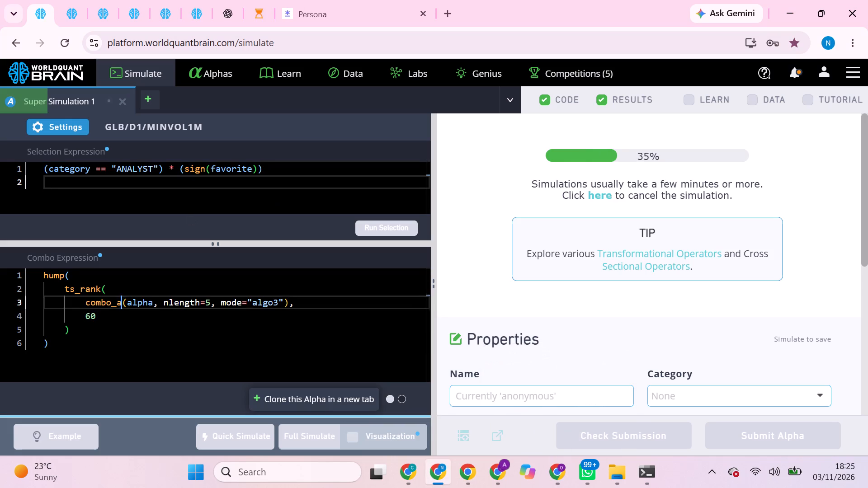
left_click(123, 300)
key("ctrl+c")
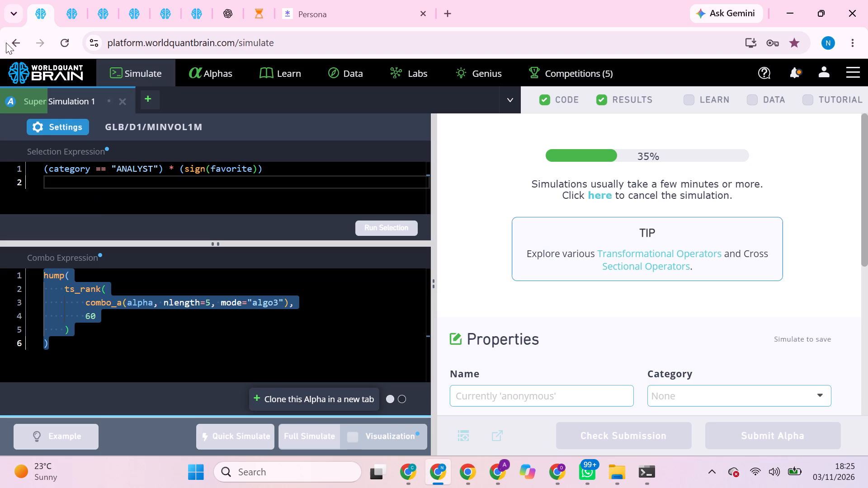
left_click(438, 466)
left_click(559, 473)
double_click(559, 473)
left_click(559, 473)
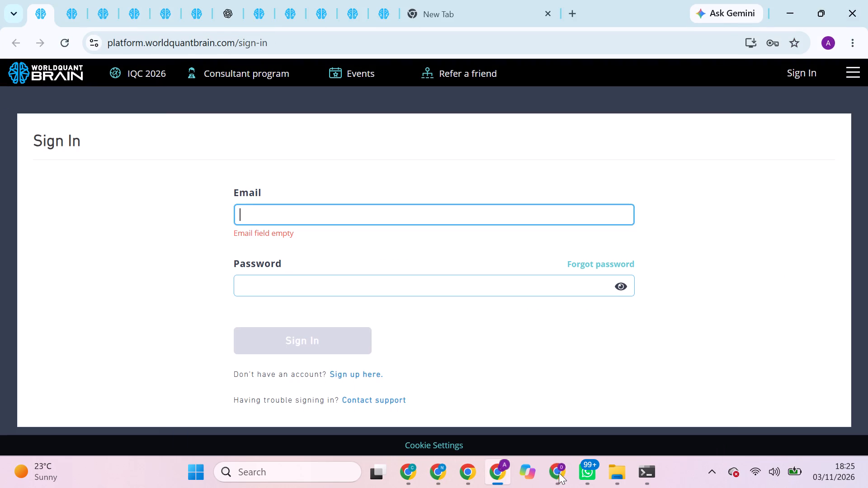
left_click(151, 268)
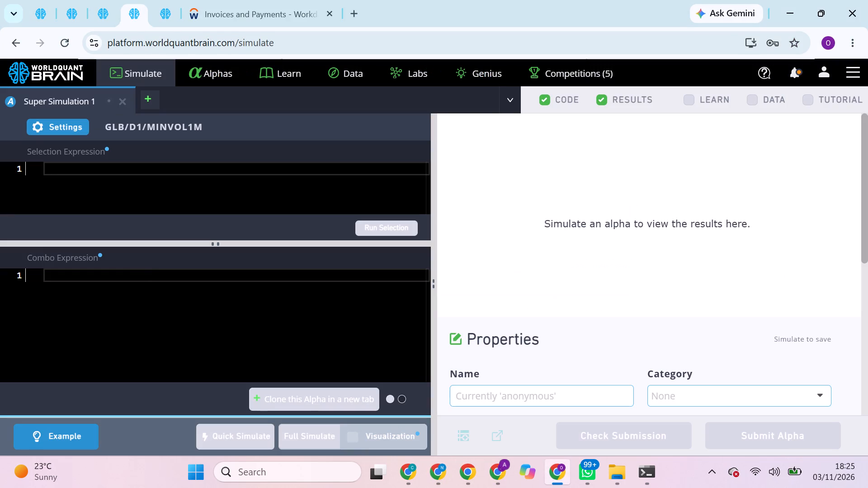
left_click(146, 275)
key("ctrl+v")
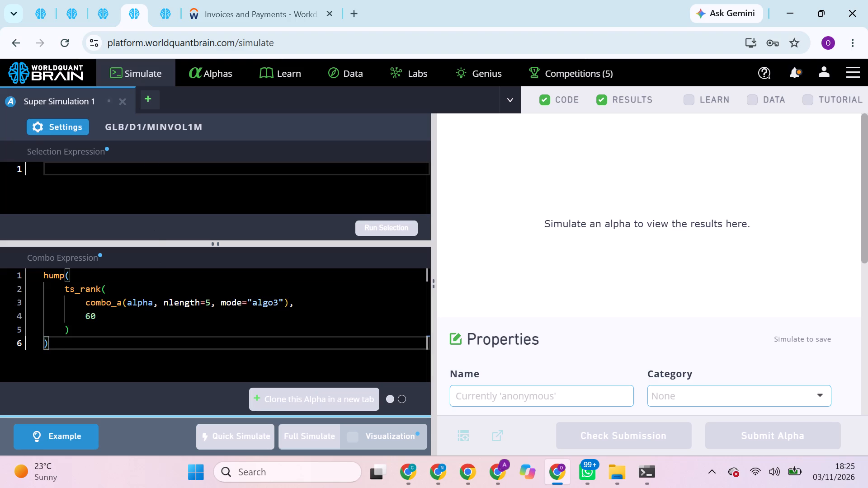
Place the cursor in the new super simulation's empty Selection Expression.
left_click(147, 162)
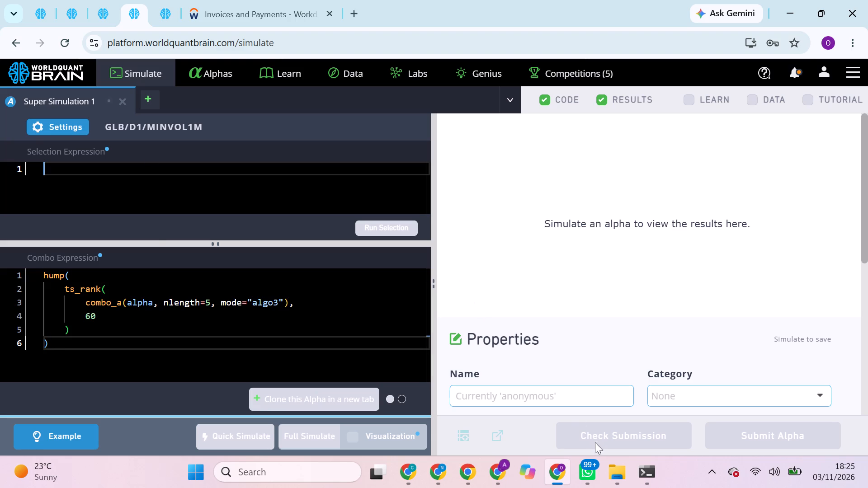
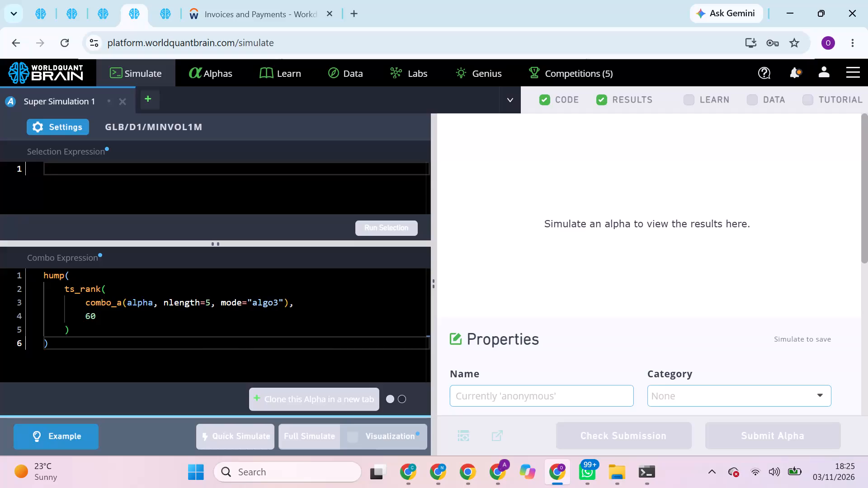
Paste (neutralization == "INDUSTRY") * author_sharpe as the Selection Expression and remove its leading list number "93.".
key("ctrl+v")
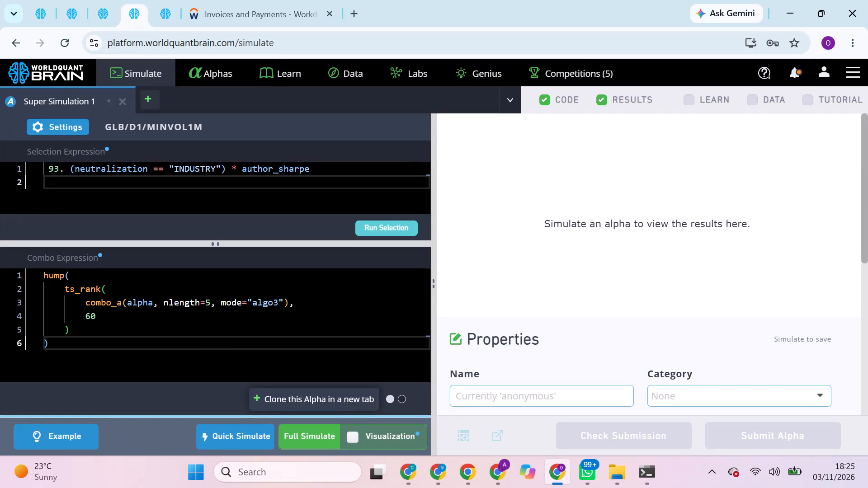
left_click(71, 169)
key("BackSpace")
key("BackSpace")
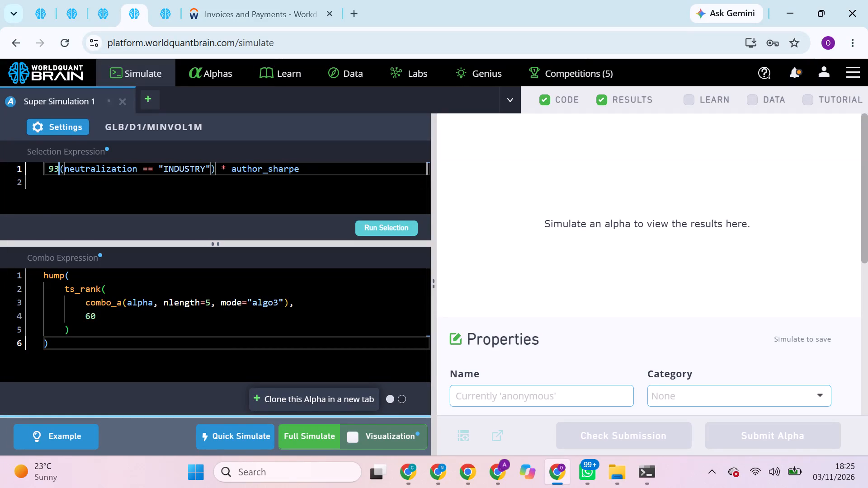
key("BackSpace")
key("BackSpace")
key("BackSpace")
key("BackSpace")
Review the super simulation's settings and apply them as they are.
left_click(73, 126)
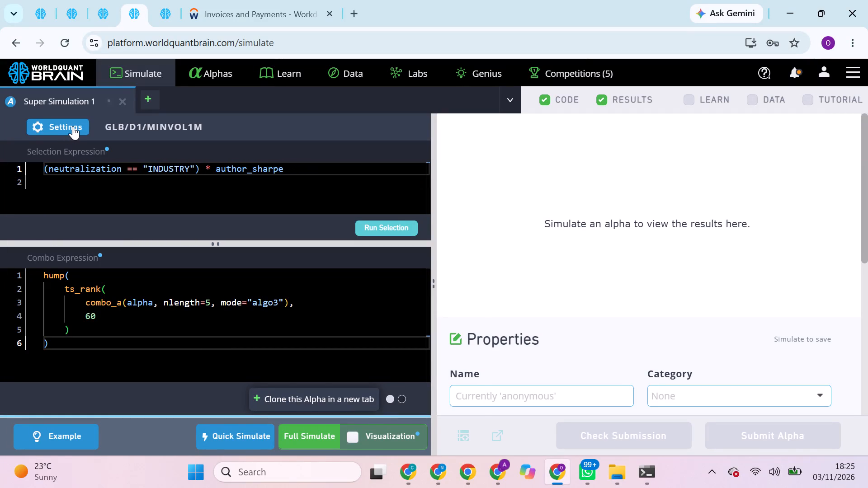
scroll(103, 335, "down", 1)
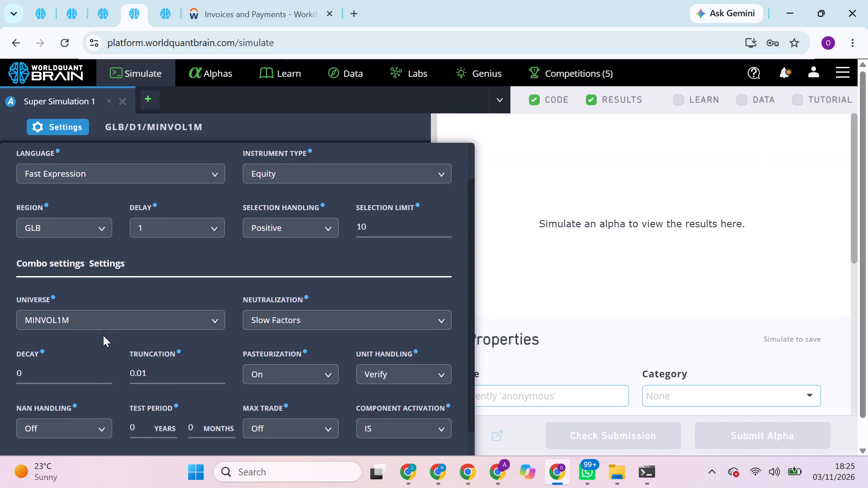
scroll(103, 335, "down", 2)
left_click(383, 427)
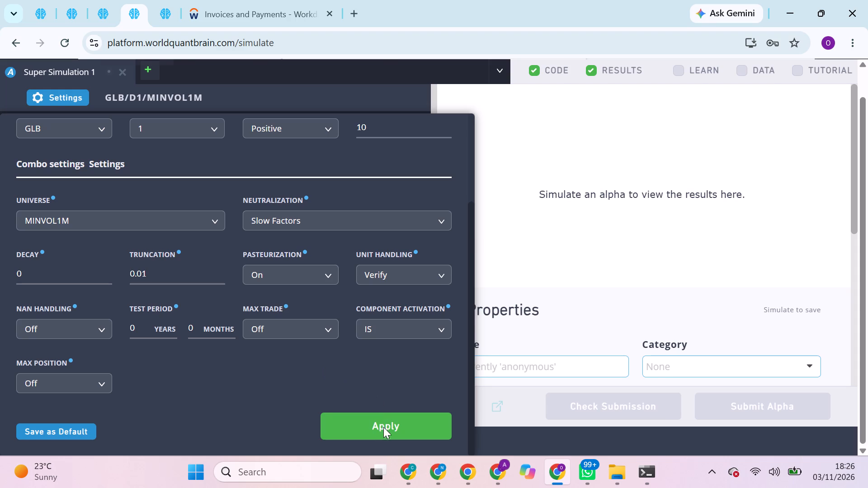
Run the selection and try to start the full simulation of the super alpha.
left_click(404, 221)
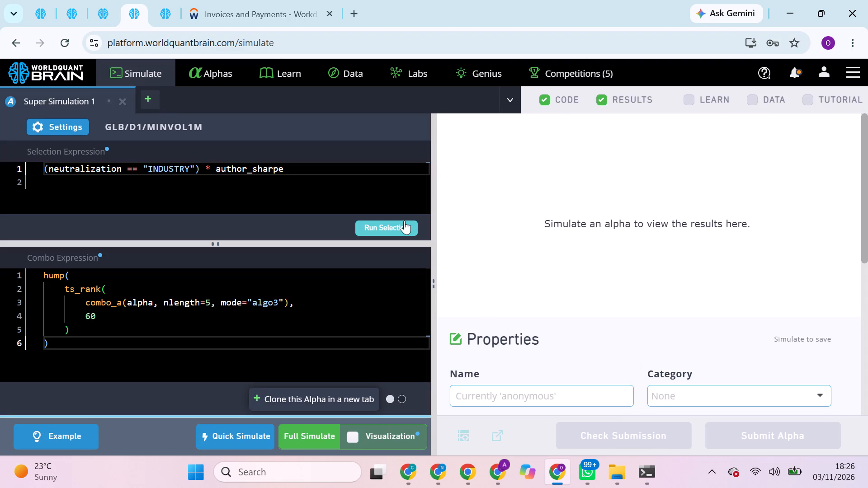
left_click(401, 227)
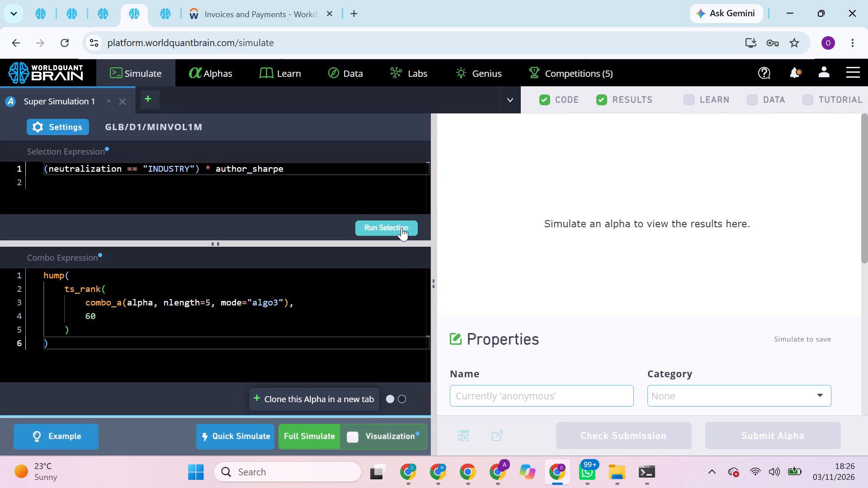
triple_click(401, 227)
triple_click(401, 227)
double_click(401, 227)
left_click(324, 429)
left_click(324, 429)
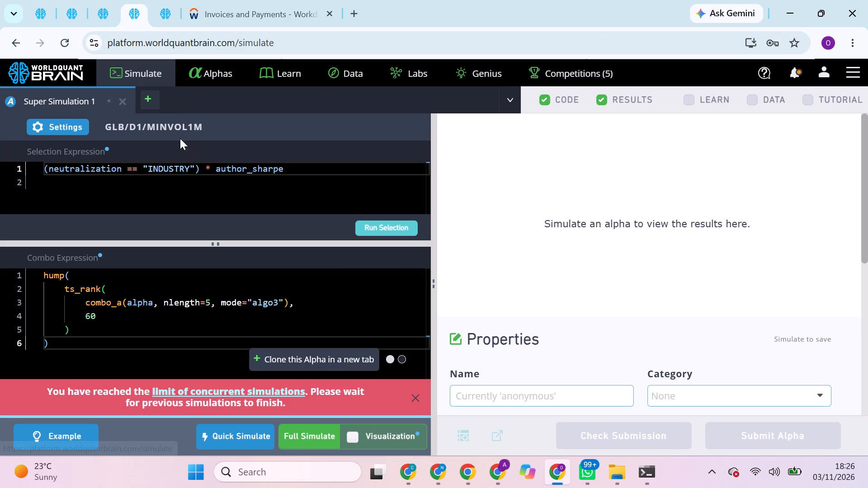
Reload the super simulation page, accepting the reload, and run its selection again.
left_click(66, 38)
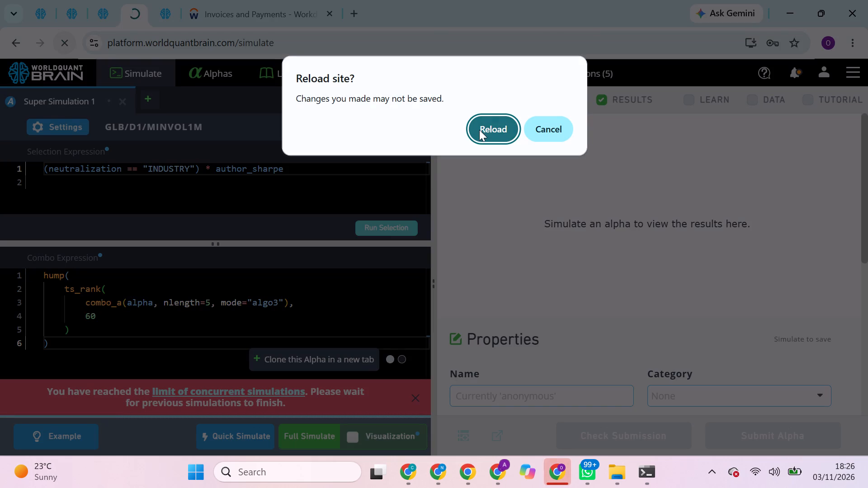
left_click(479, 130)
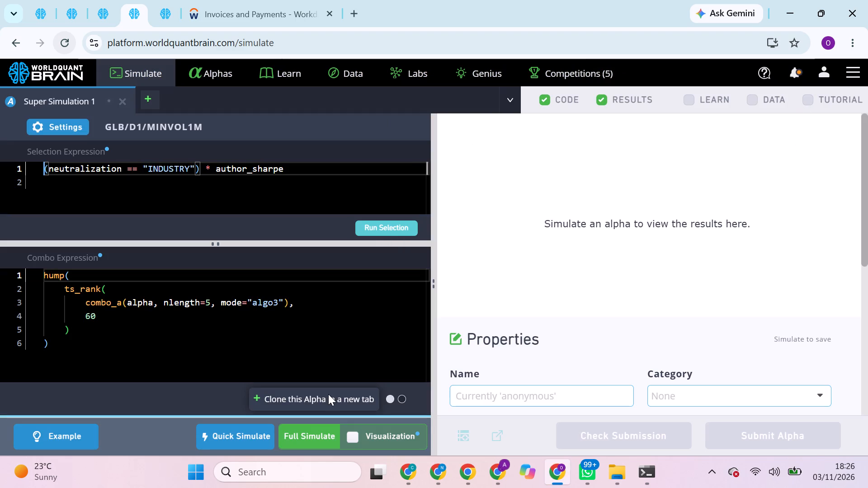
left_click(386, 223)
Duplicate the browser tab of the running analyst_upward_revision_count_fy2_earnings_30d_4 simulation.
left_click(105, 10)
right_click(105, 10)
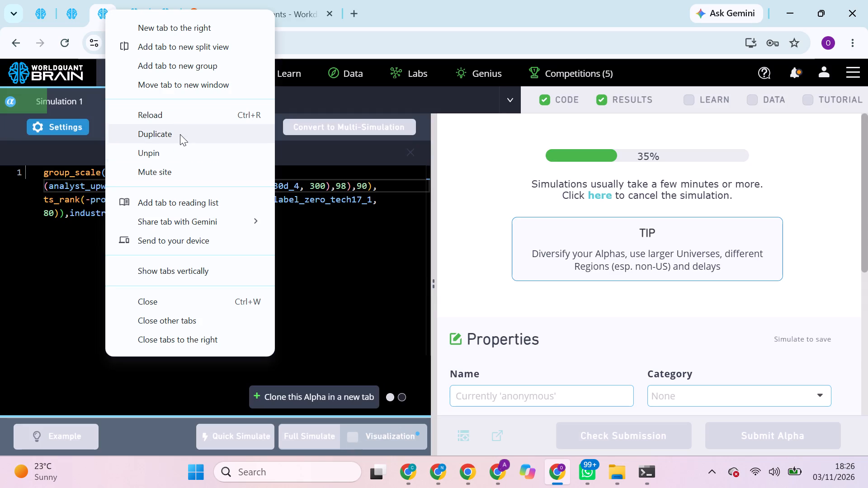
left_click(175, 133)
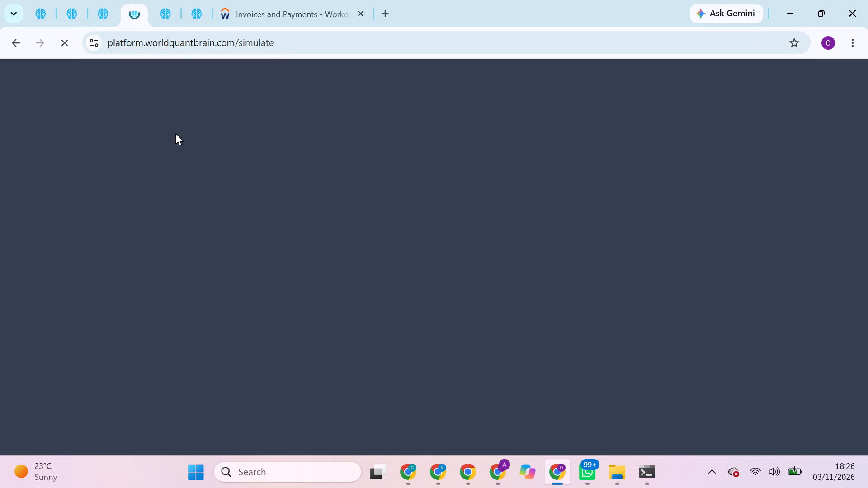
Compare the duplicated tab with the running simulation, the original super simulation and the data field list.
left_click(135, 6)
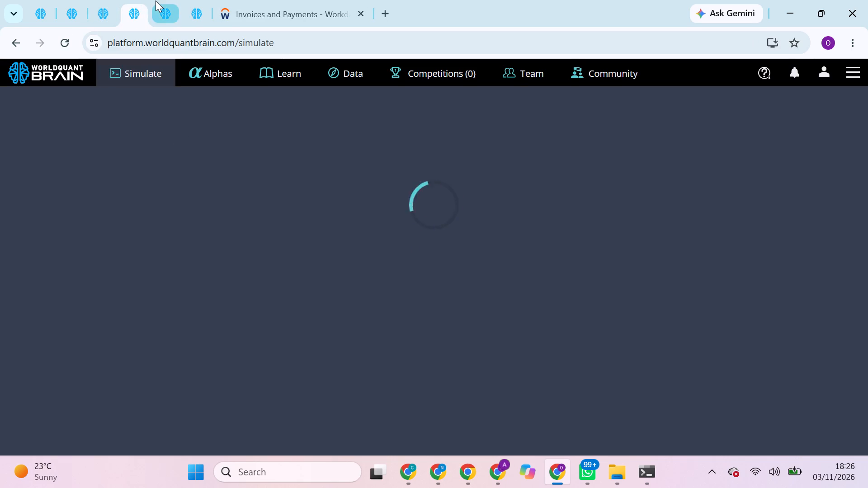
left_click(156, 0)
left_click(127, 14)
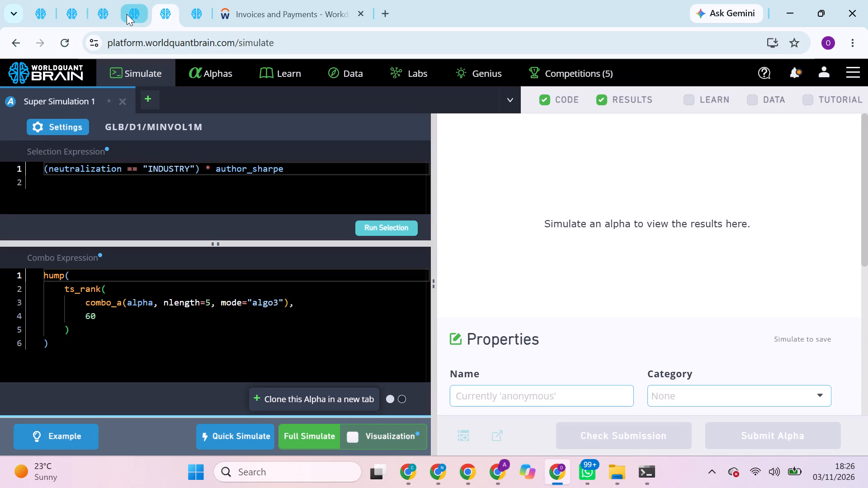
left_click(106, 0)
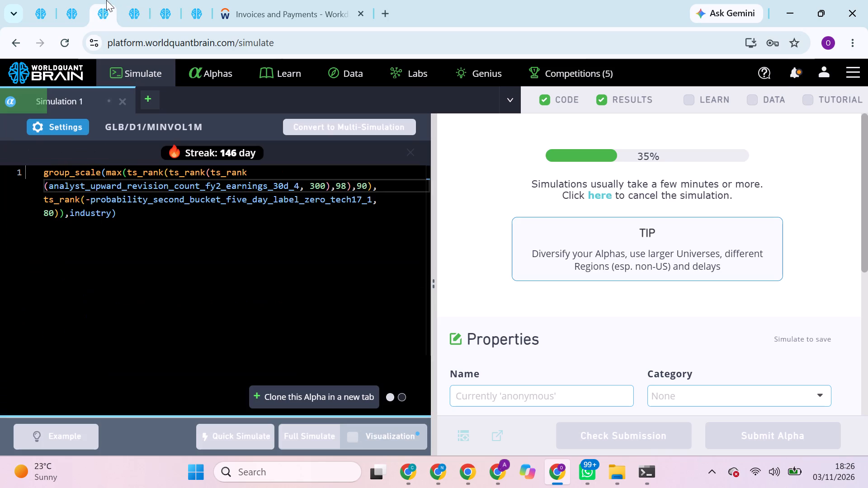
left_click(131, 0)
left_click(160, 0)
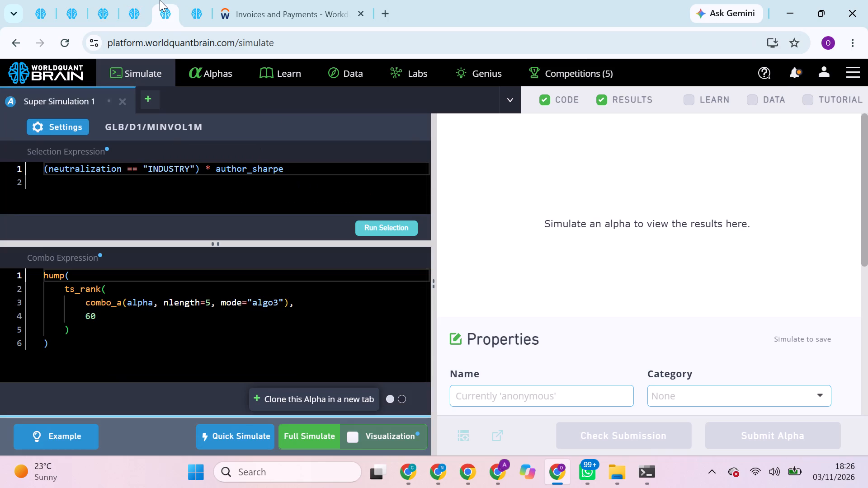
left_click(133, 4)
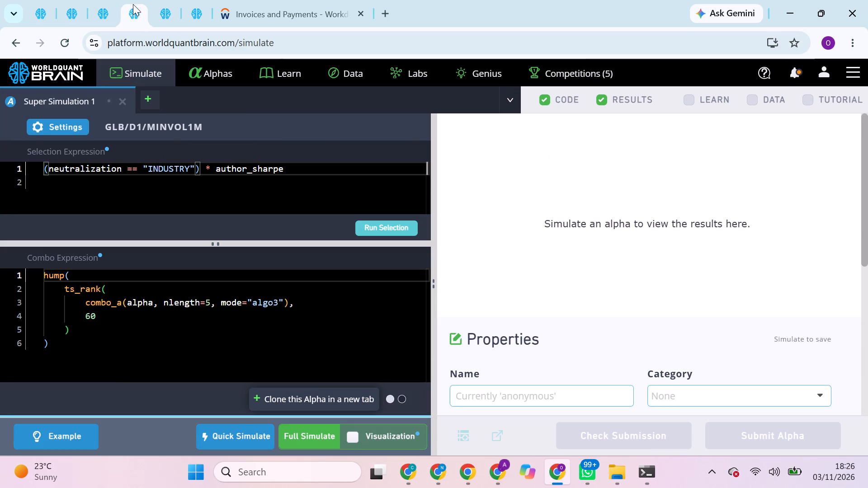
left_click(205, 21)
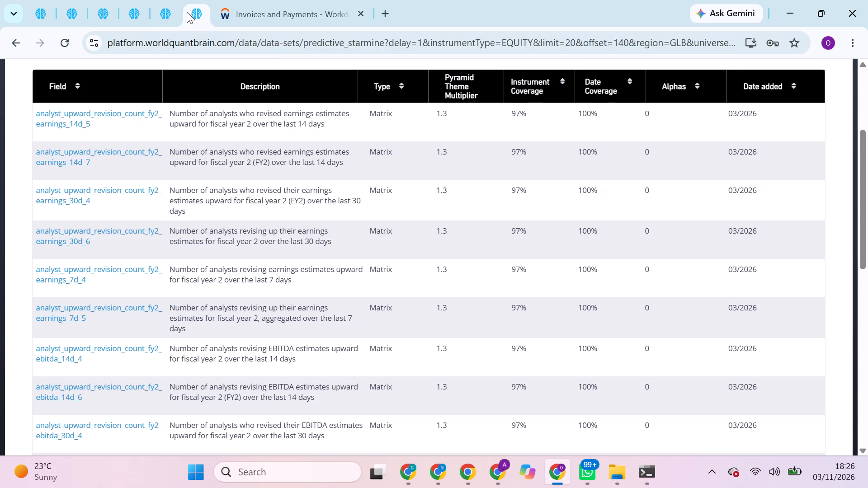
left_click(175, 9)
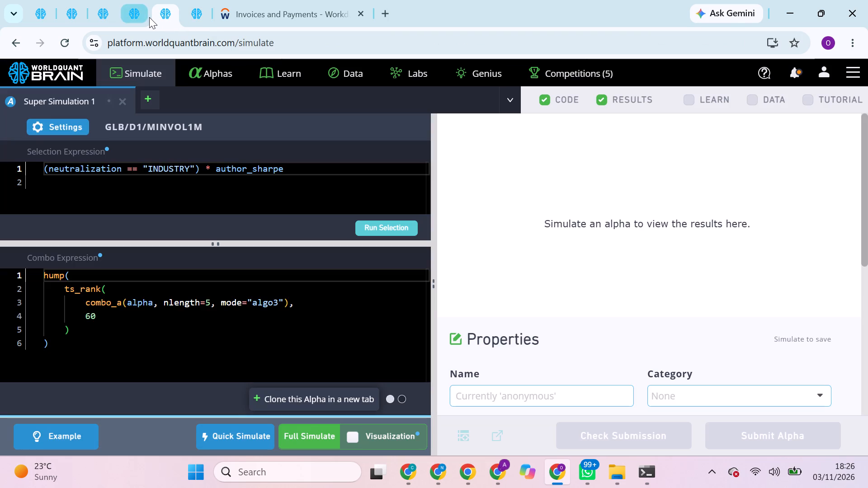
left_click(146, 17)
Run the selection in both open super simulation tabs and return to the duplicated one.
left_click(376, 233)
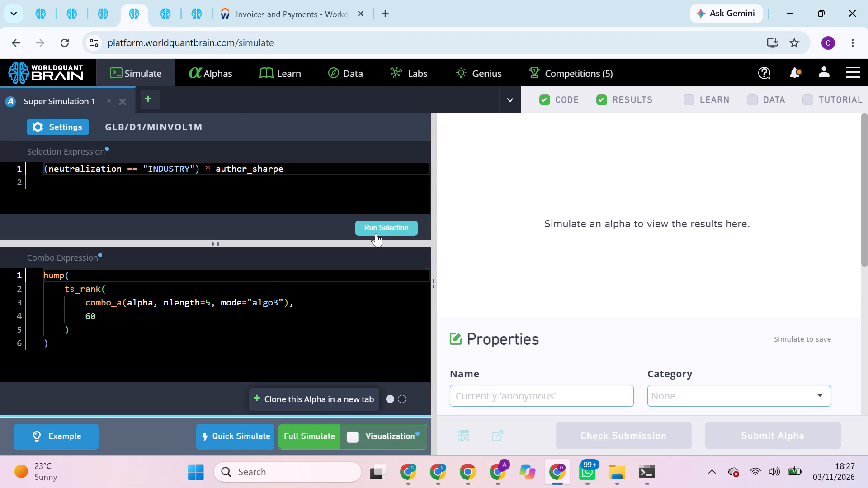
left_click_drag(382, 220, 165, 0)
left_click(165, 0)
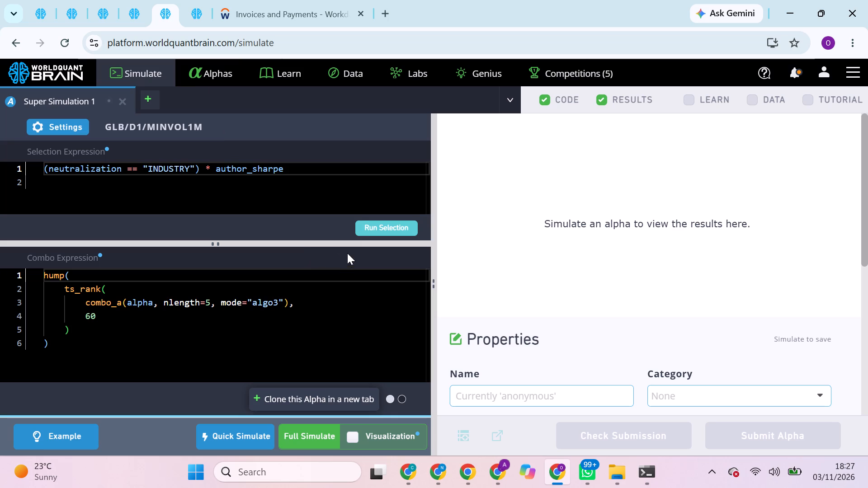
left_click(379, 223)
left_click(193, 13)
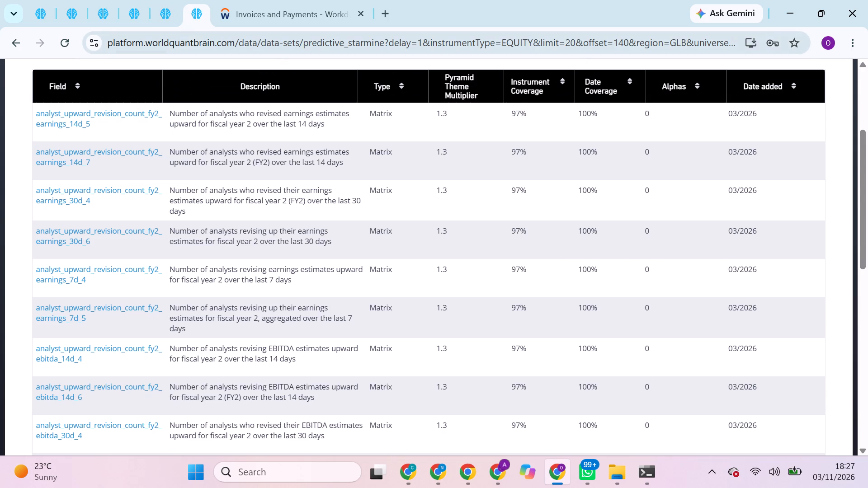
left_click(181, 15)
left_click(150, 9)
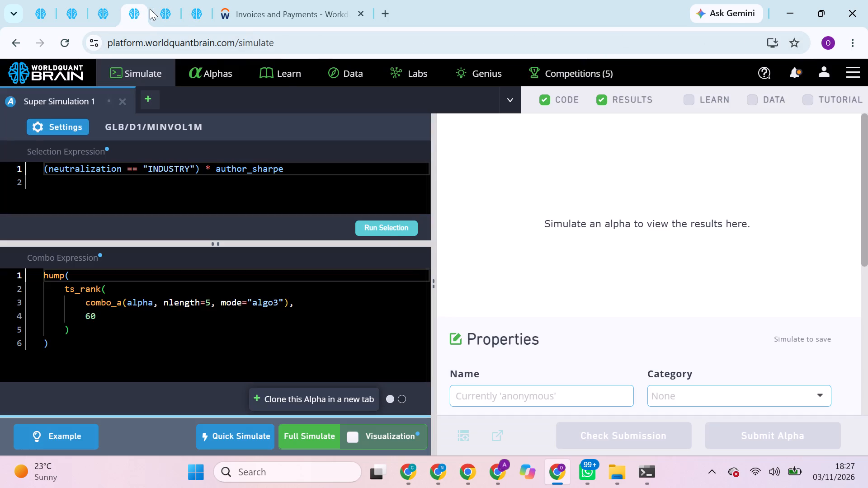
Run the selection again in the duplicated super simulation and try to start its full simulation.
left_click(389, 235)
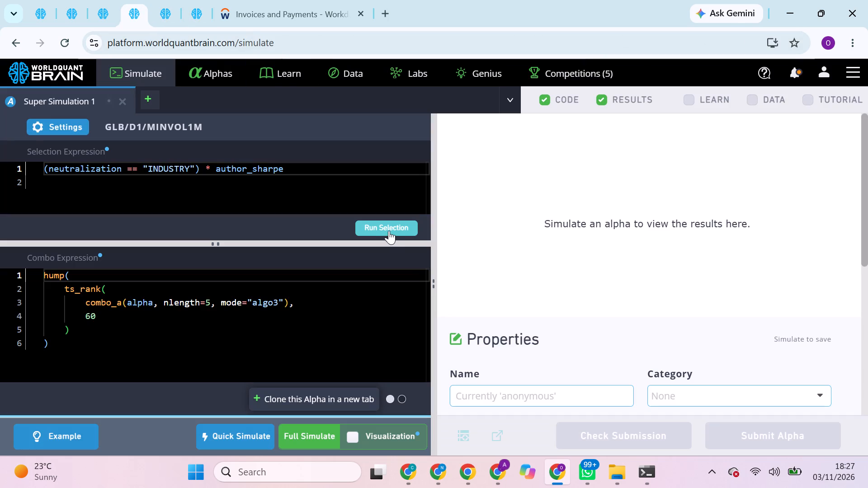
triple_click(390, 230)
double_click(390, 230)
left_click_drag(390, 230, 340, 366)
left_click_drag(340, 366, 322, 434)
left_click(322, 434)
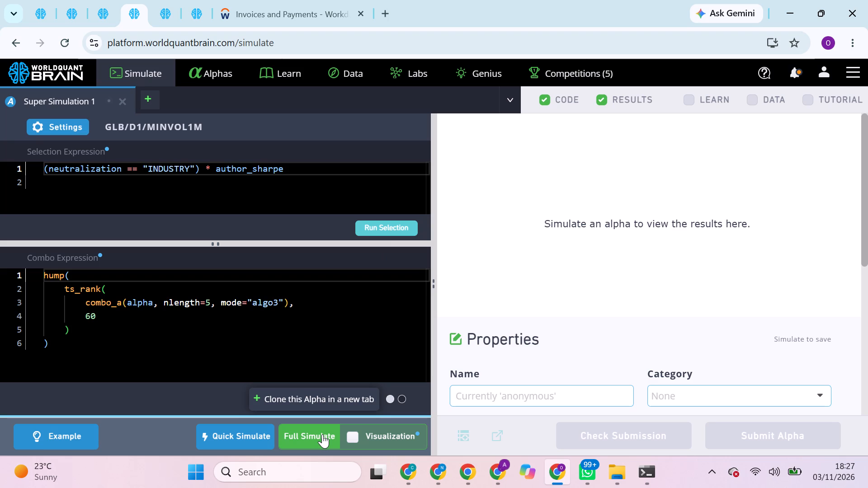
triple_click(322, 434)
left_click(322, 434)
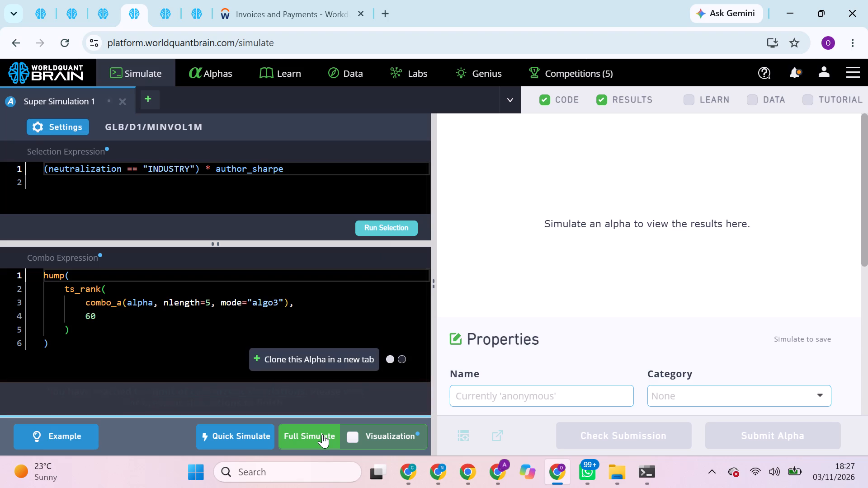
Check the status of the GLB alpha simulations in the other tabs, including the IS Testing Status of Simulation 2.
left_click(113, 0)
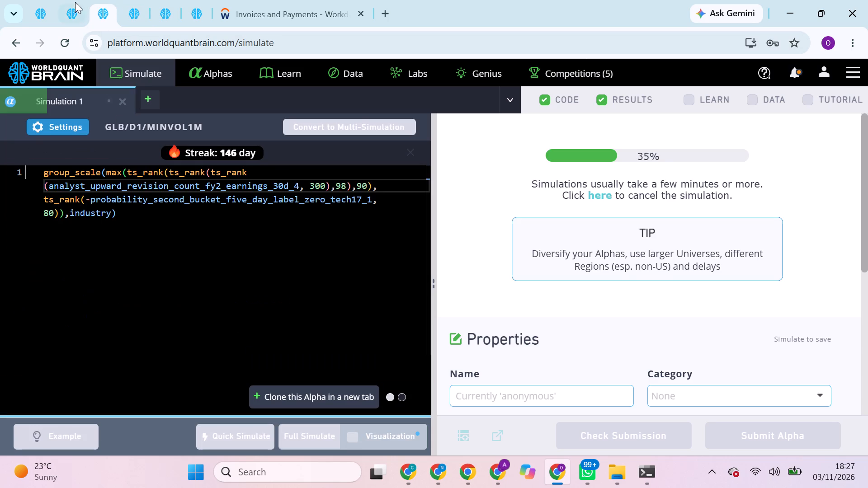
left_click(65, 2)
left_click(39, 0)
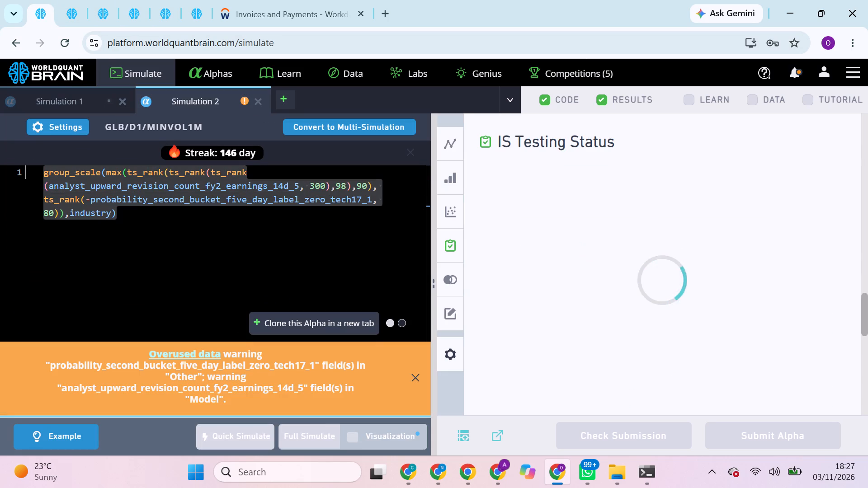
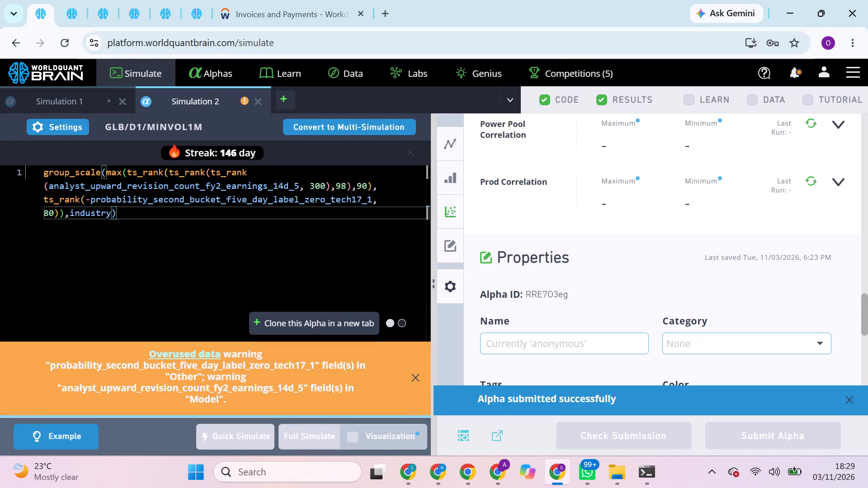
Replace the analyst field in Simulation 2 with analyst_upward_revision_count_fy2_earnings_7d_5 from the data field list and start its full simulation.
left_click(194, 242)
left_click(206, 0)
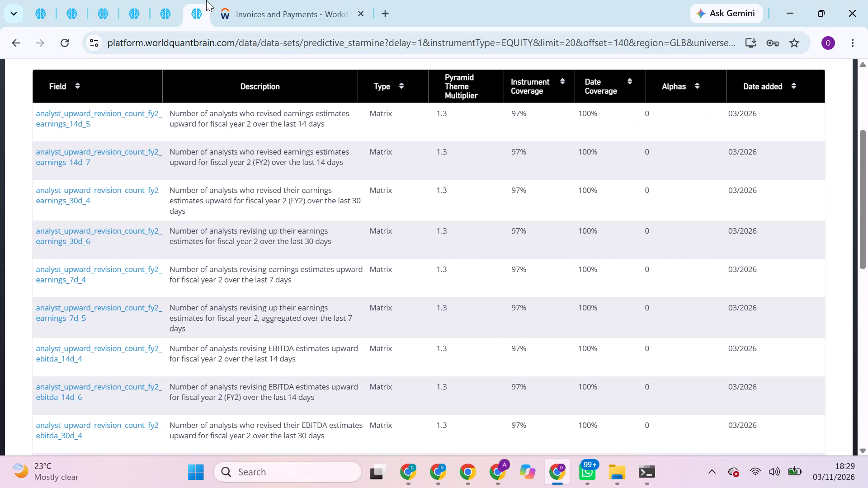
left_click(94, 317)
left_click(52, 0)
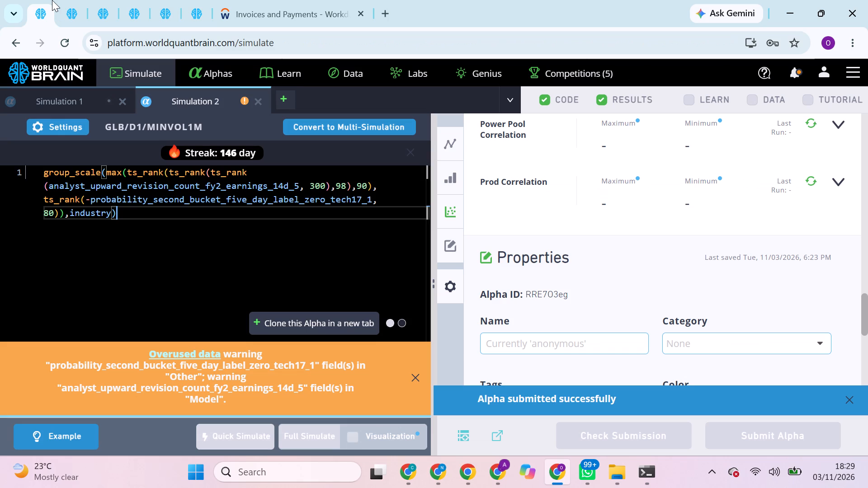
double_click(149, 191)
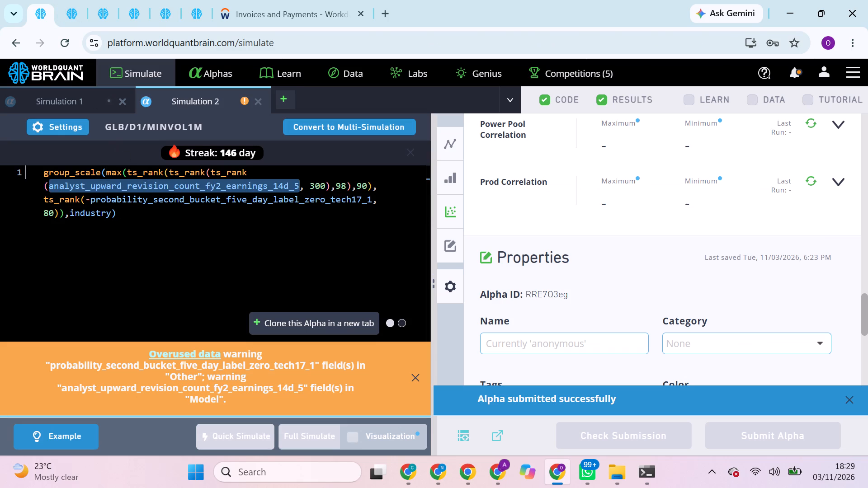
key("ctrl+v")
left_click(311, 436)
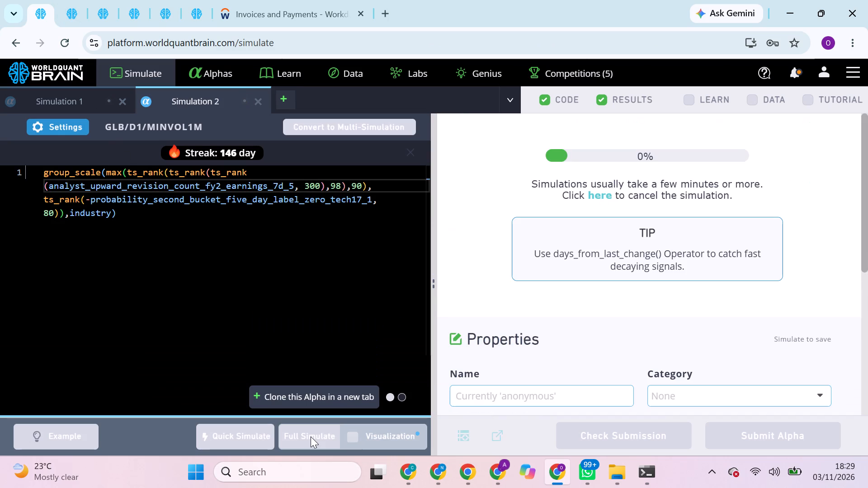
Check the running simulation in the neighbouring tab, and rerun the selection in the super simulation using the INDUSTRY neutralization expression.
left_click(61, 2)
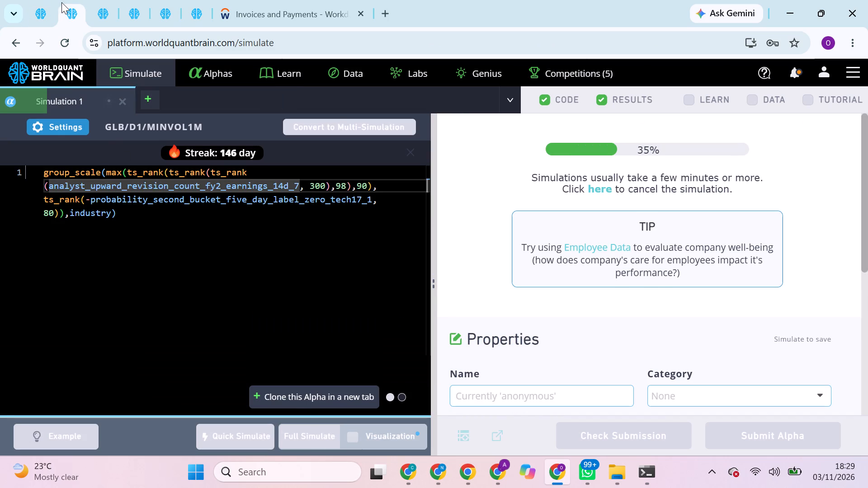
left_click(96, 6)
left_click(134, 6)
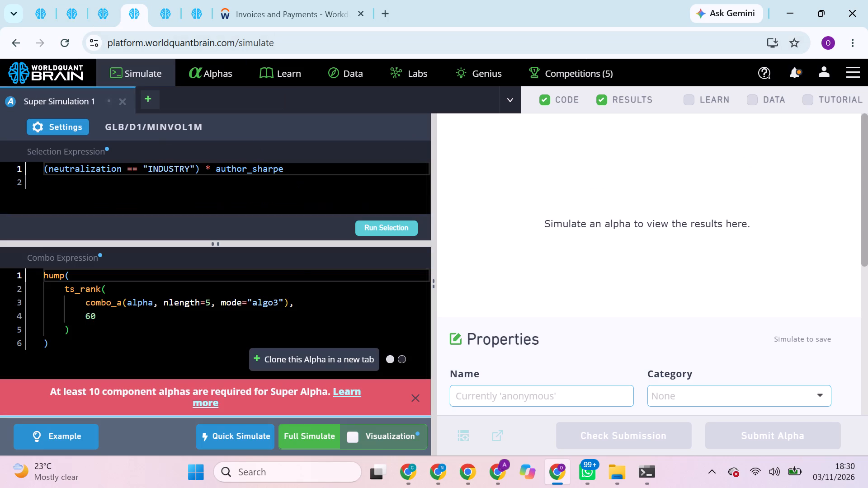
left_click(375, 230)
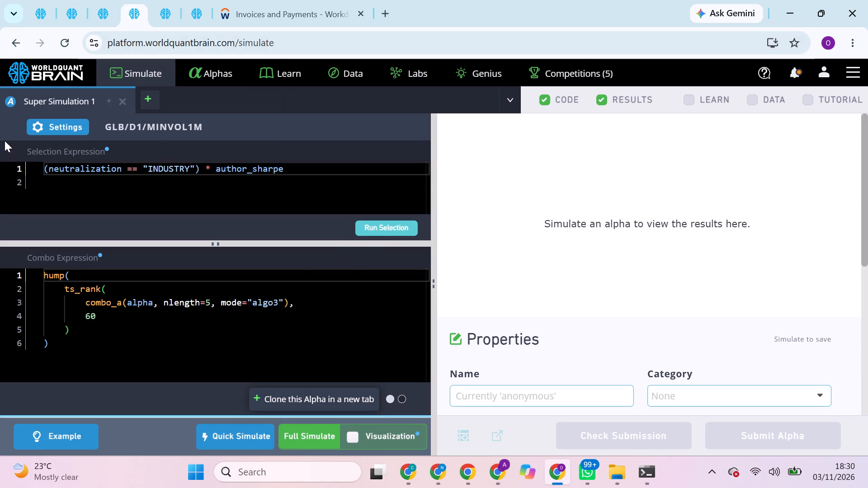
Set the super simulation's region to USA with delay 1 and universe TOP3000, and apply the settings.
left_click(56, 124)
left_click_drag(50, 263, 50, 282)
left_click(50, 282)
left_click(43, 300)
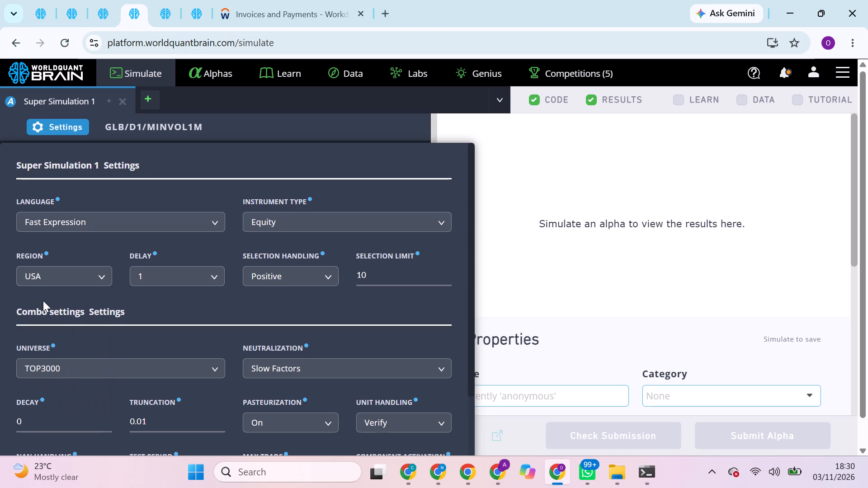
scroll(188, 347, "down", 3)
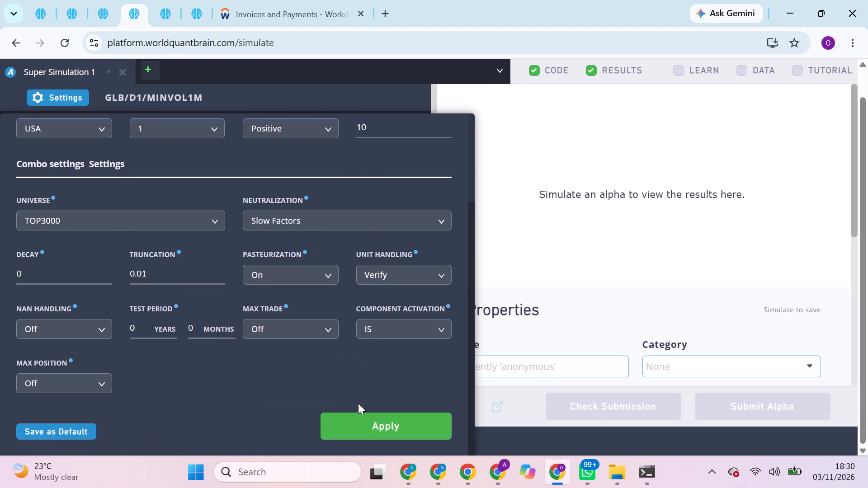
left_click(365, 423)
Run the selection in the USA super simulation and try to start its full simulation.
left_click(389, 229)
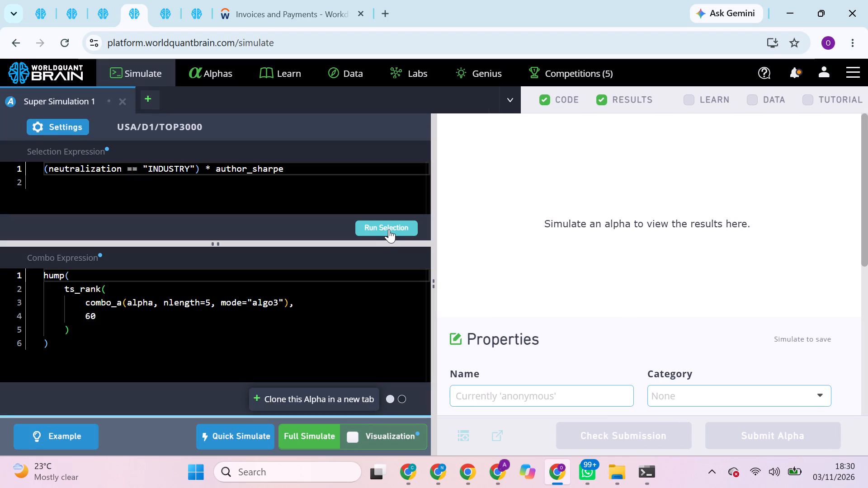
triple_click(389, 229)
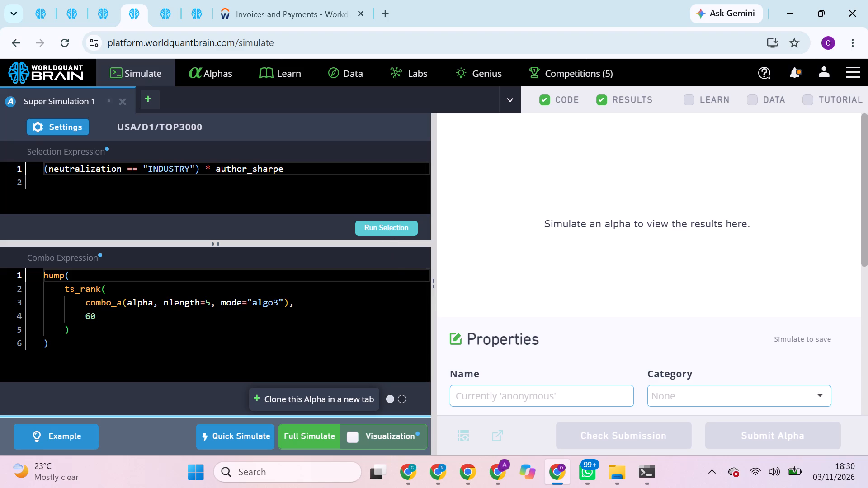
left_click(311, 432)
Switch to the browser profile with the ANALYST super alpha, dismiss its tutorial checks and run its Prod Correlation check.
left_click(435, 469)
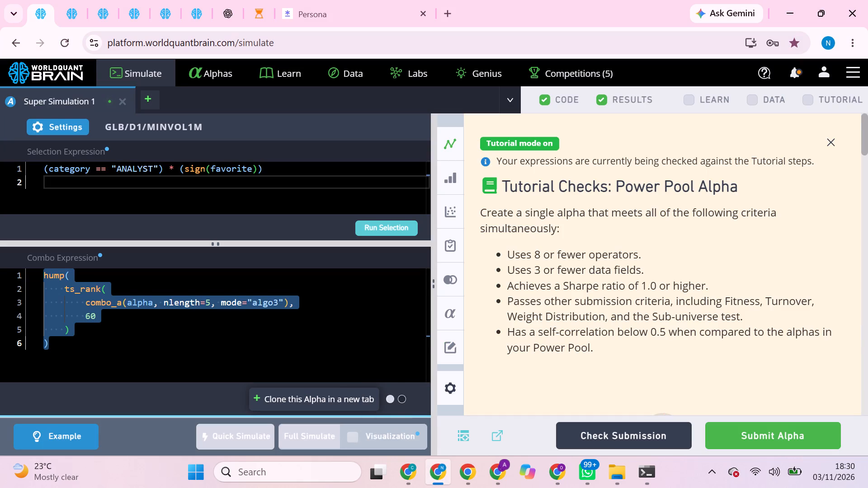
left_click(374, 361)
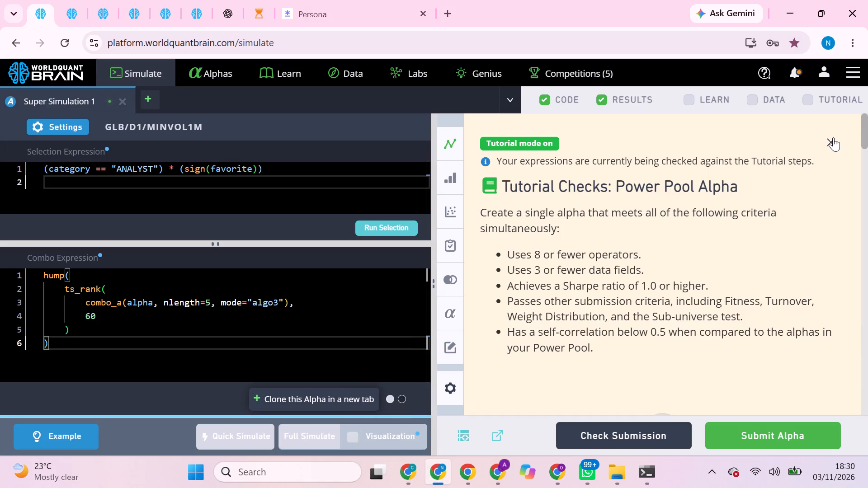
left_click(833, 137)
left_click(833, 137)
scroll(833, 137, "down", 2)
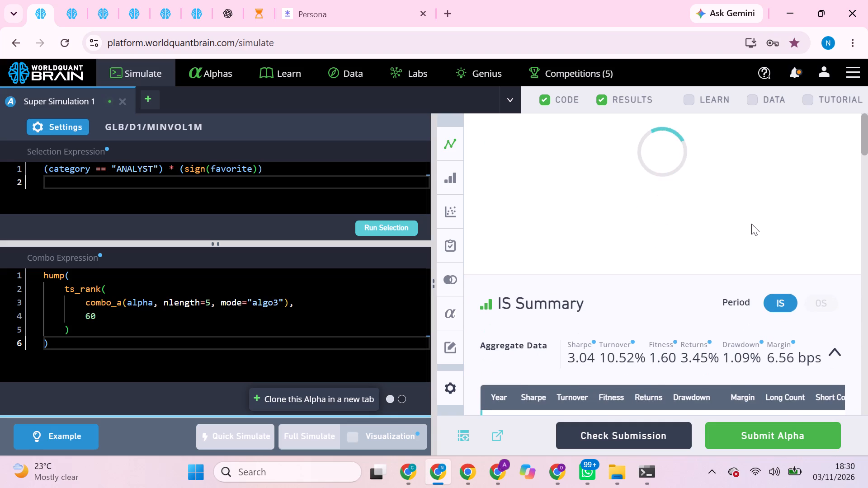
scroll(751, 224, "down", 3)
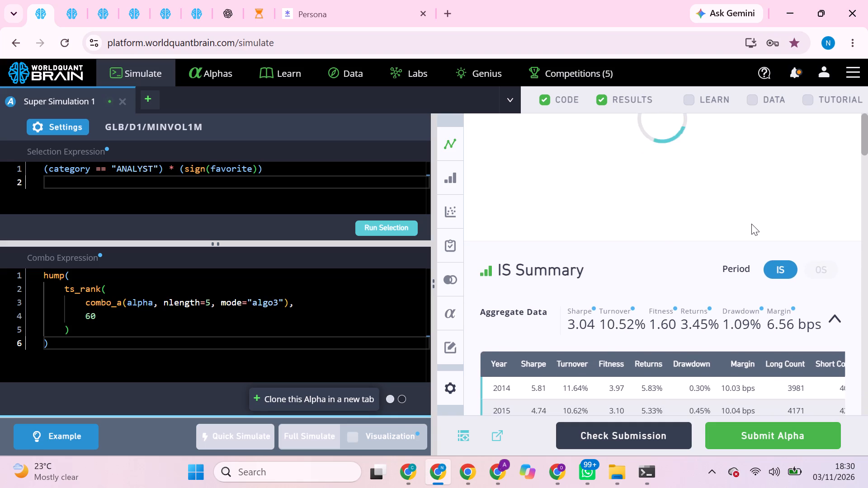
scroll(751, 224, "down", 2)
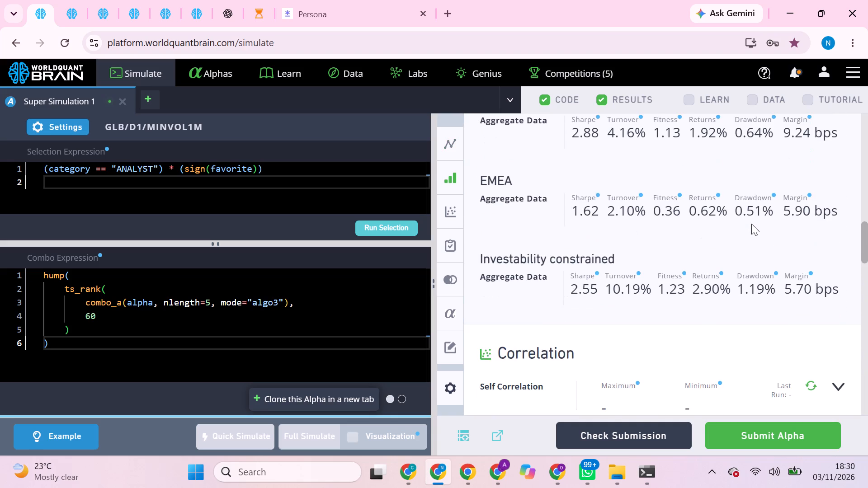
scroll(759, 317, "down", 1)
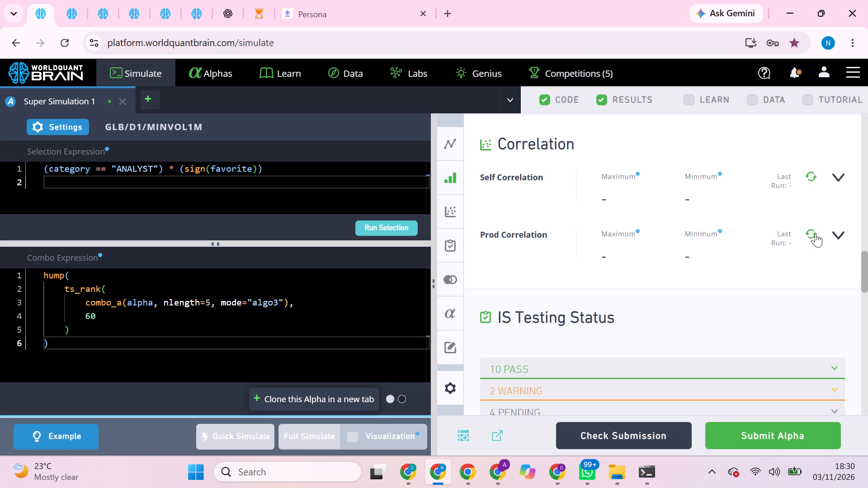
left_click(816, 233)
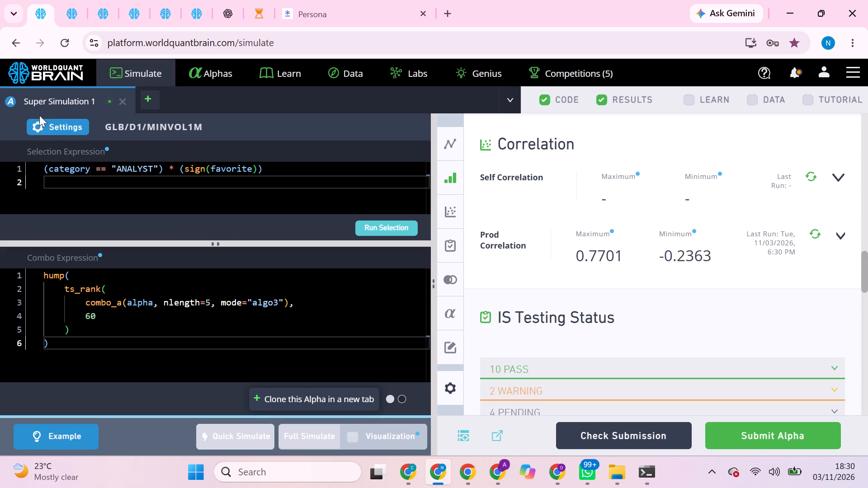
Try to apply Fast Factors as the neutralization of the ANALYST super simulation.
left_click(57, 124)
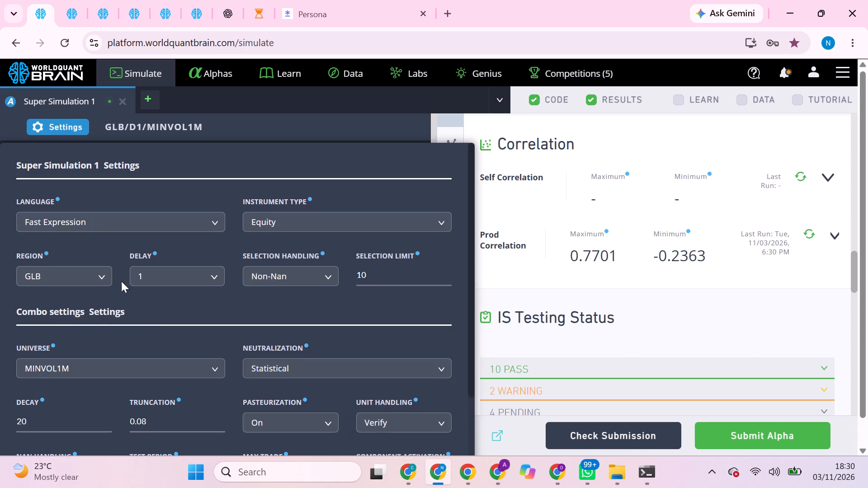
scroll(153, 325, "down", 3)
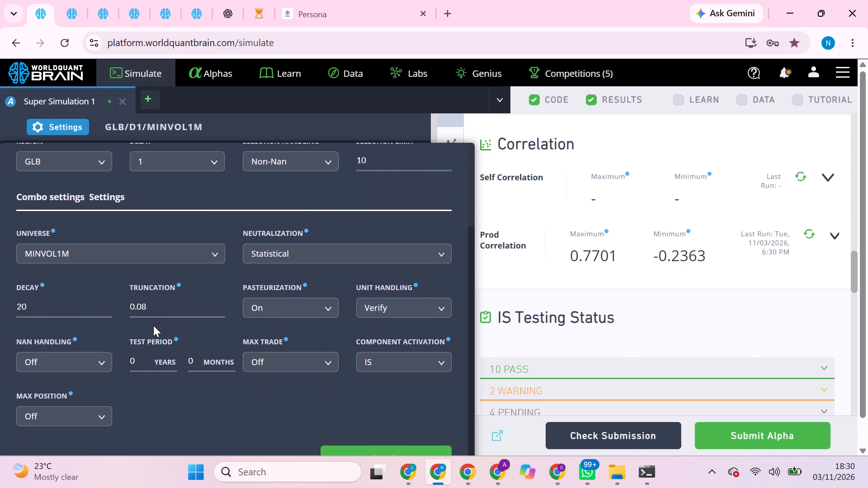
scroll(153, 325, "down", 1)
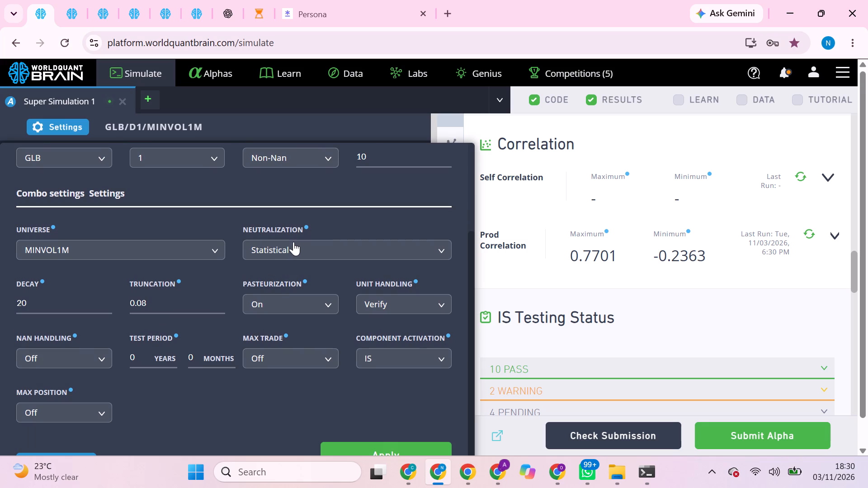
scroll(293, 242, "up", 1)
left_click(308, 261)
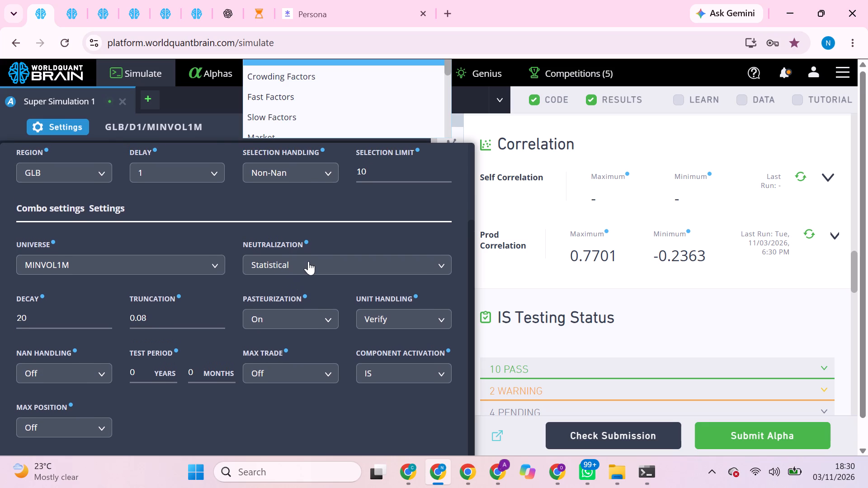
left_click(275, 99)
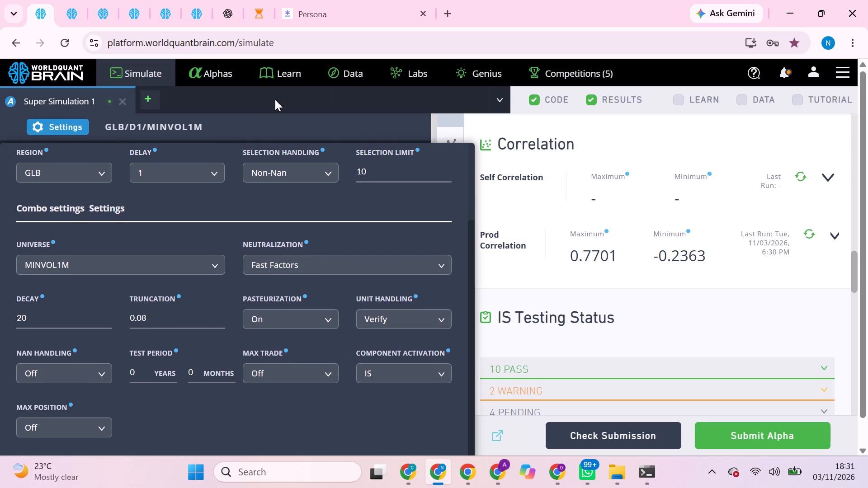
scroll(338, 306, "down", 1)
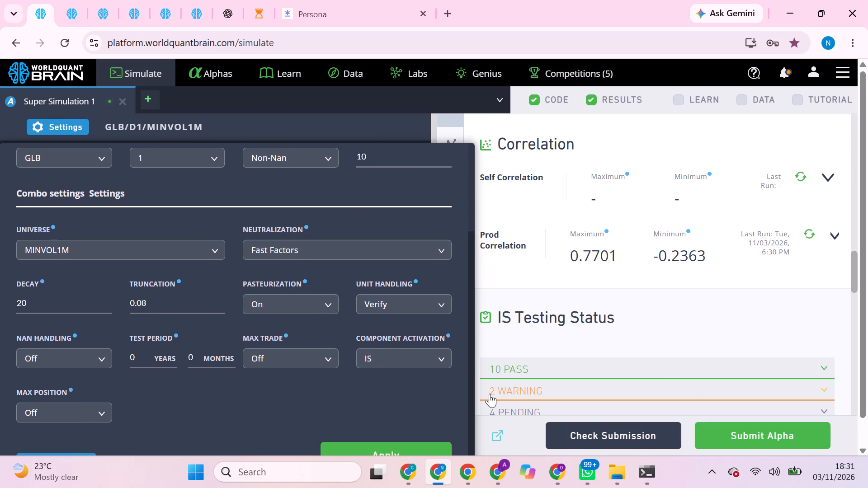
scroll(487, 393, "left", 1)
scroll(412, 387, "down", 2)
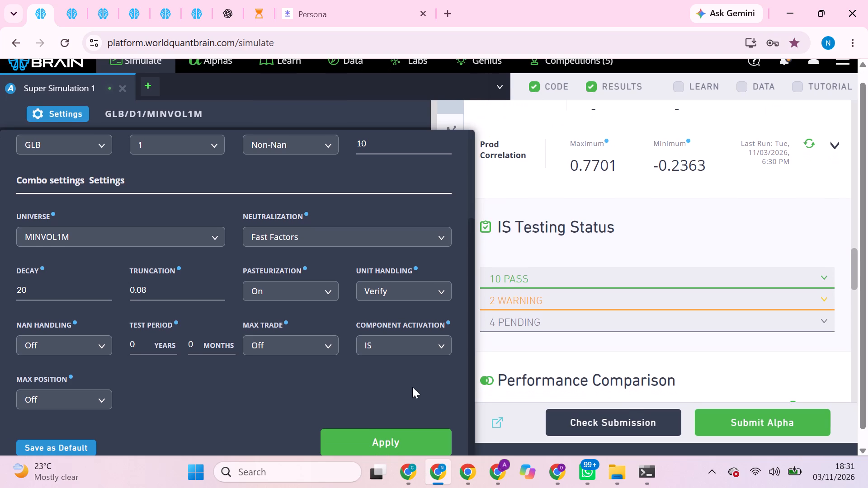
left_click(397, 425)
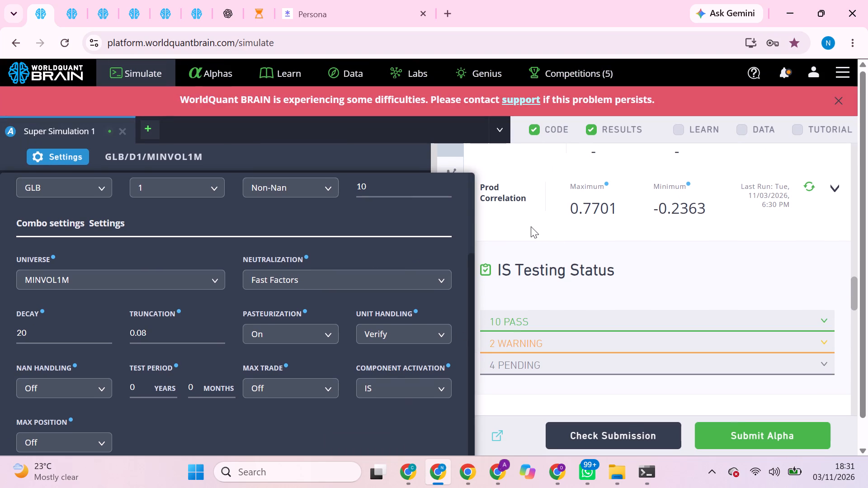
Set the ANALYST super simulation's neutralization to Slow + Fast Factors and try to apply the settings.
scroll(349, 375, "down", 1)
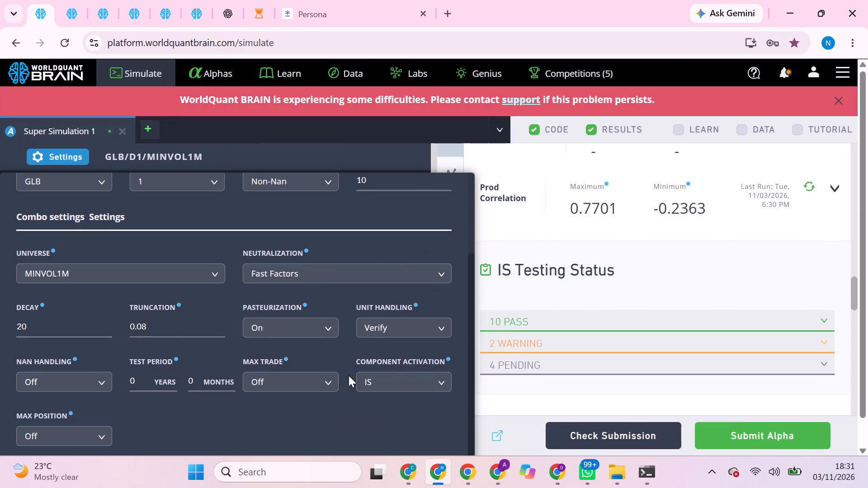
scroll(349, 375, "down", 1)
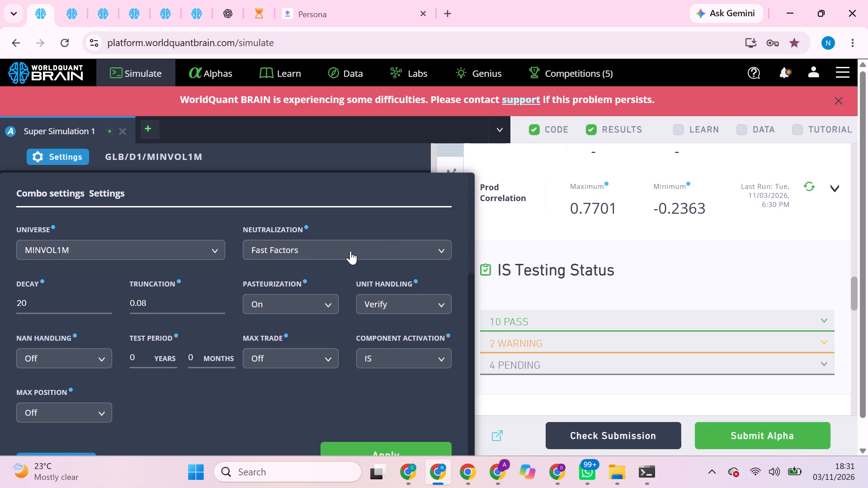
left_click(350, 251)
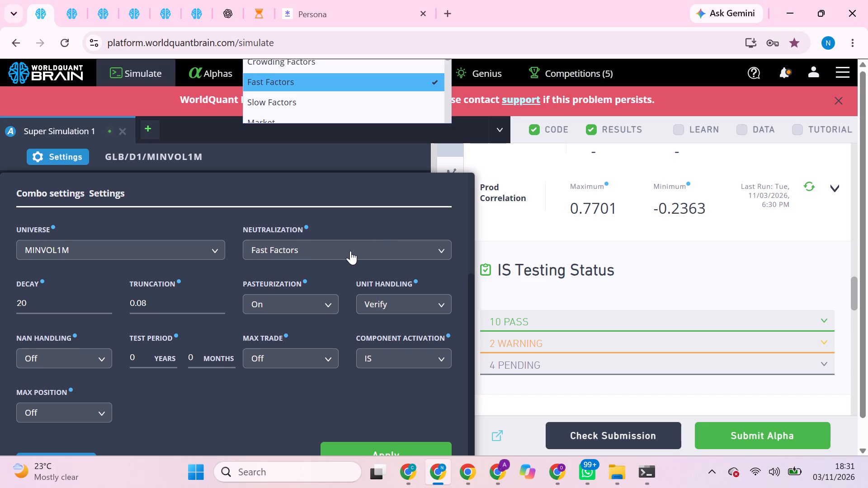
left_click(315, 251)
left_click(315, 251)
scroll(308, 106, "down", 2)
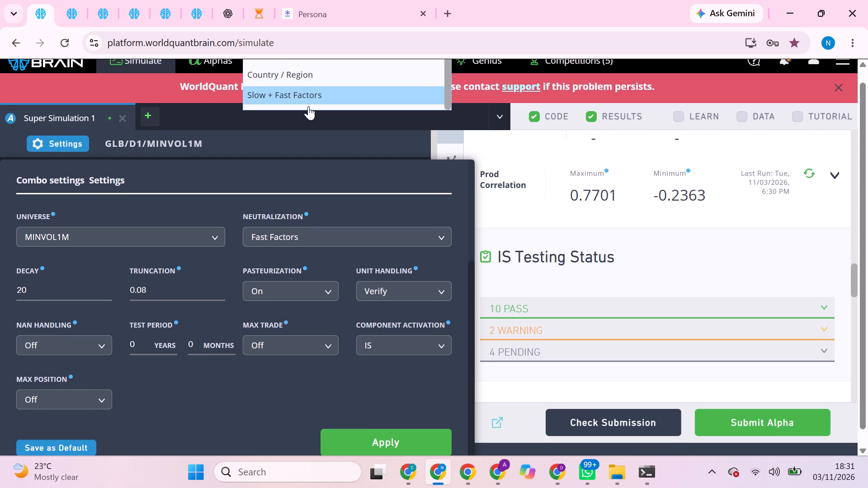
left_click(320, 84)
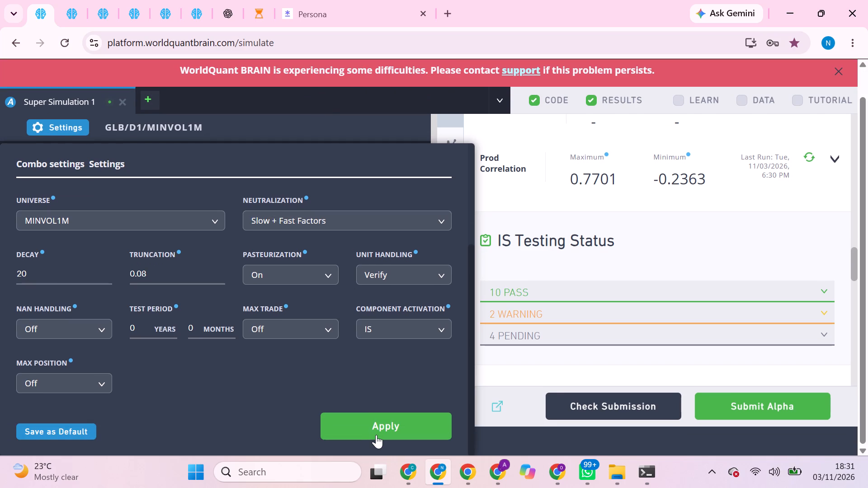
left_click(376, 435)
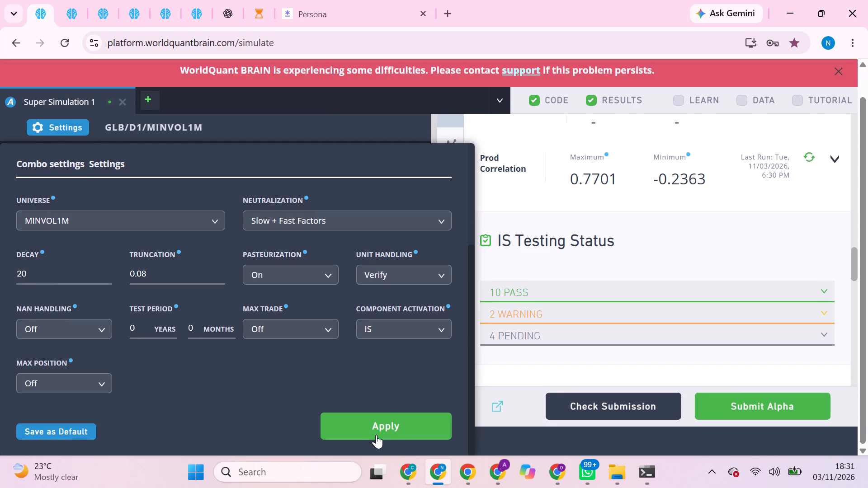
left_click(377, 432)
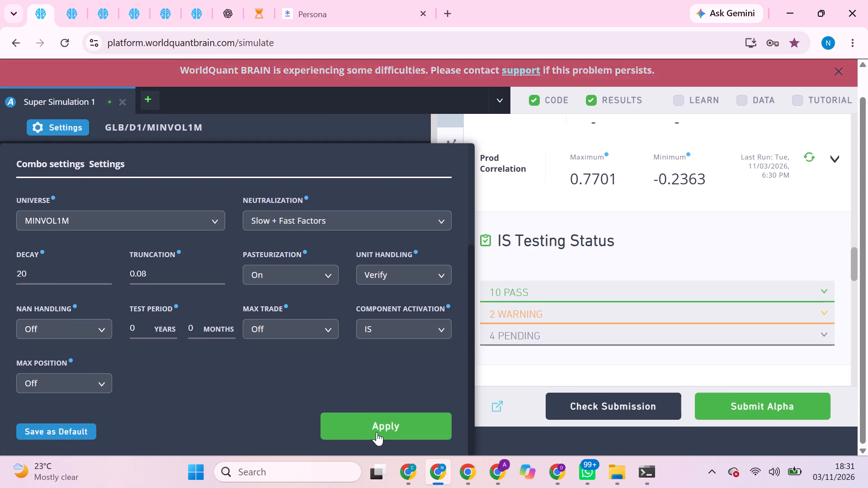
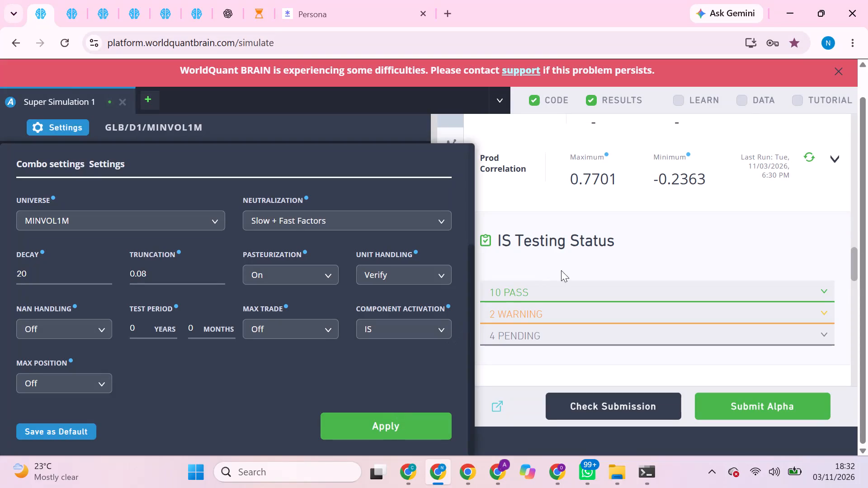
Close the settings, change the GLB super simulation's selection category to "FUNDAMENTAL" and run the selection.
left_click(590, 261)
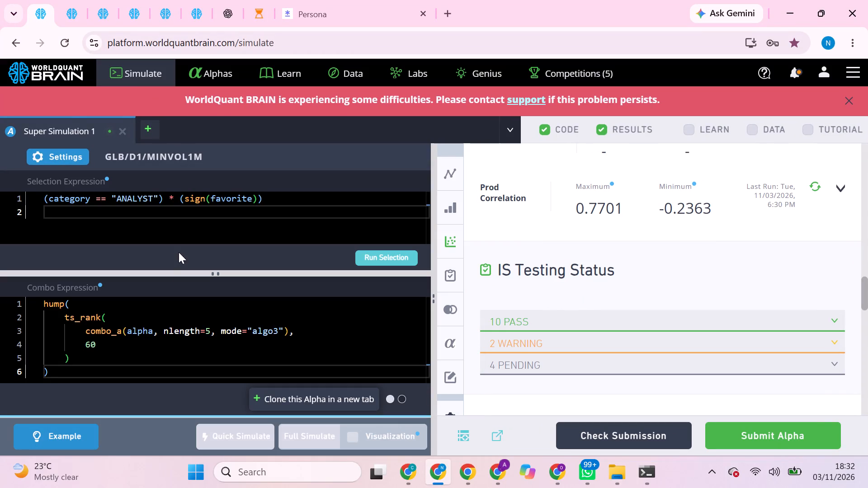
double_click(141, 198)
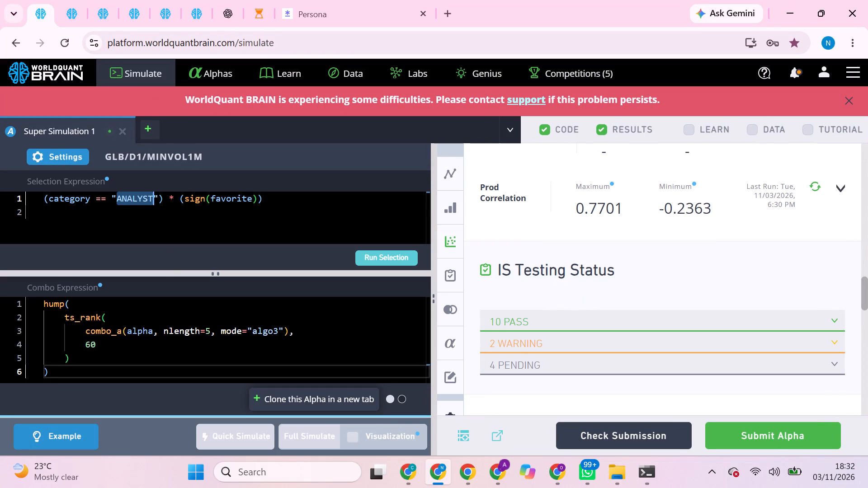
key("f")
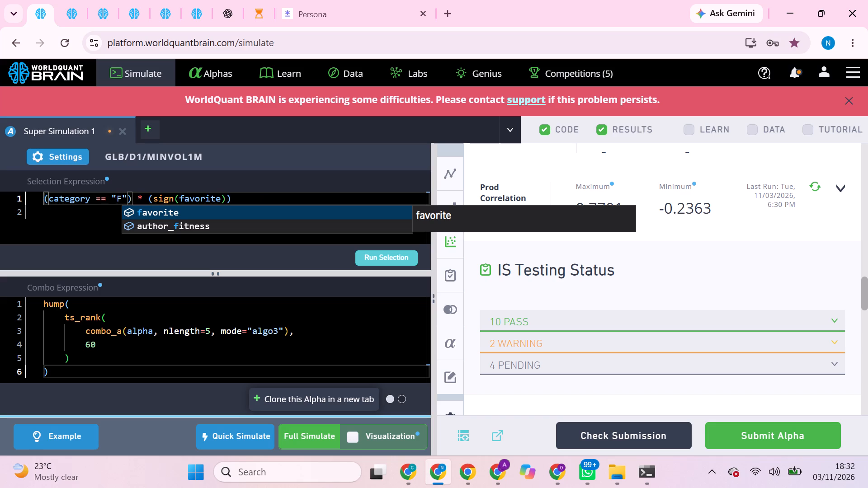
type("UNDAMENTAL")
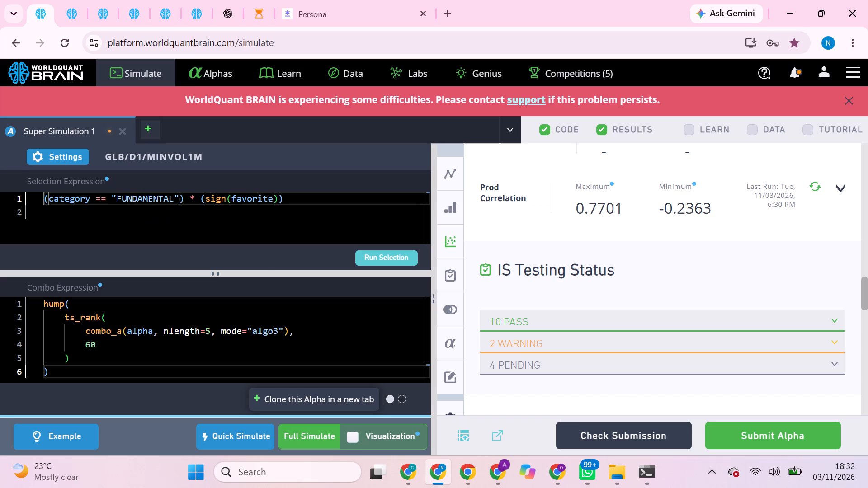
left_click(387, 254)
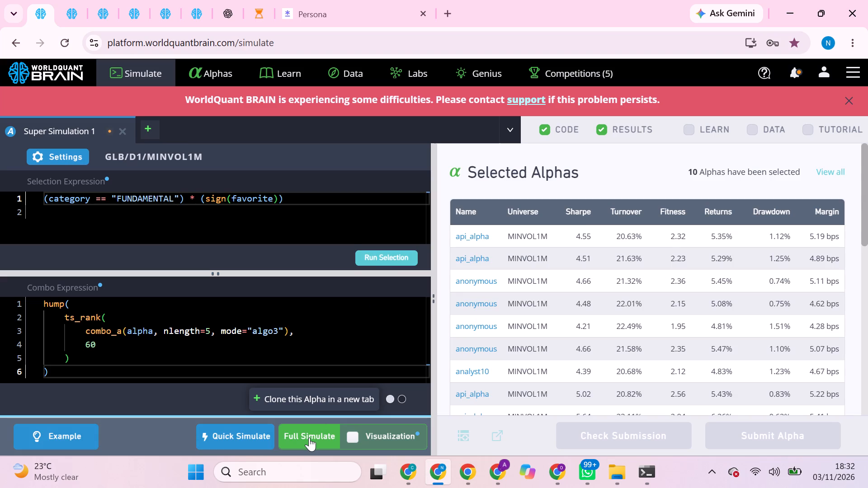
Start the full simulation of the FUNDAMENTAL super alpha and dismiss the site difficulties banner.
left_click(309, 437)
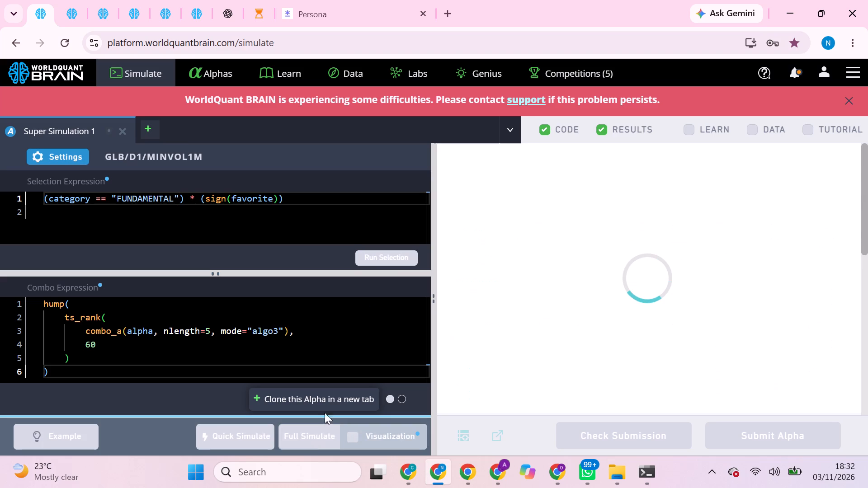
left_click(849, 97)
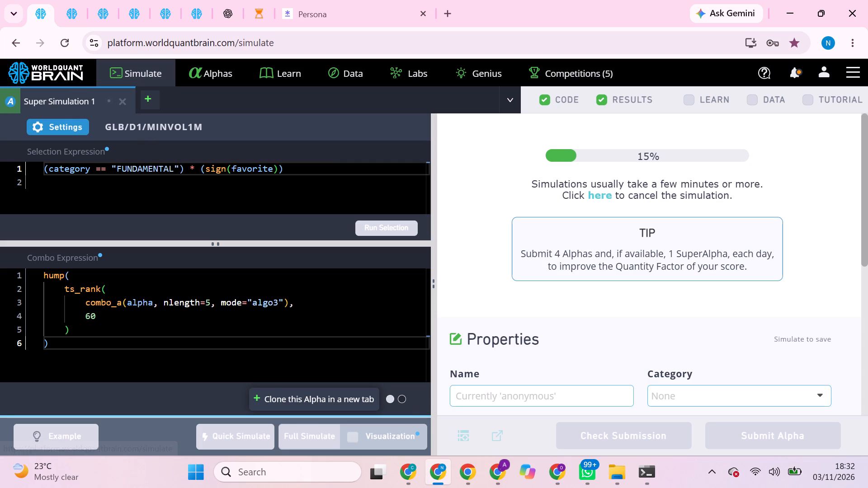
Switch to the browser profile with the USA super simulation, set the selection's neutralization value to "ANALSYST" and try to run its full simulation.
left_click(554, 468)
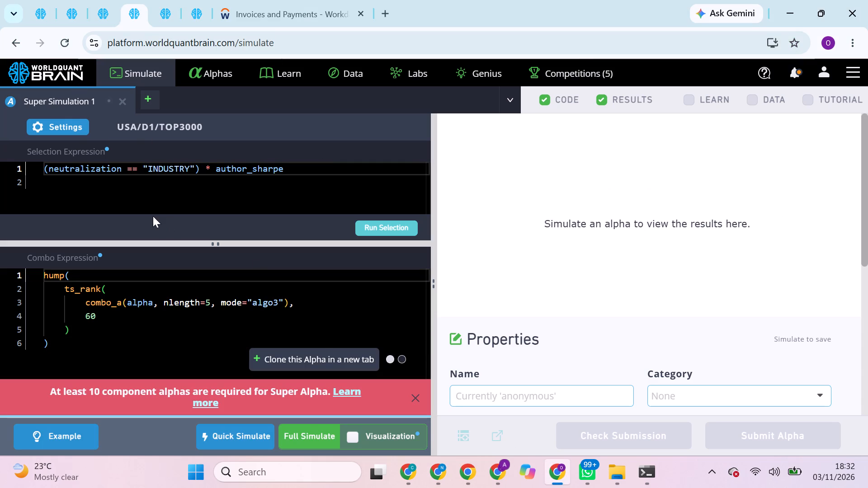
double_click(167, 169)
type("ANAL")
key("s")
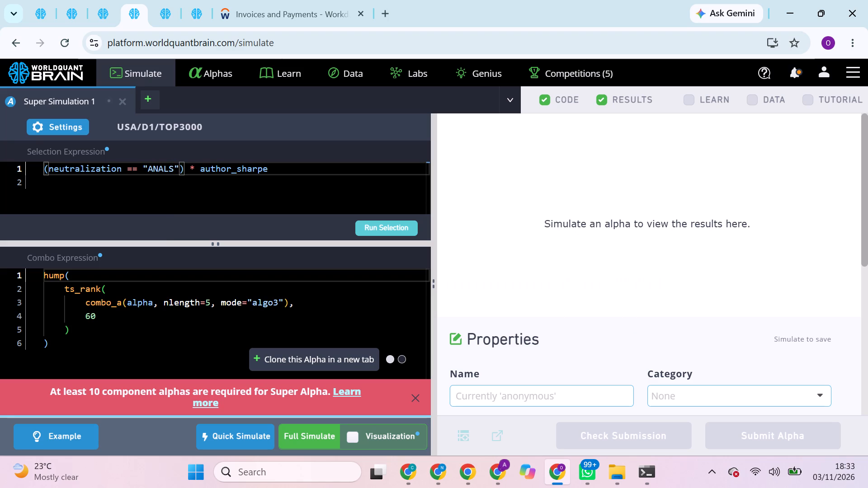
type("YST")
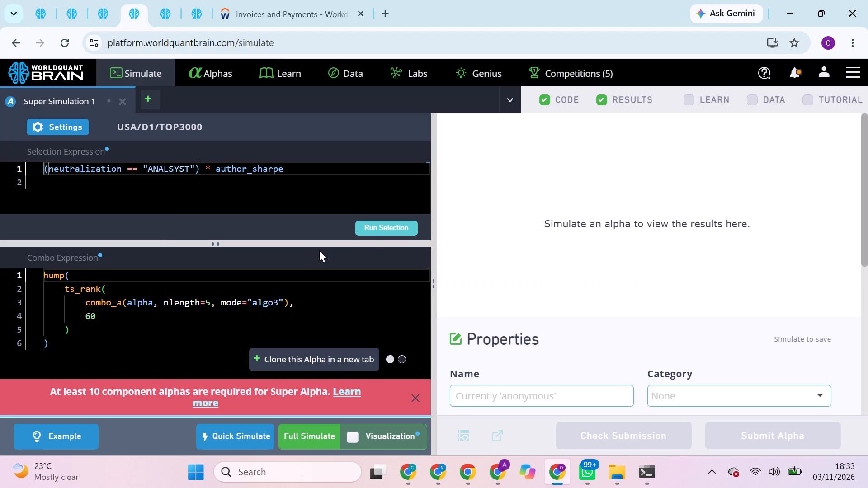
left_click(379, 229)
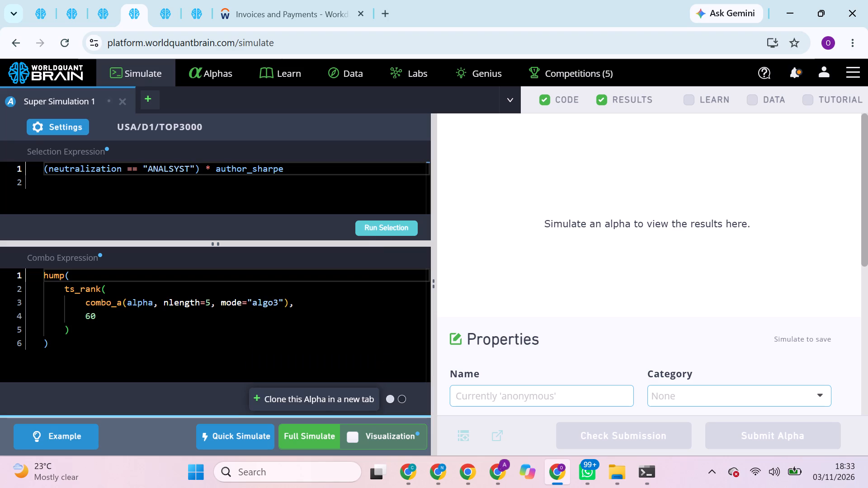
left_click(323, 421)
left_click(323, 436)
Correct the USA selection's neutralization value to "ANALYST", run the selection and try to start the full simulation.
left_click(180, 169)
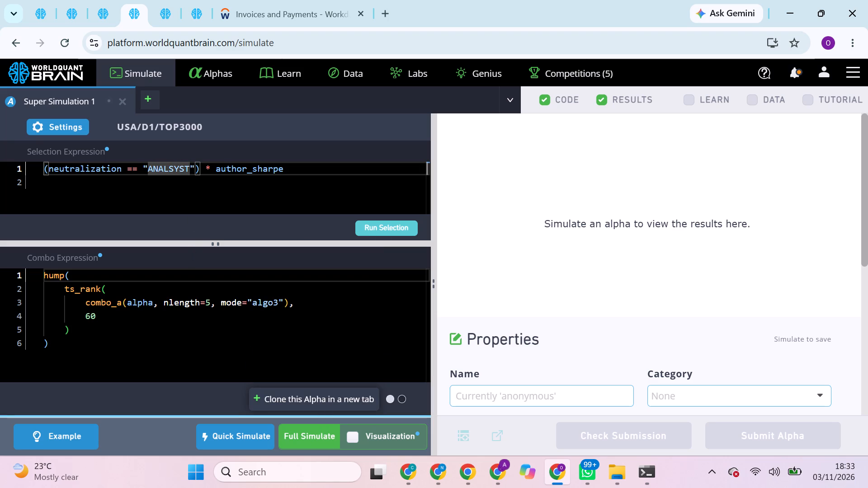
key("BackSpace")
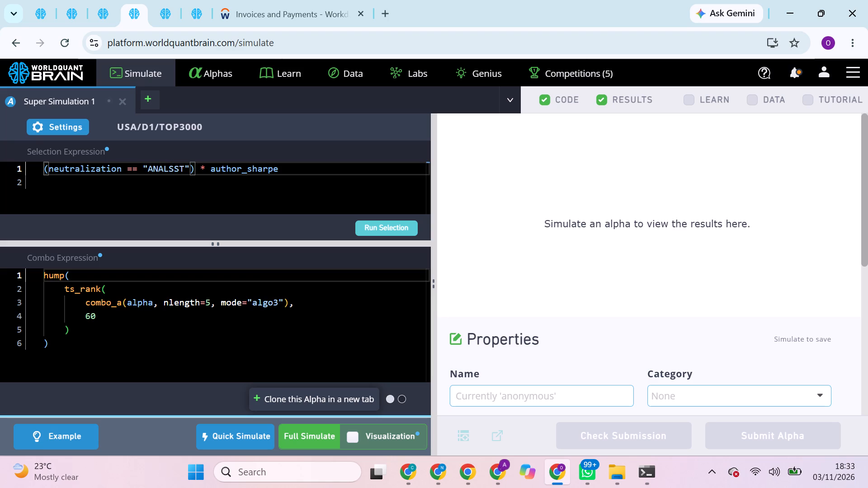
key("BackSpace")
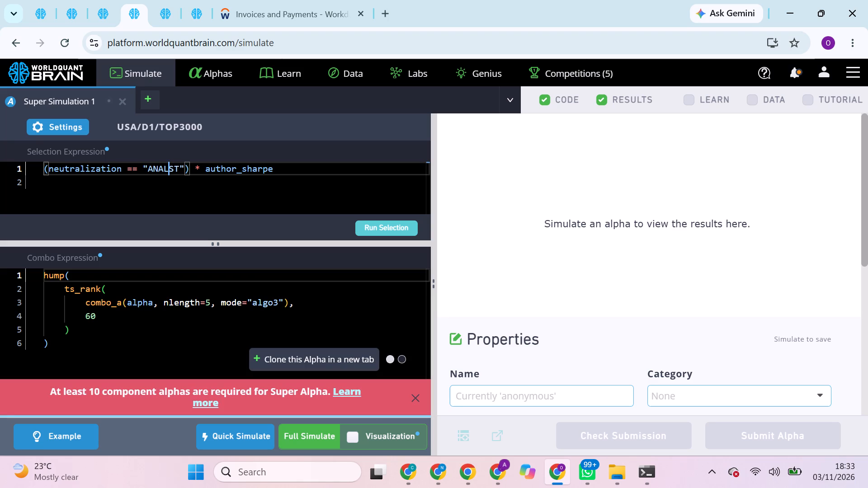
left_click(182, 165)
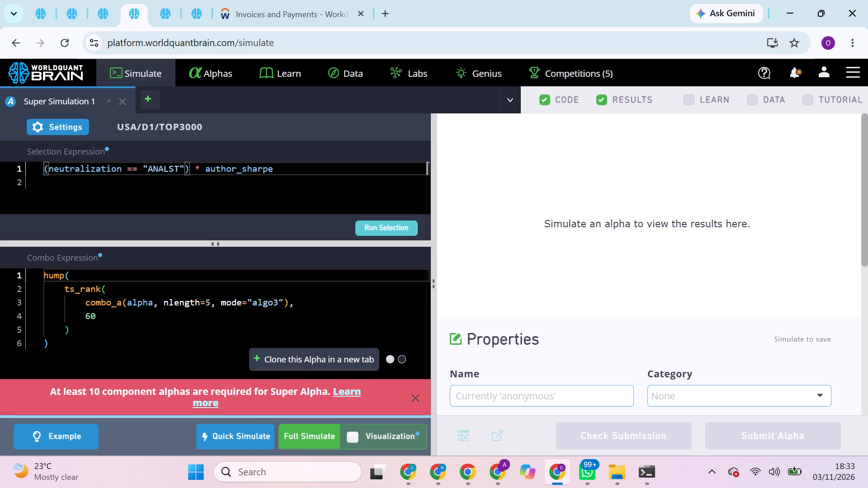
left_click(178, 169)
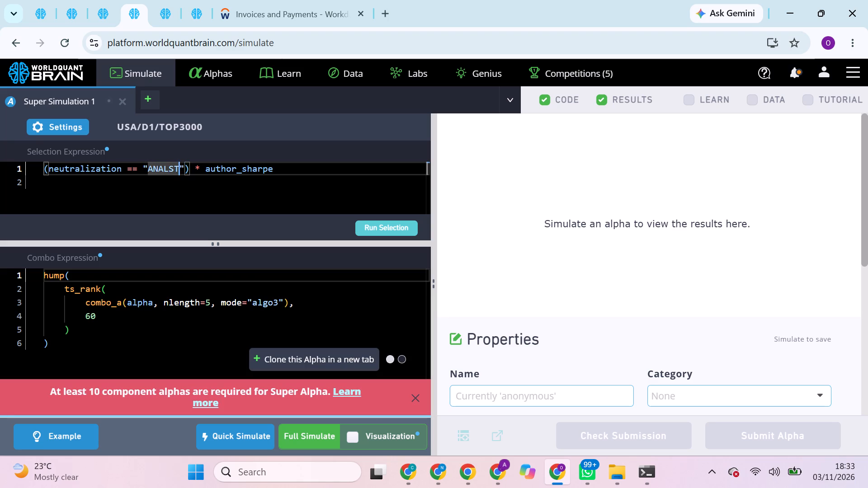
key("BackSpace")
key("BackSpace")
key("BackSpace")
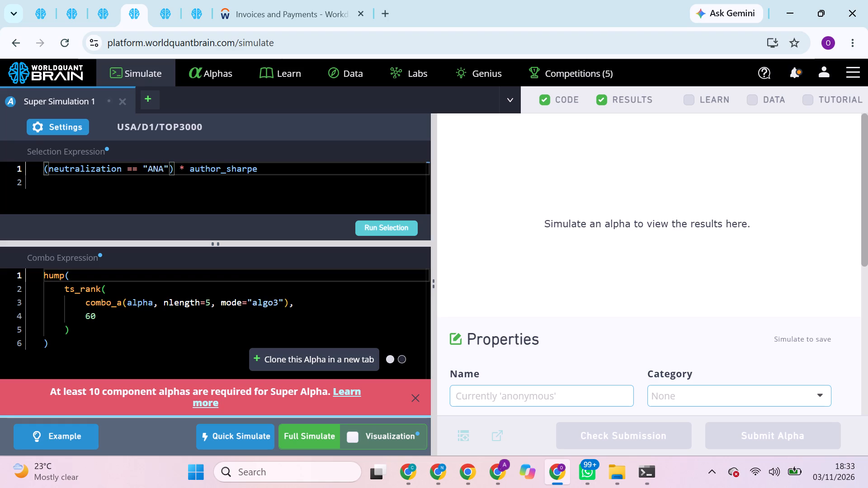
type("LYST")
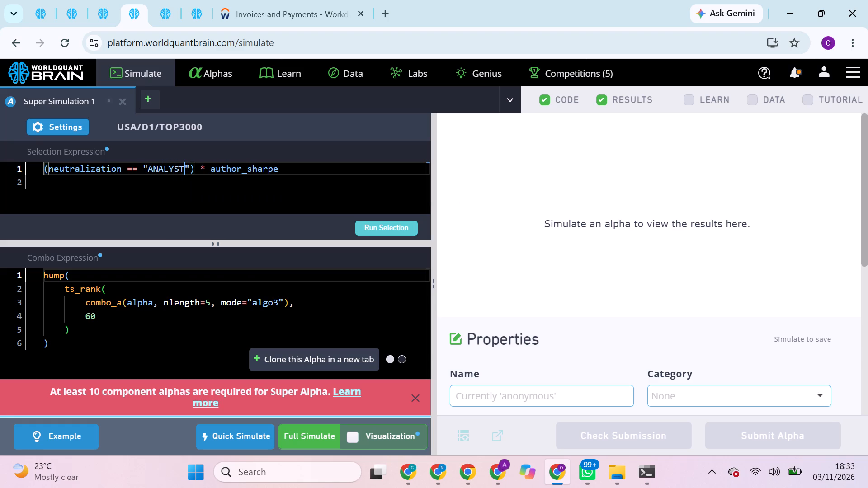
left_click(396, 228)
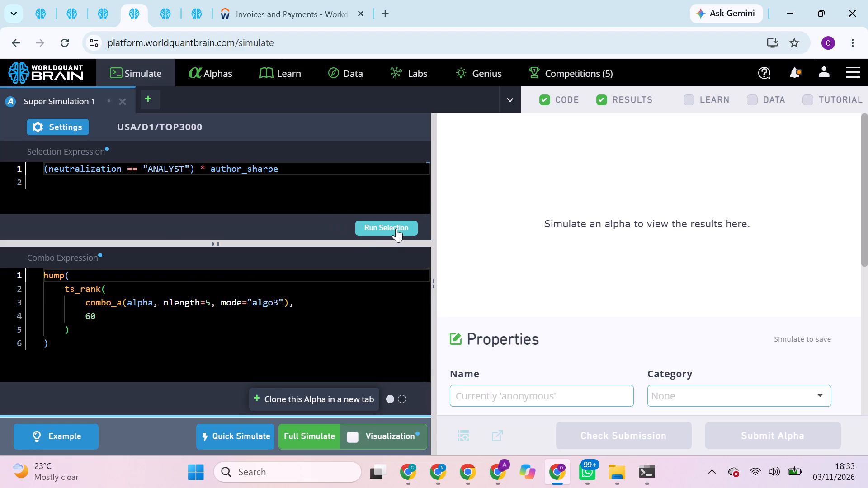
left_click(310, 428)
left_click(310, 428)
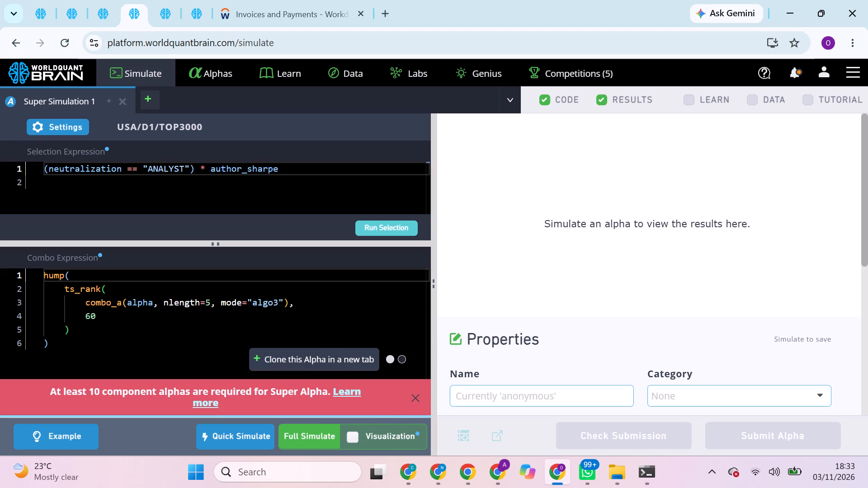
Switch back to the browser profile with the GLB FUNDAMENTAL super simulation and check its progress.
left_click(442, 476)
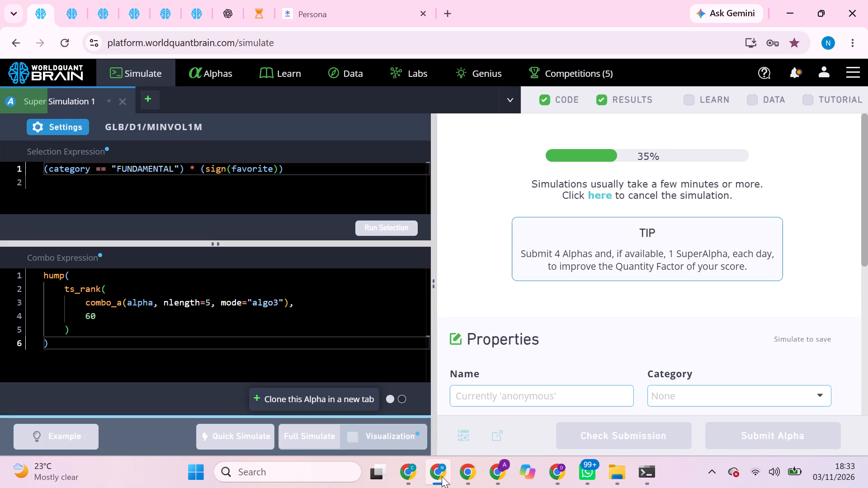
left_click(76, 6)
left_click(52, 5)
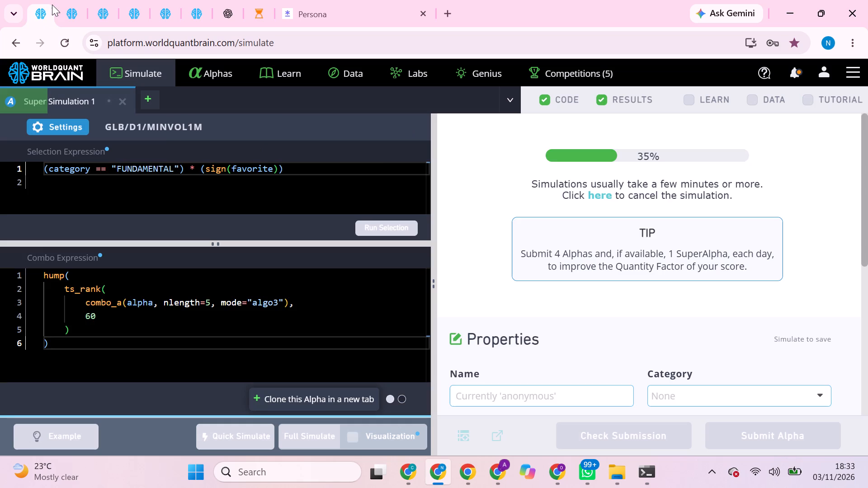
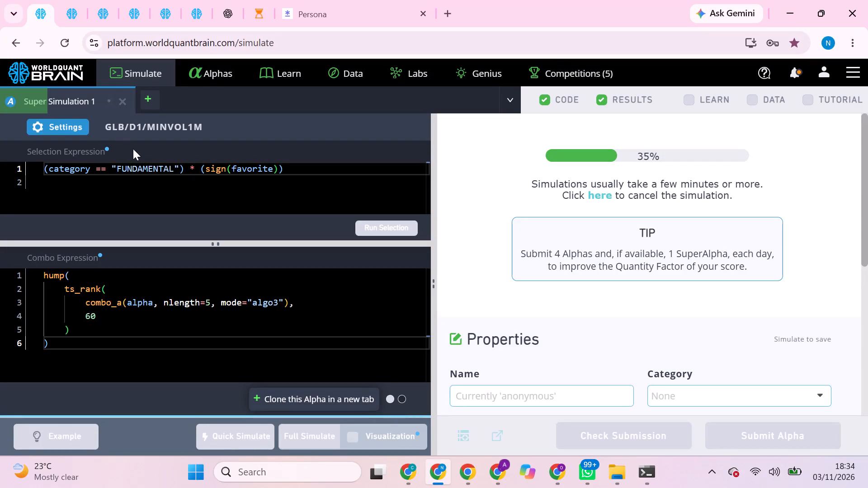
Switch to the browser profile with the GLB alphas and run the prod correlation check on the analyst_upward_revision_count_fy2_earnings_14d_7 alpha.
left_click(554, 472)
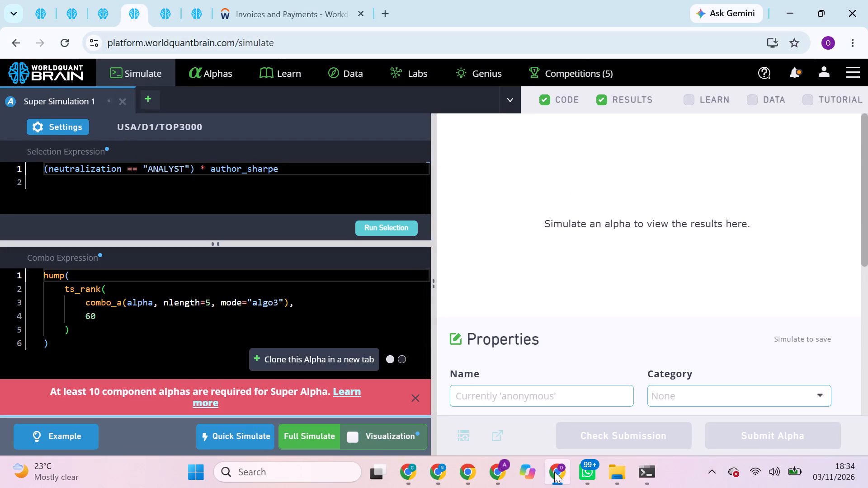
left_click(28, 0)
left_click(61, 5)
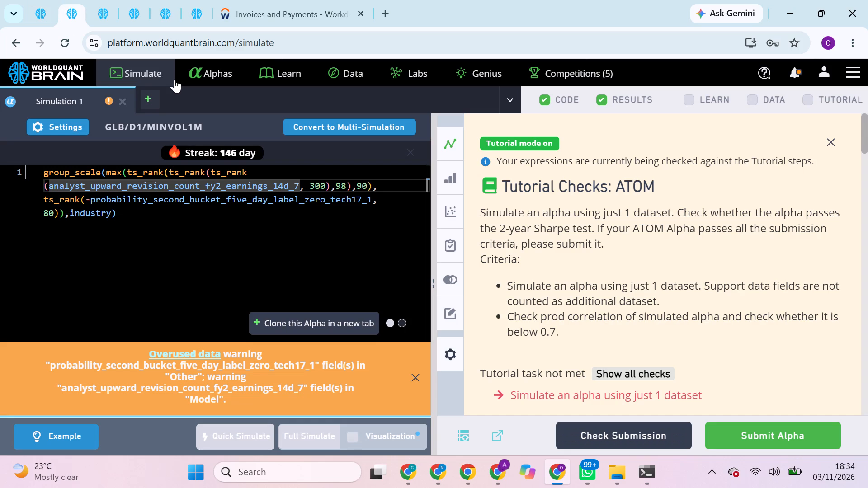
left_click(830, 143)
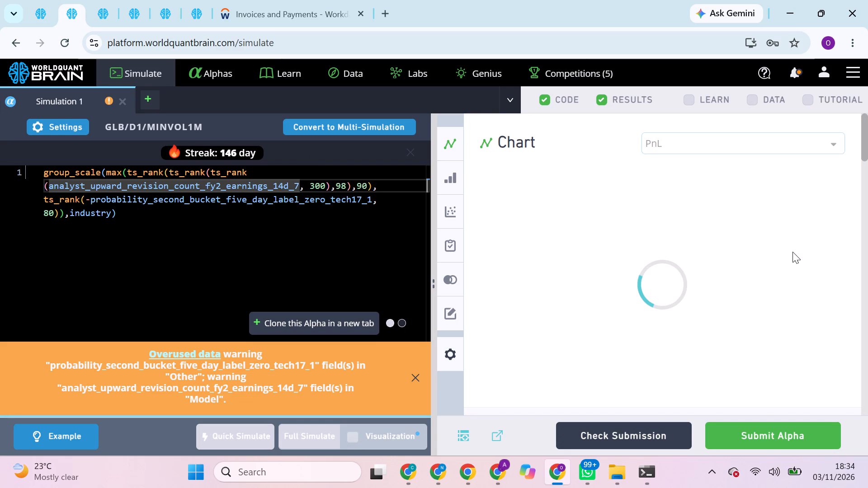
scroll(793, 252, "down", 5)
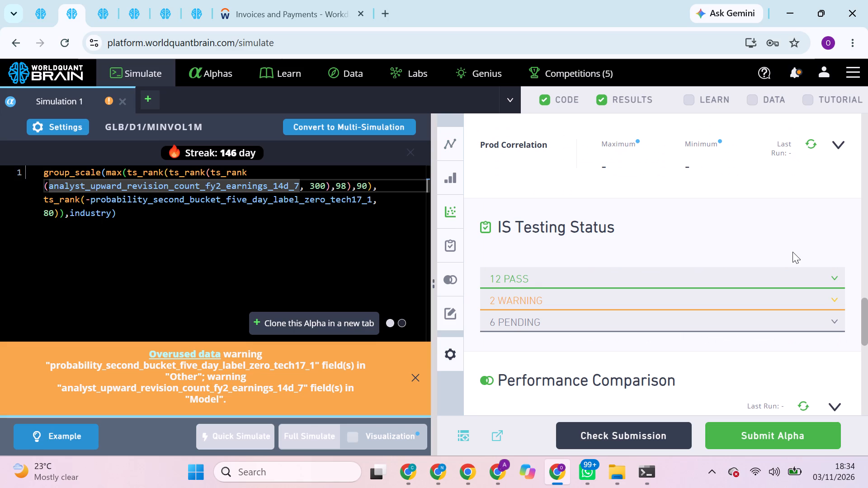
scroll(788, 294, "up", 1)
left_click(808, 232)
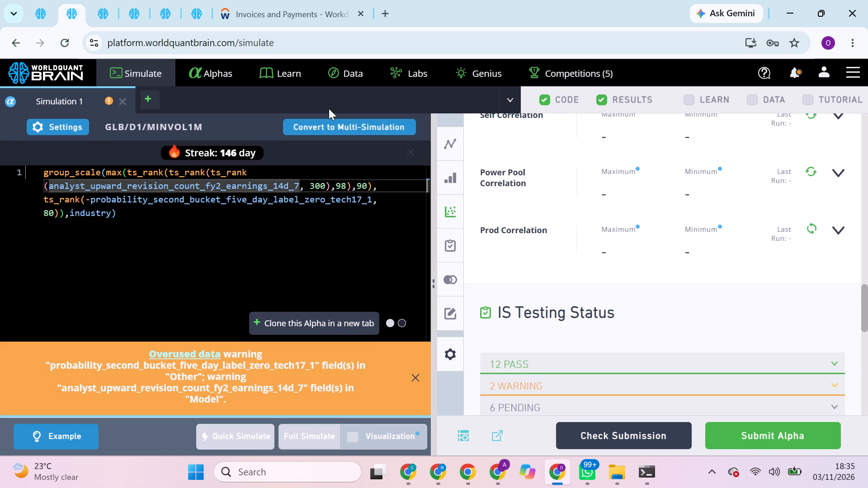
Open the analyst_upward_revision_count_fy2_earnings_30d_4 alpha, dismiss its tutorial checks, and run its prod, power pool and self correlation checks.
left_click(103, 7)
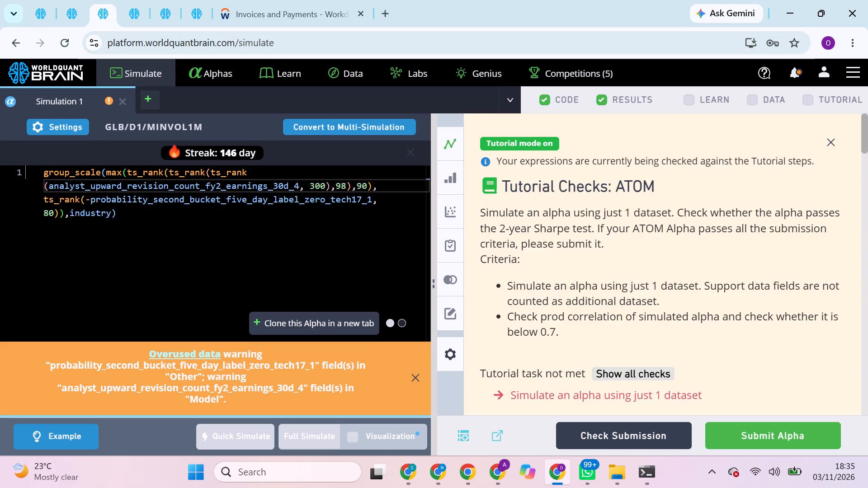
left_click(833, 140)
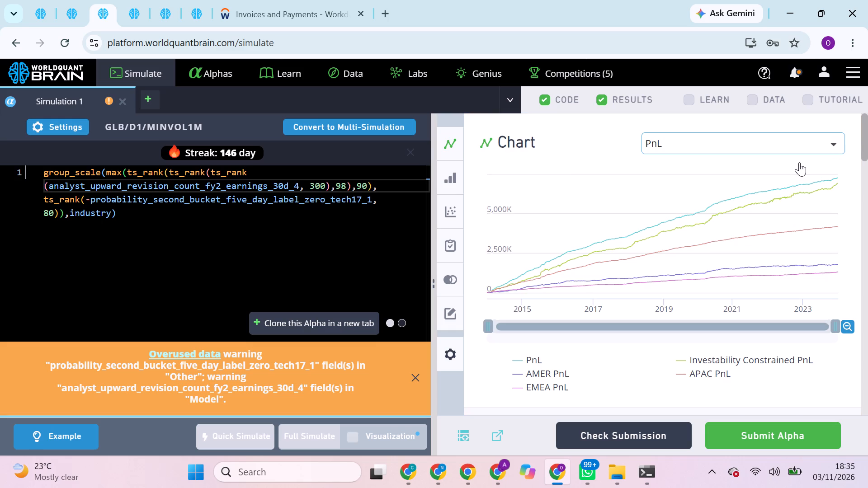
scroll(756, 173, "down", 6)
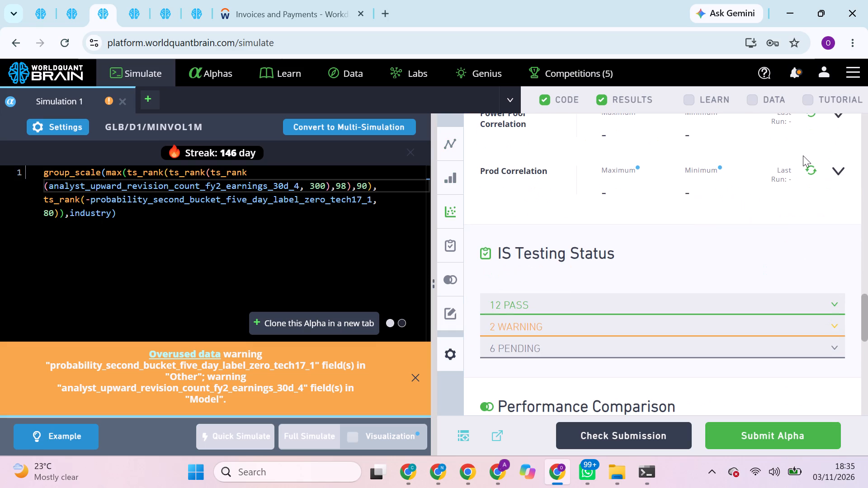
left_click(811, 167)
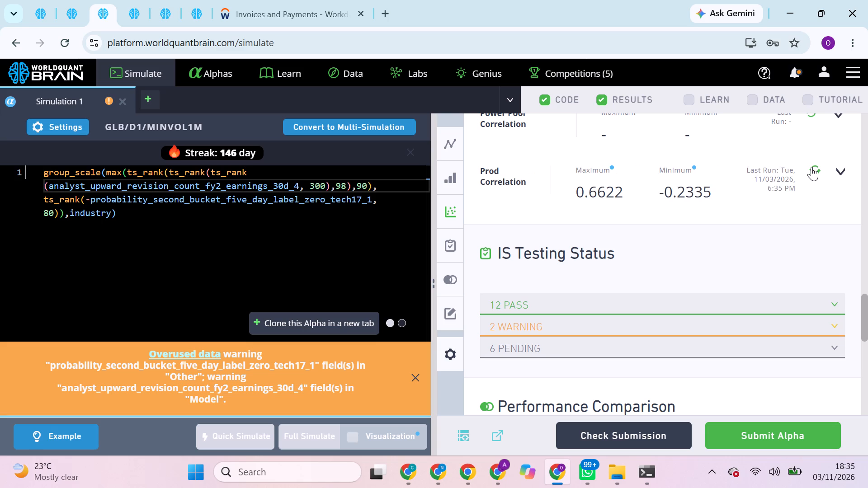
scroll(811, 167, "up", 1)
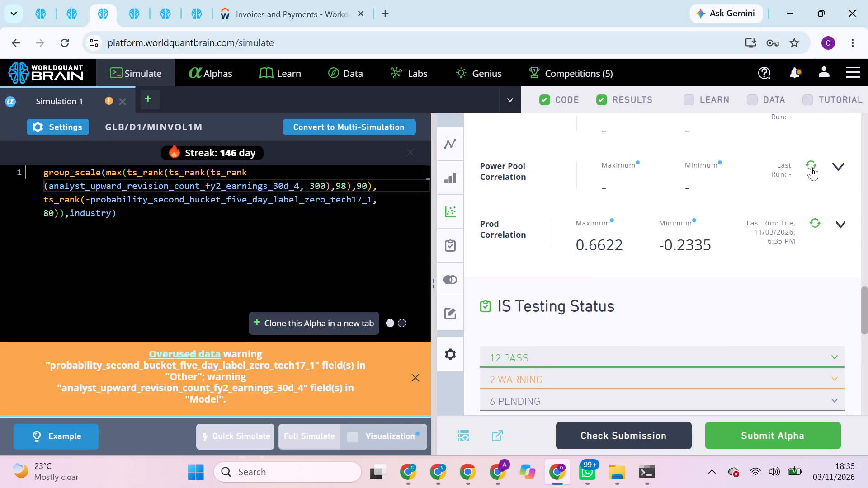
scroll(811, 167, "up", 1)
left_click(807, 208)
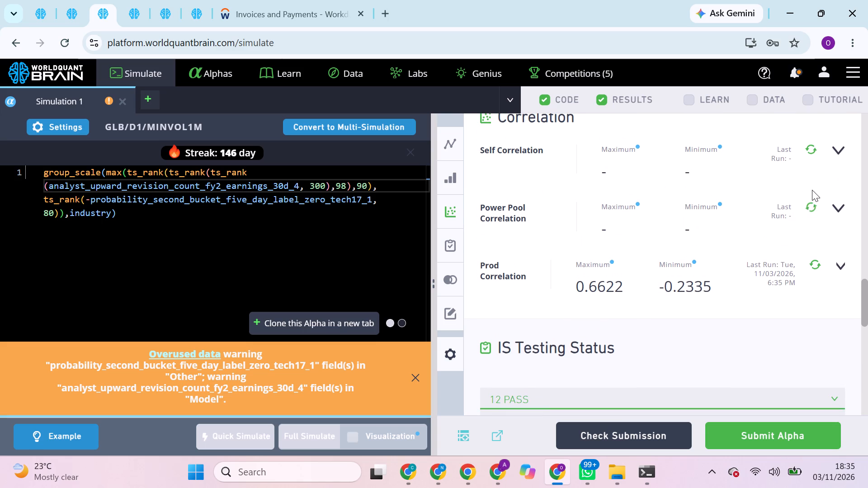
left_click(811, 147)
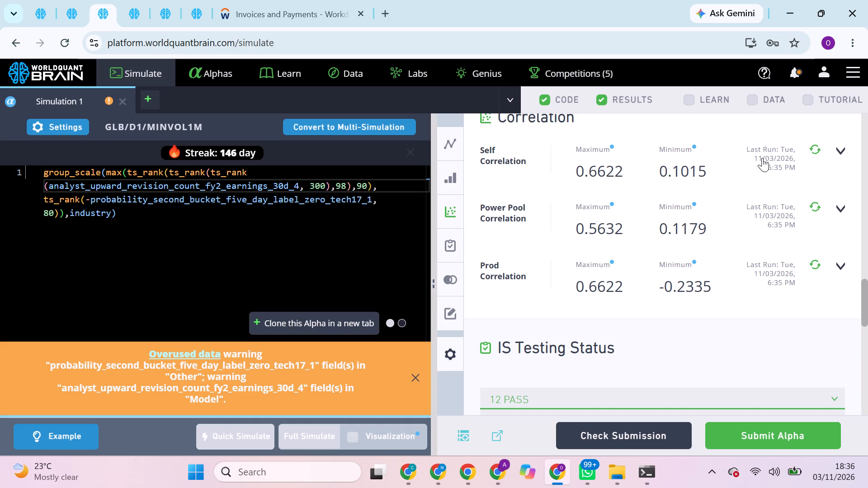
Run and expand the performance comparison for the 30d_4 alpha.
scroll(737, 237, "down", 2)
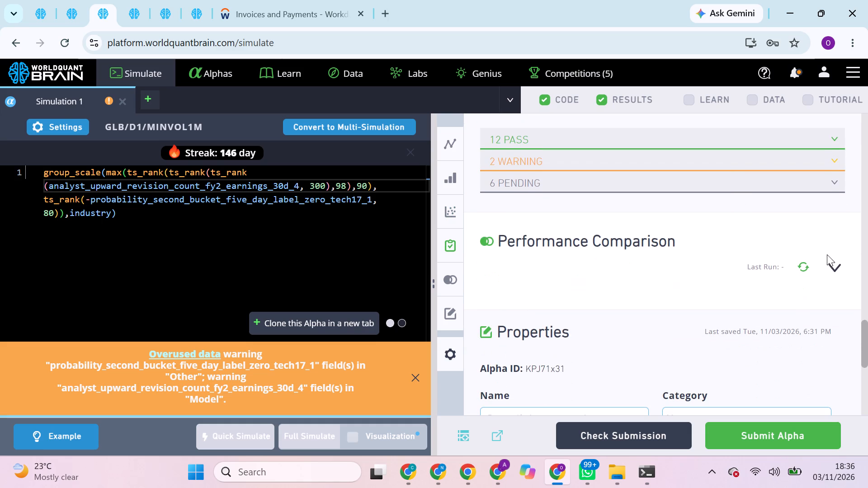
left_click(838, 266)
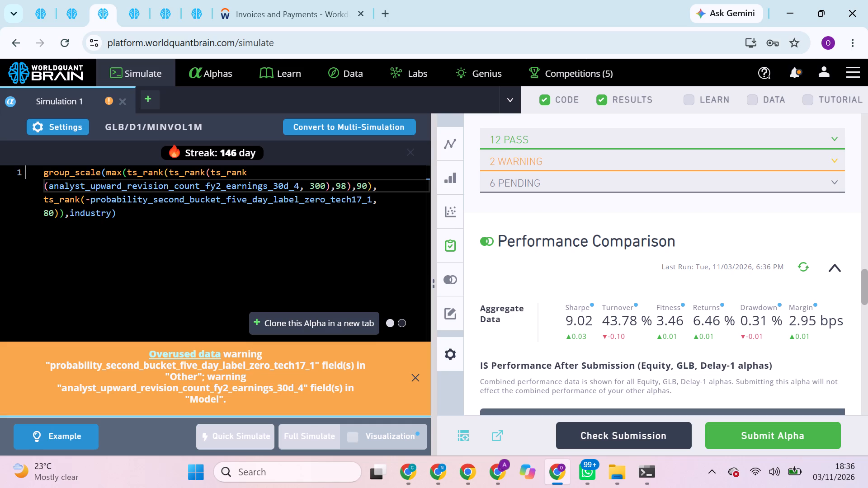
triple_click(259, 197)
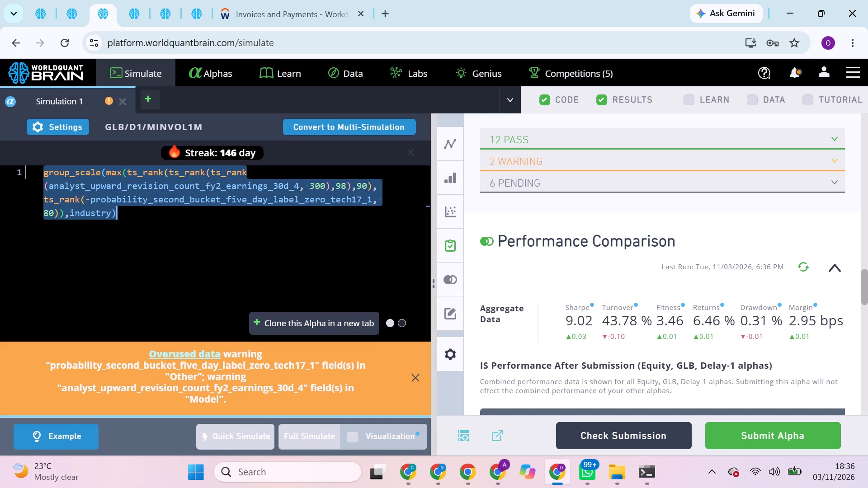
key("ctrl+c")
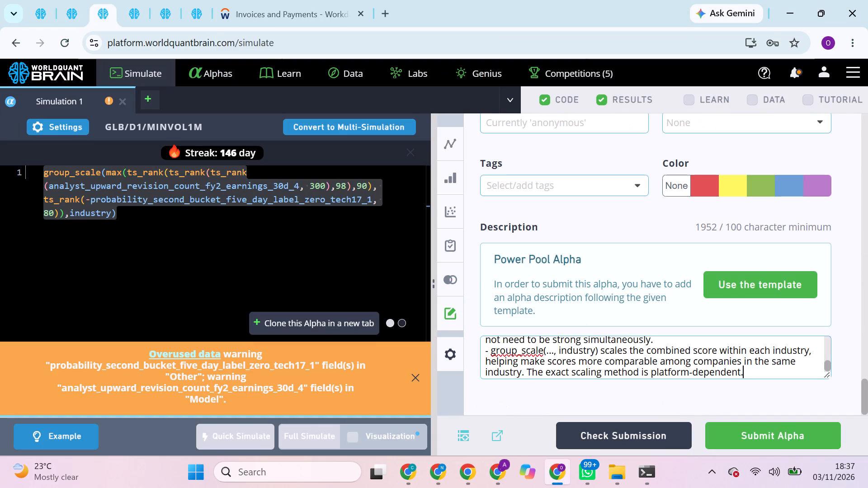
left_click(739, 432)
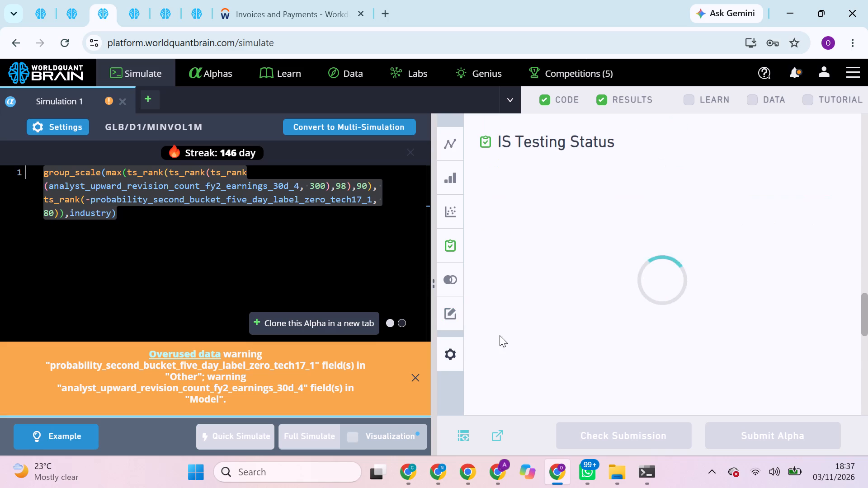
Look through the other open alpha and super simulation tabs and return to the 14d_7 alpha's correlation results.
left_click(70, 1)
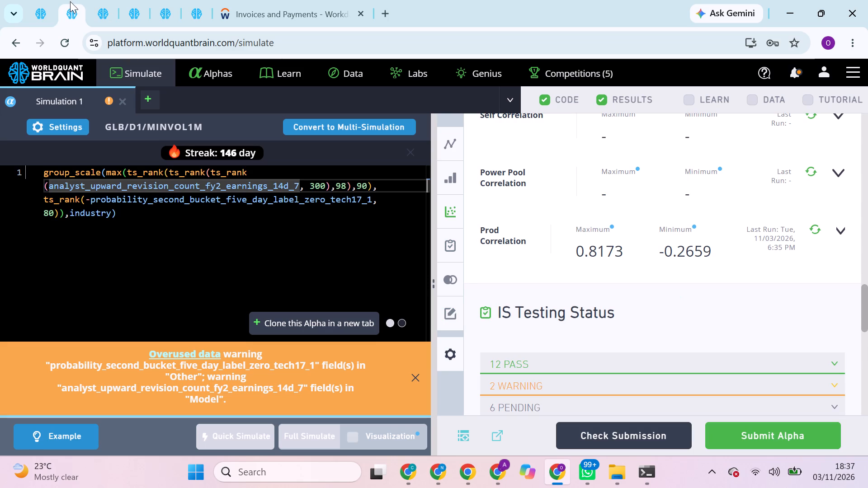
left_click(105, 1)
left_click(136, 2)
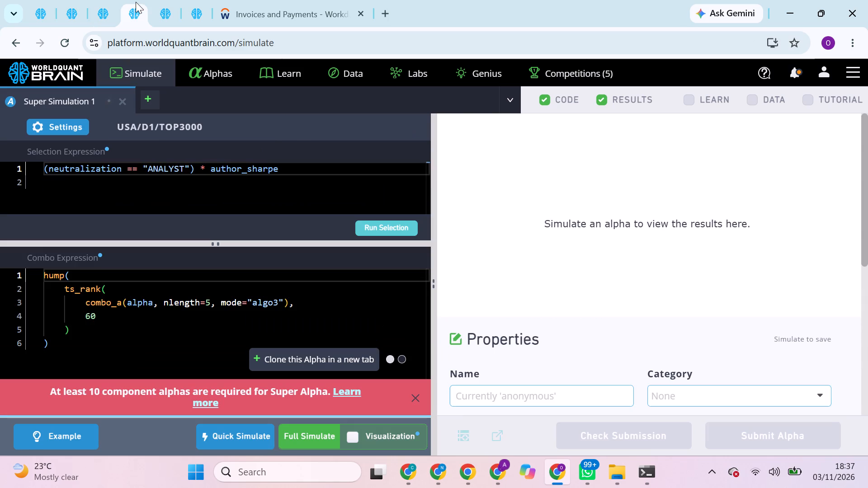
left_click(157, 8)
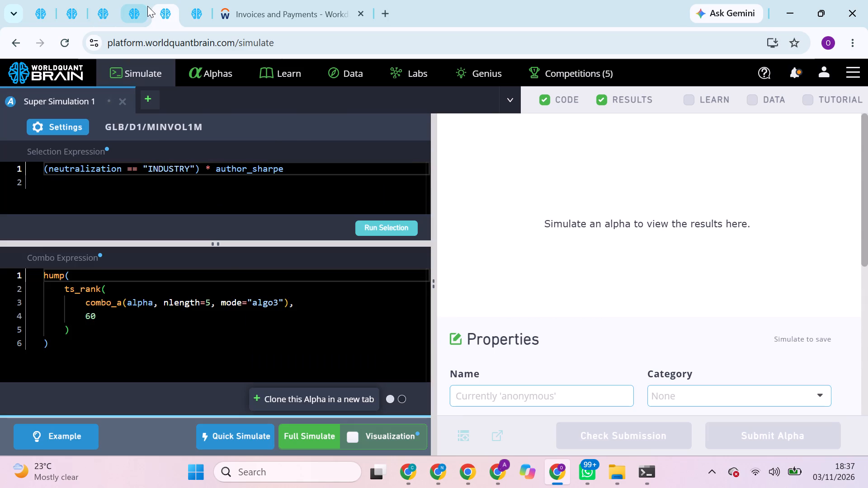
left_click(147, 6)
left_click(170, 2)
left_click(94, 0)
left_click(66, 2)
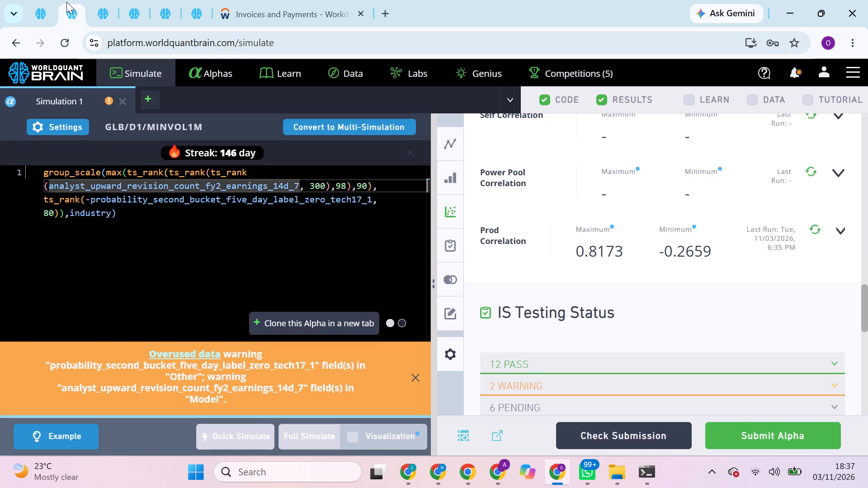
Copy arm_country_rank_score_7 from the data field list, substitute it for the 7d_5 field in Simulation 2's expression, and run a full simulation.
left_click(42, 4)
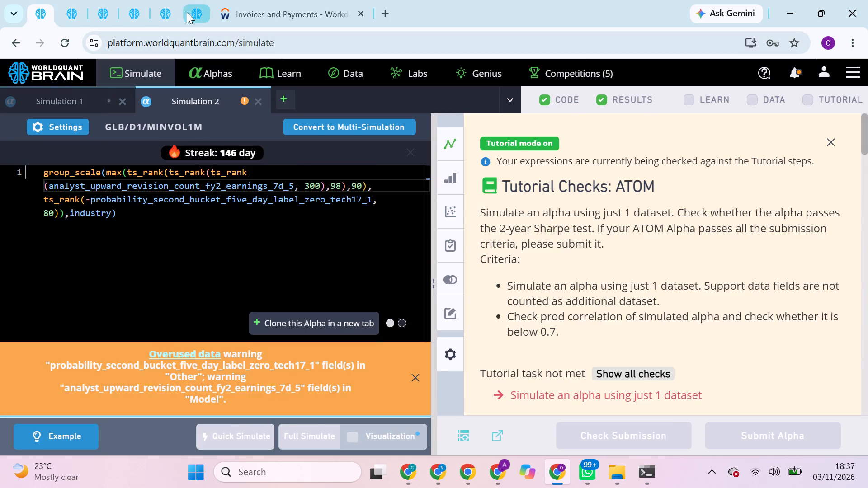
left_click(187, 12)
scroll(103, 240, "down", 6)
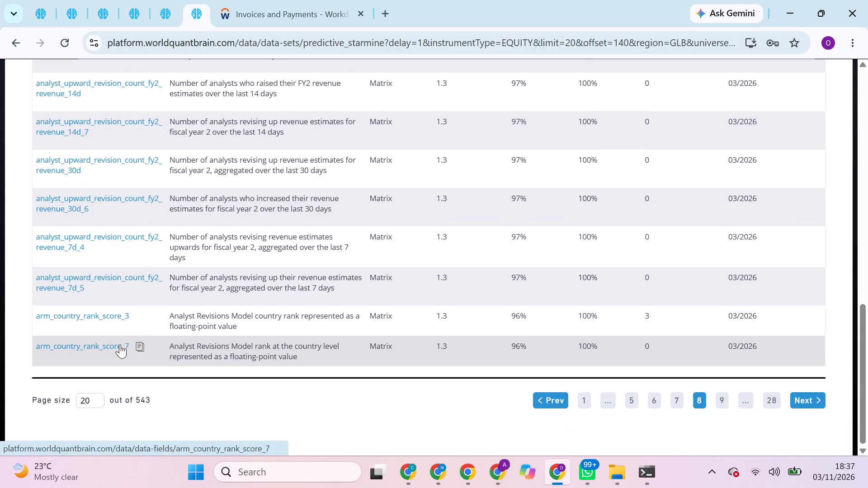
left_click(145, 344)
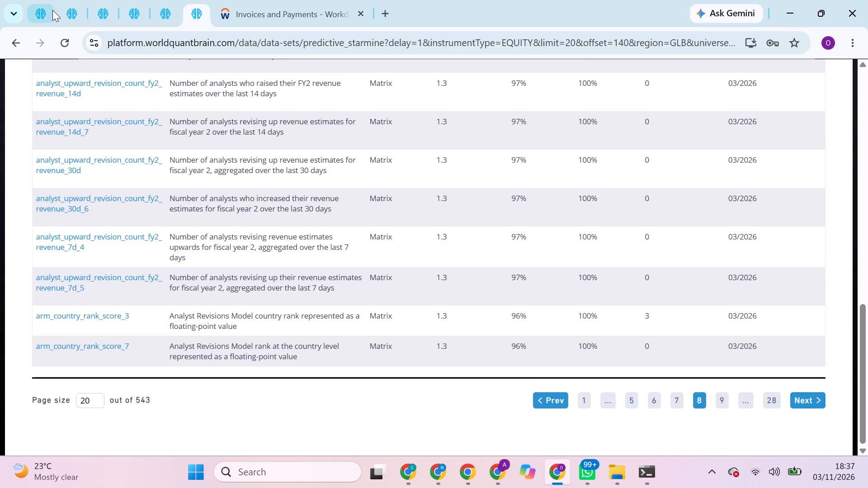
left_click(43, 0)
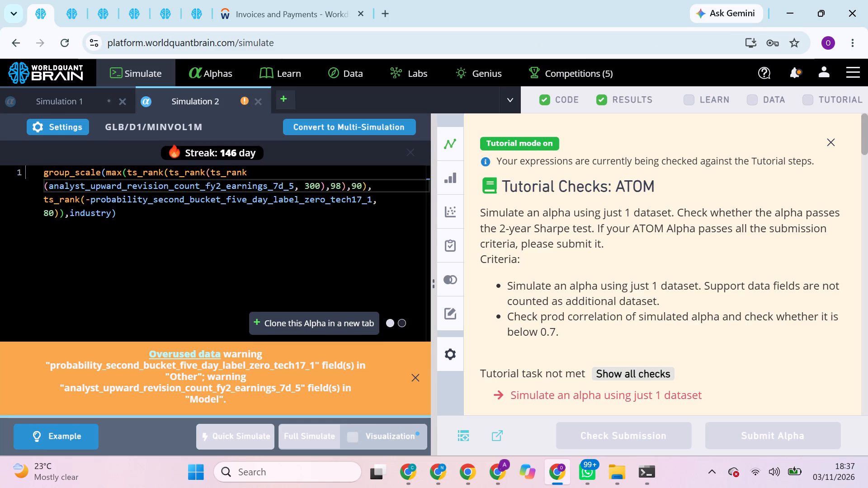
double_click(171, 188)
key("ctrl+v")
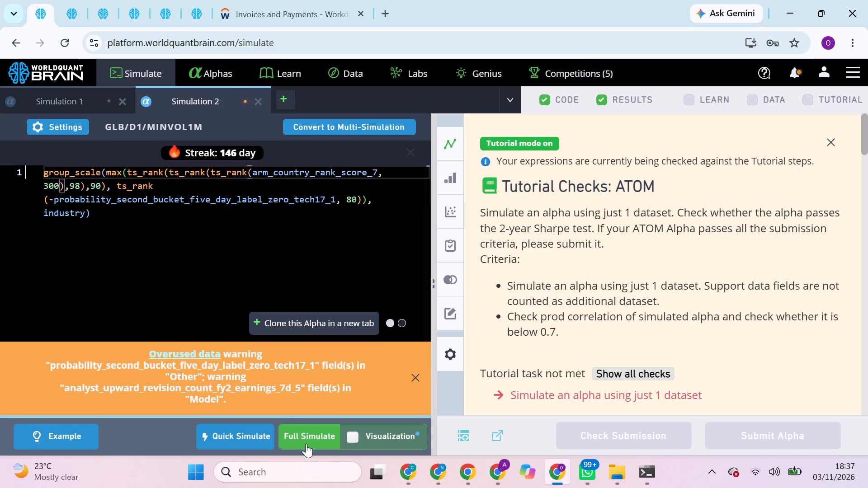
left_click(306, 444)
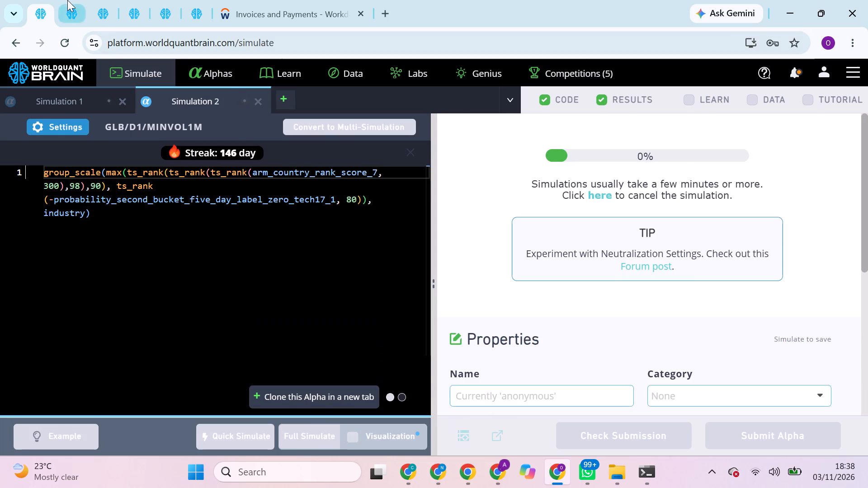
Copy arm_country_rank_score_3 from the data field list, substitute it for the 14d_7 field in that alpha's expression, and run a full simulation.
left_click(67, 0)
left_click(162, 6)
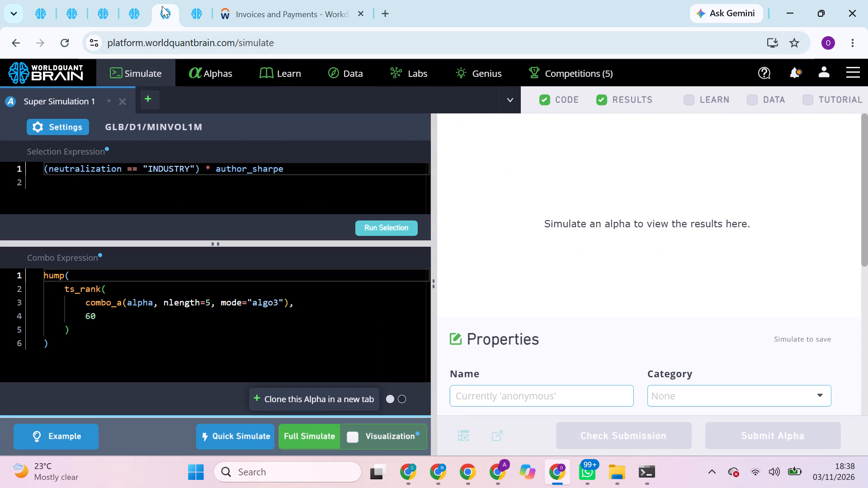
left_click(204, 15)
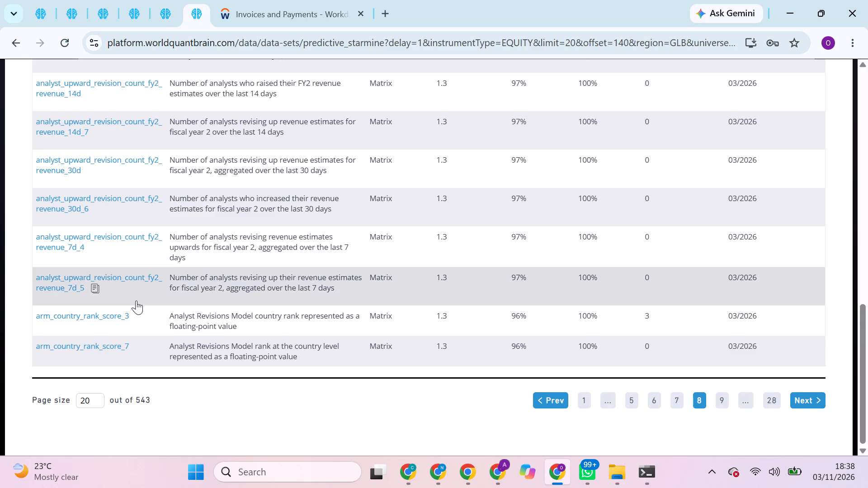
left_click(139, 323)
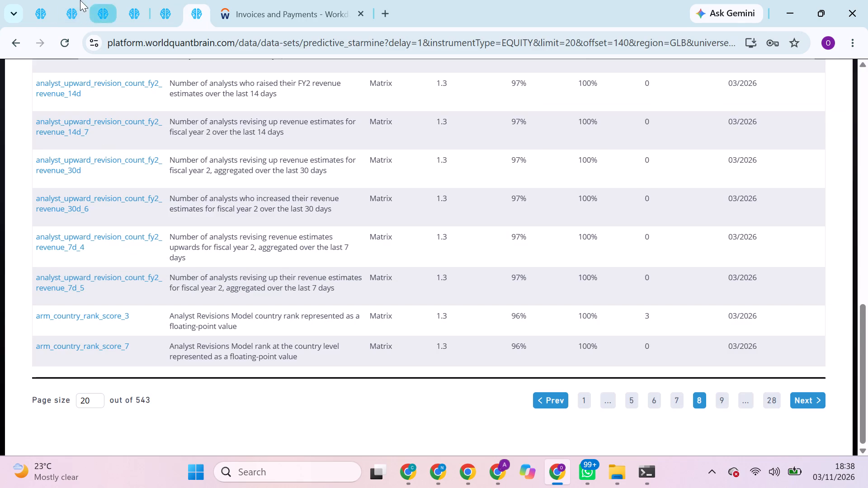
left_click(75, 0)
left_click(191, 183)
double_click(191, 183)
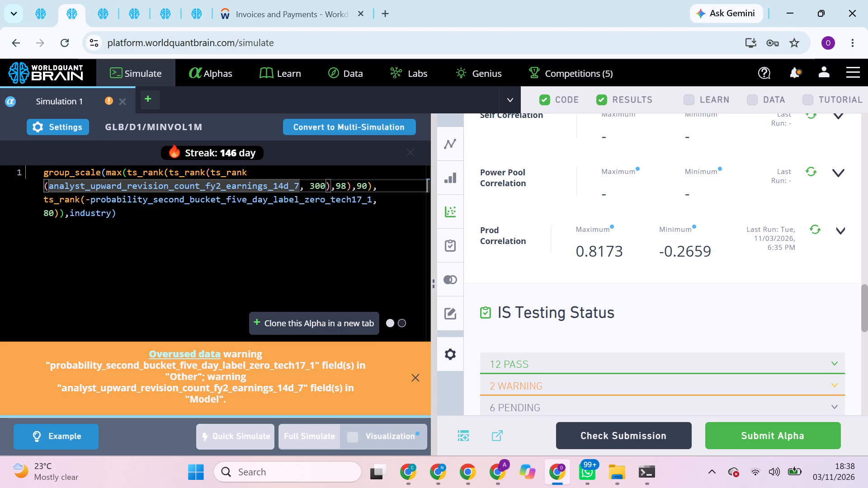
key("ctrl+v")
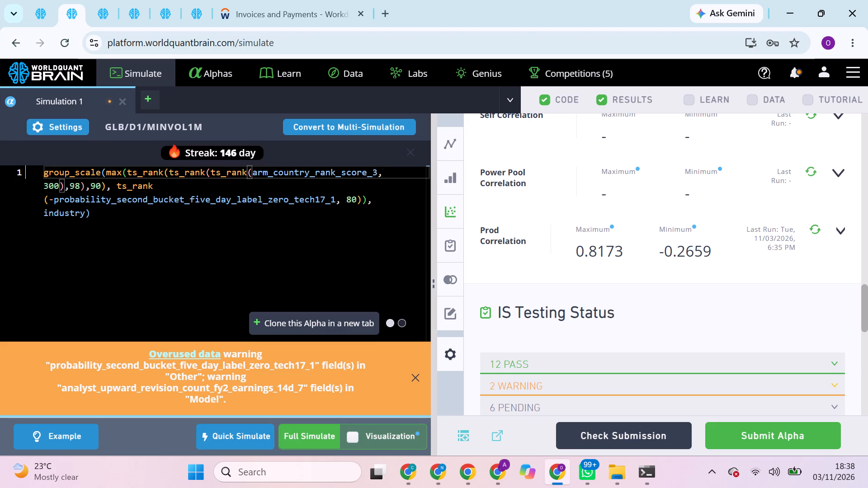
left_click(308, 443)
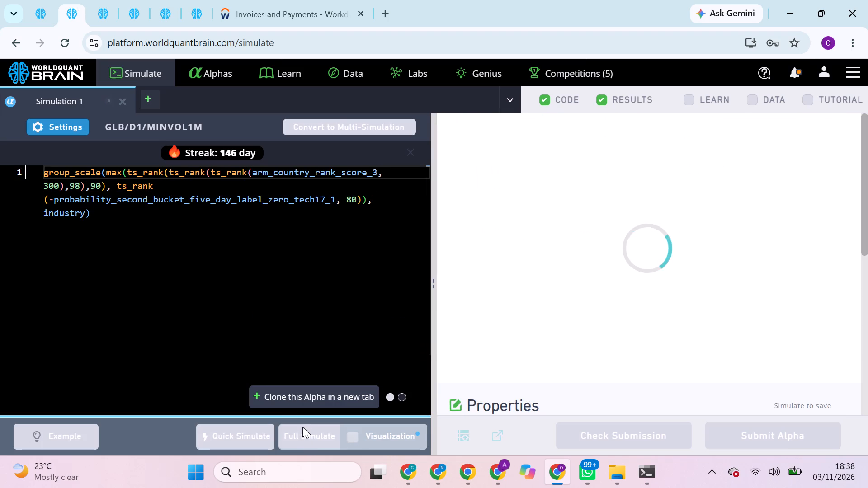
Look over the submitted 30d_4 alpha and the USA super simulation, and close the GLB super simulation that selects INDUSTRY neutralization.
left_click(107, 18)
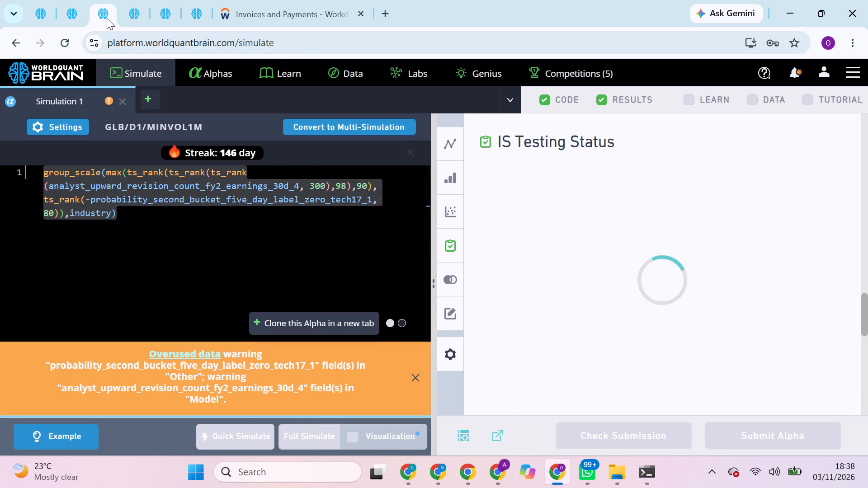
left_click(132, 0)
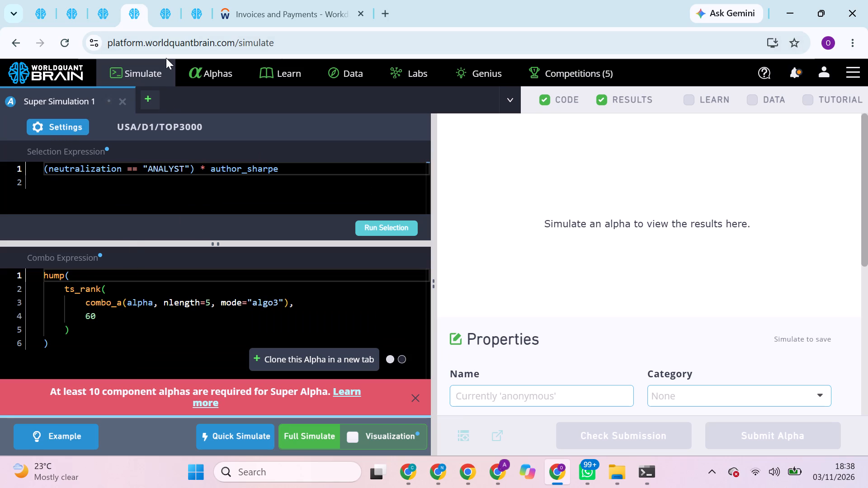
left_click(168, 0)
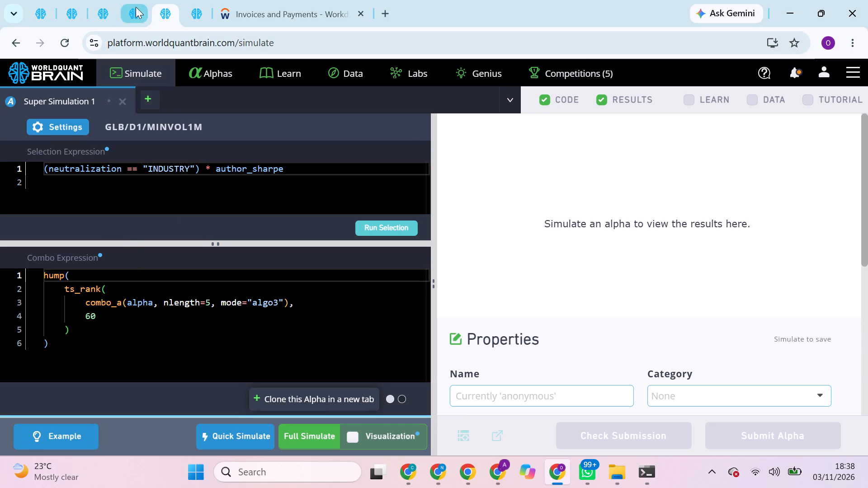
left_click(136, 7)
left_click(154, 5)
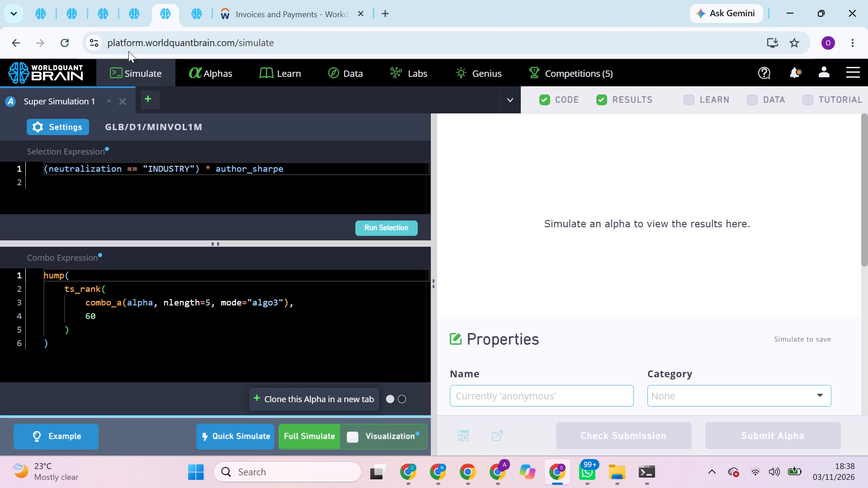
left_click(128, 100)
left_click(497, 314)
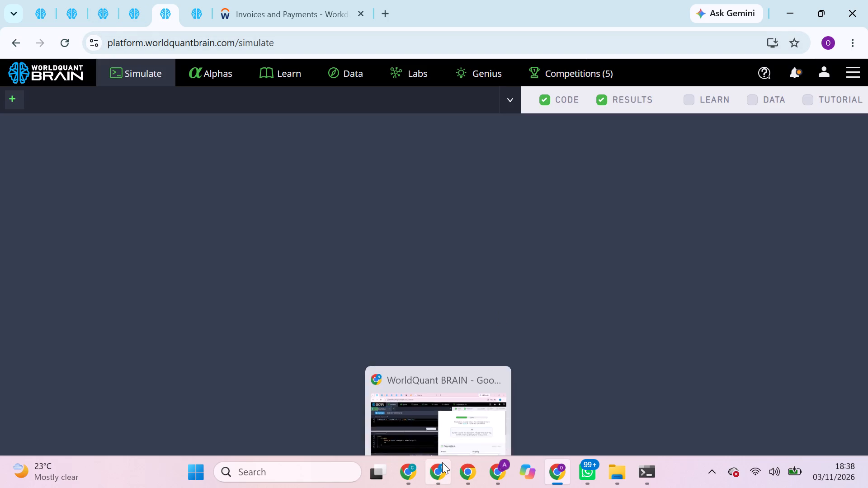
Switch to the N browser profile, dismiss the tutorial checks, and run the prod correlation for the GLB FUNDAMENTAL super alpha.
left_click(442, 462)
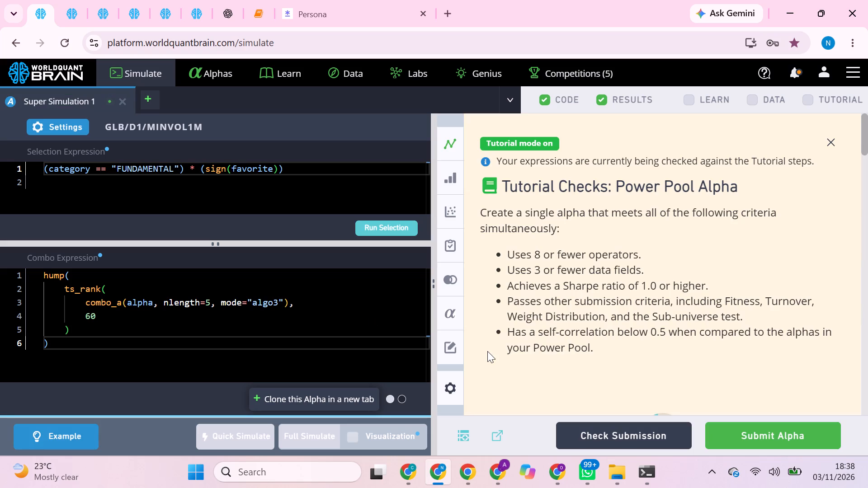
left_click(828, 142)
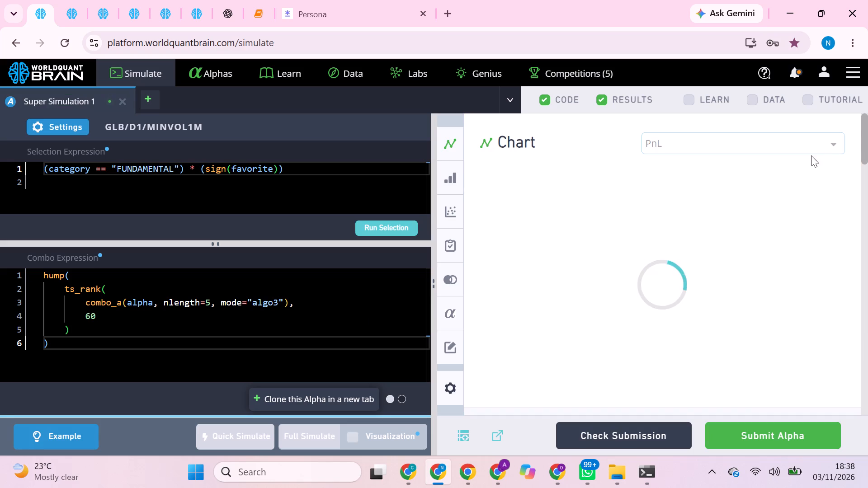
scroll(722, 257, "down", 4)
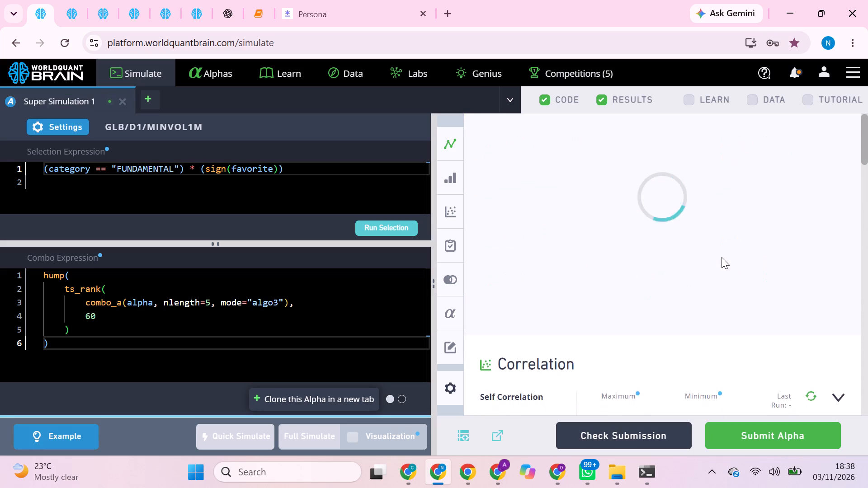
scroll(722, 257, "down", 2)
left_click(816, 178)
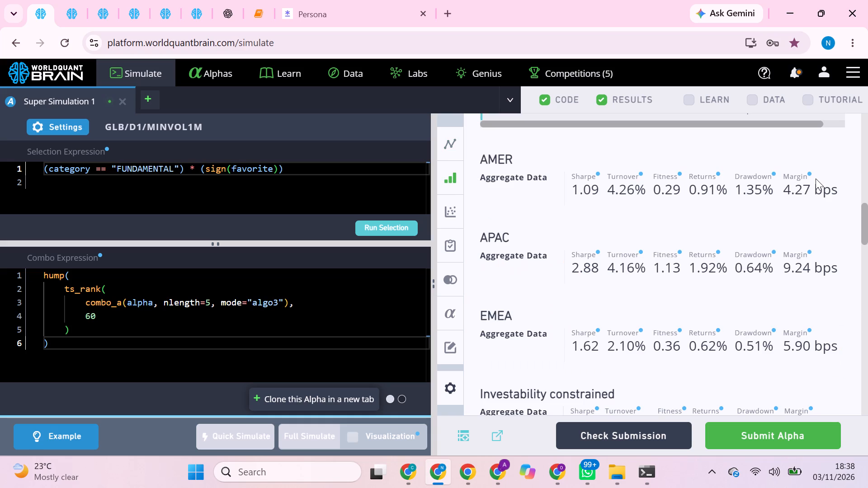
scroll(772, 307, "down", 3)
left_click(811, 297)
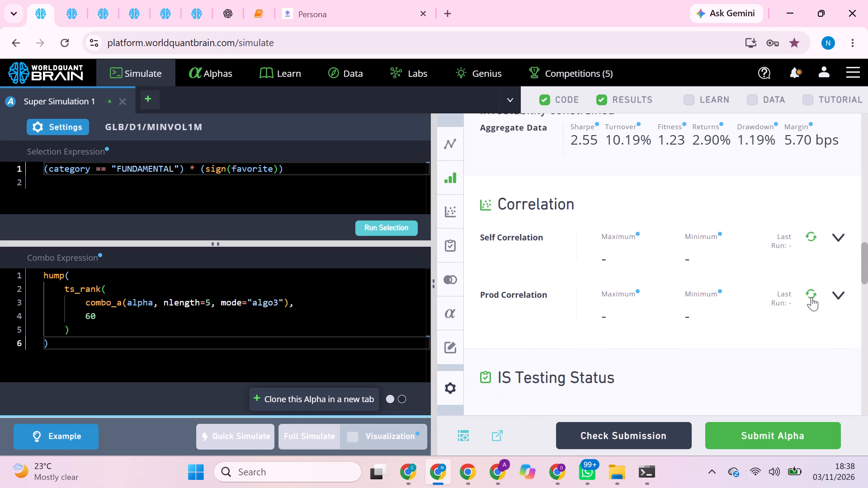
scroll(811, 297, "down", 1)
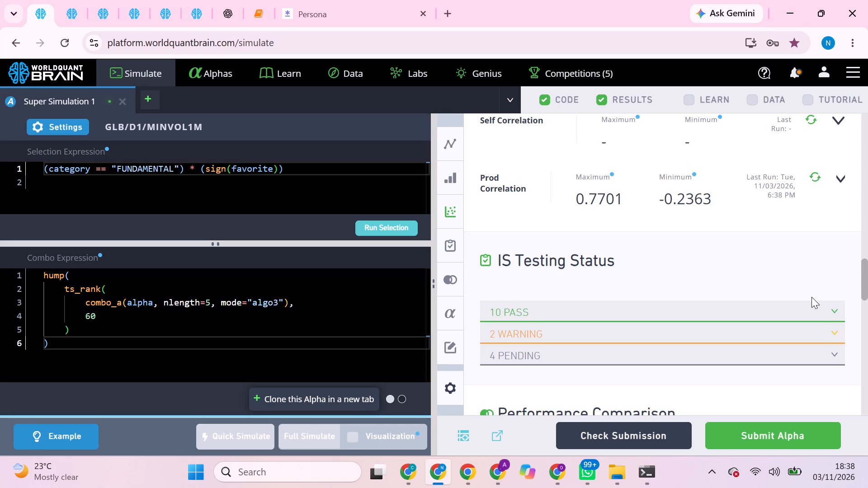
left_click(811, 297)
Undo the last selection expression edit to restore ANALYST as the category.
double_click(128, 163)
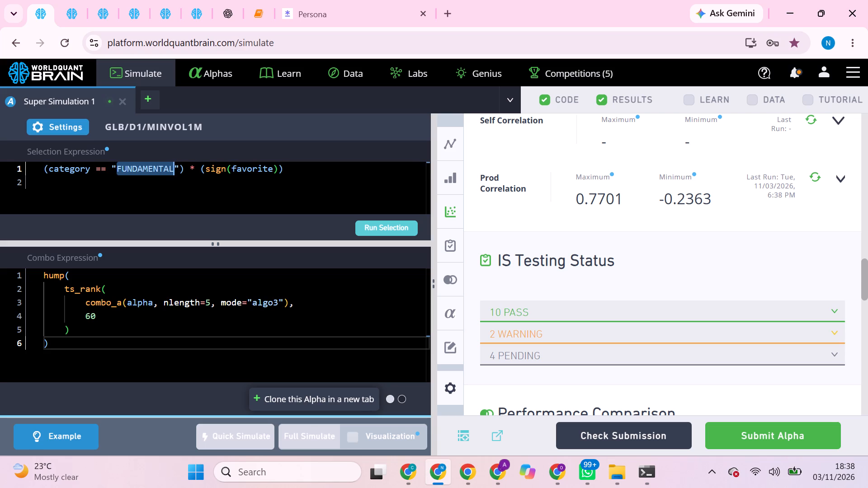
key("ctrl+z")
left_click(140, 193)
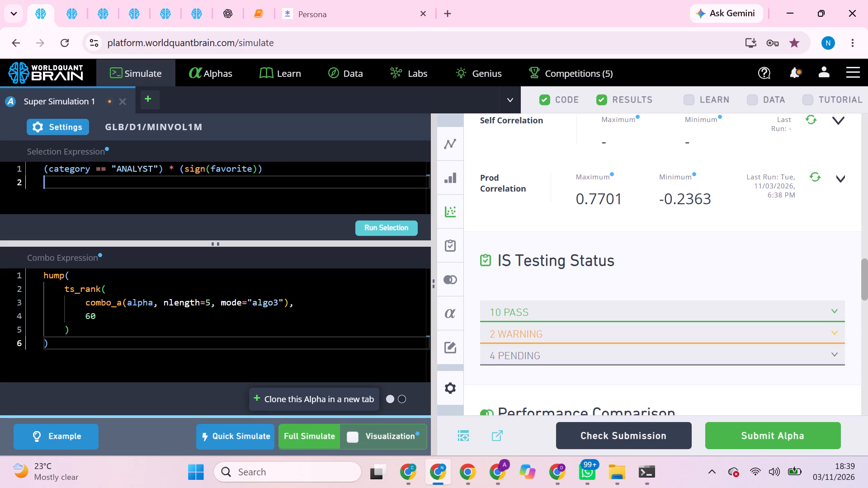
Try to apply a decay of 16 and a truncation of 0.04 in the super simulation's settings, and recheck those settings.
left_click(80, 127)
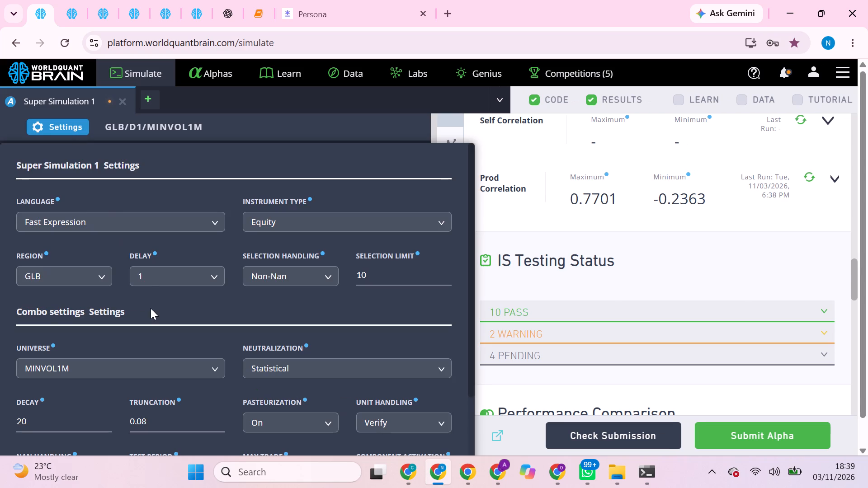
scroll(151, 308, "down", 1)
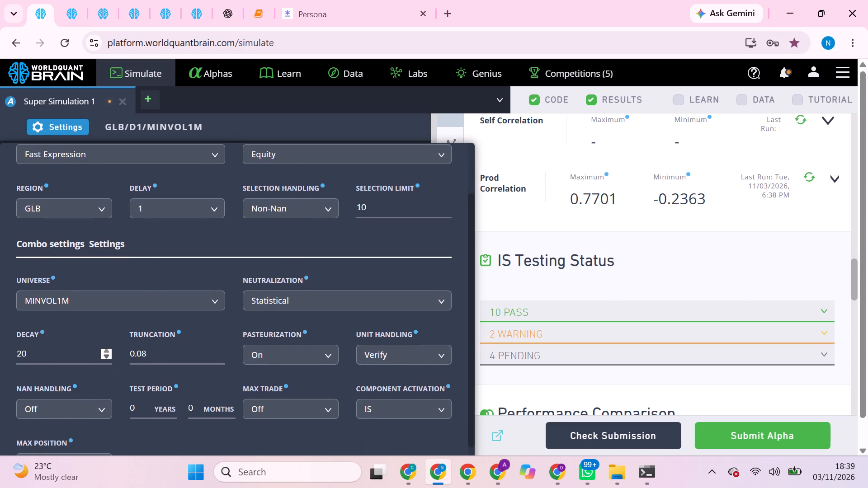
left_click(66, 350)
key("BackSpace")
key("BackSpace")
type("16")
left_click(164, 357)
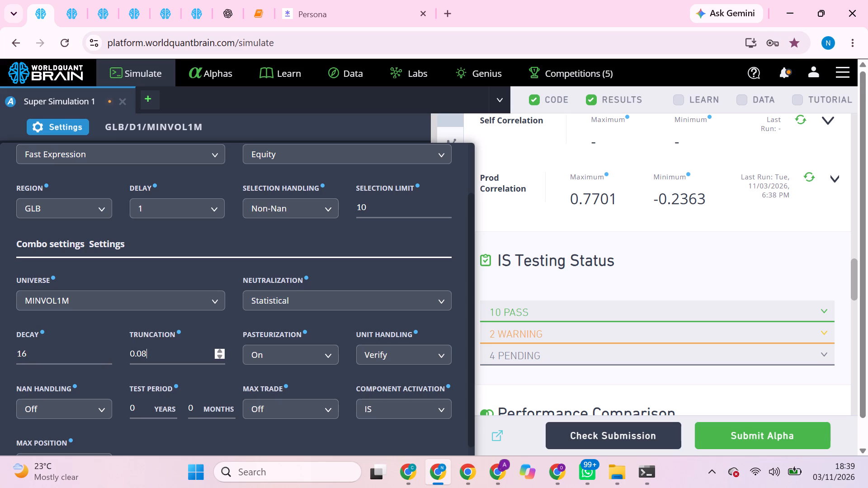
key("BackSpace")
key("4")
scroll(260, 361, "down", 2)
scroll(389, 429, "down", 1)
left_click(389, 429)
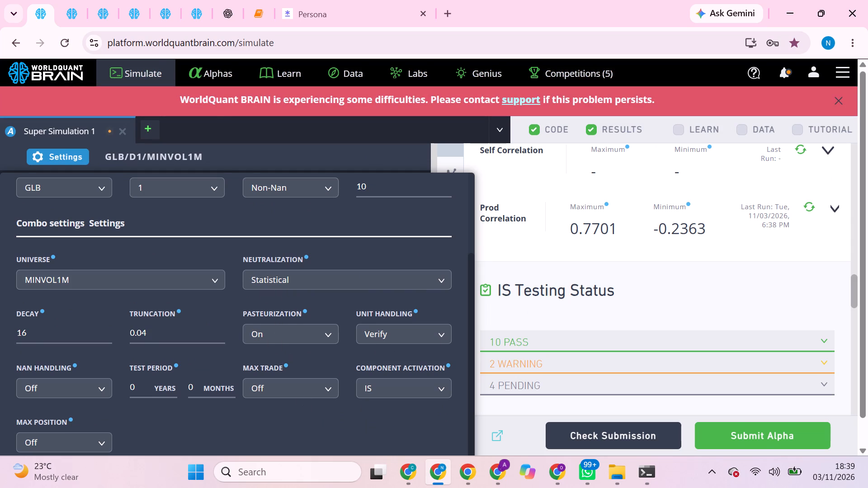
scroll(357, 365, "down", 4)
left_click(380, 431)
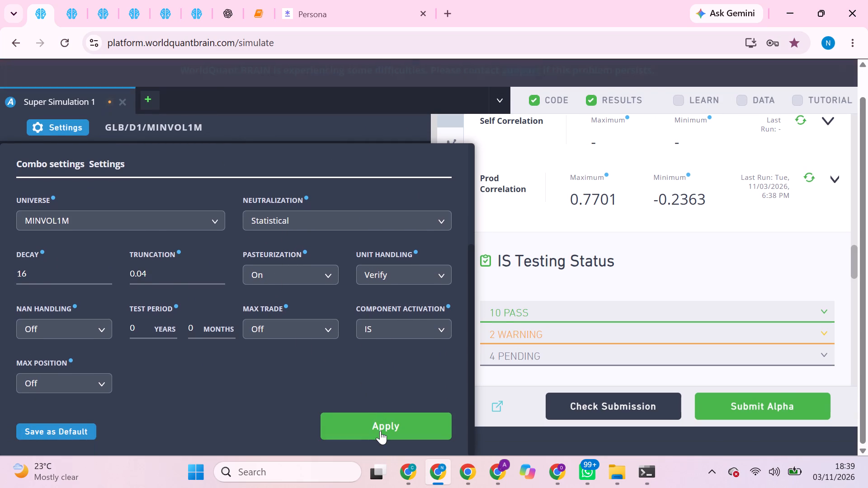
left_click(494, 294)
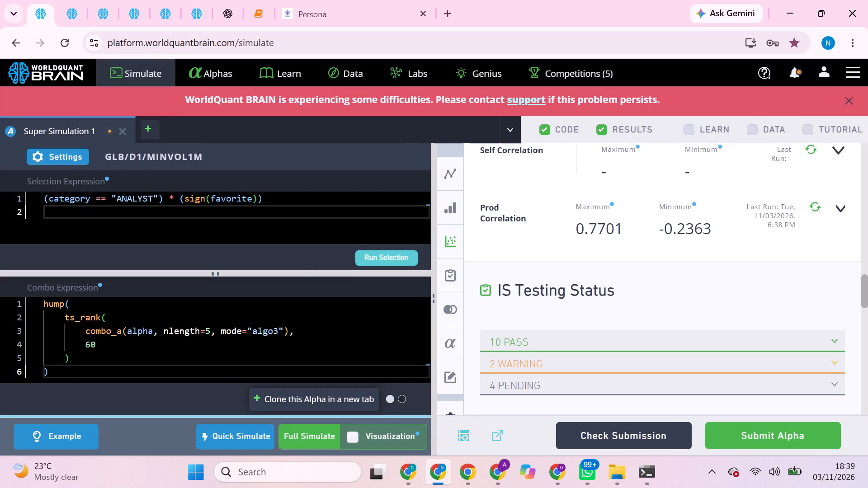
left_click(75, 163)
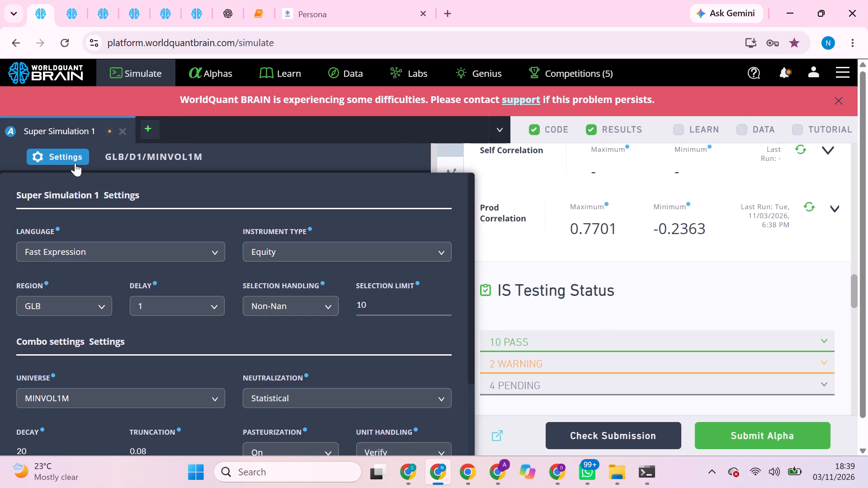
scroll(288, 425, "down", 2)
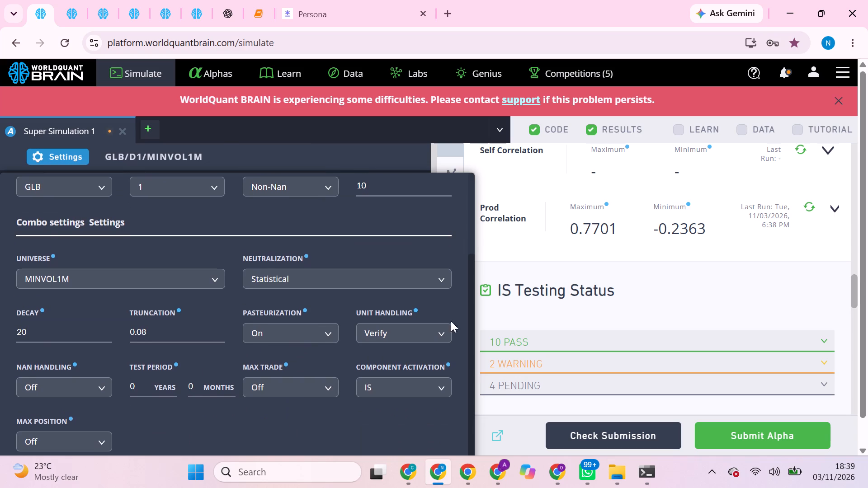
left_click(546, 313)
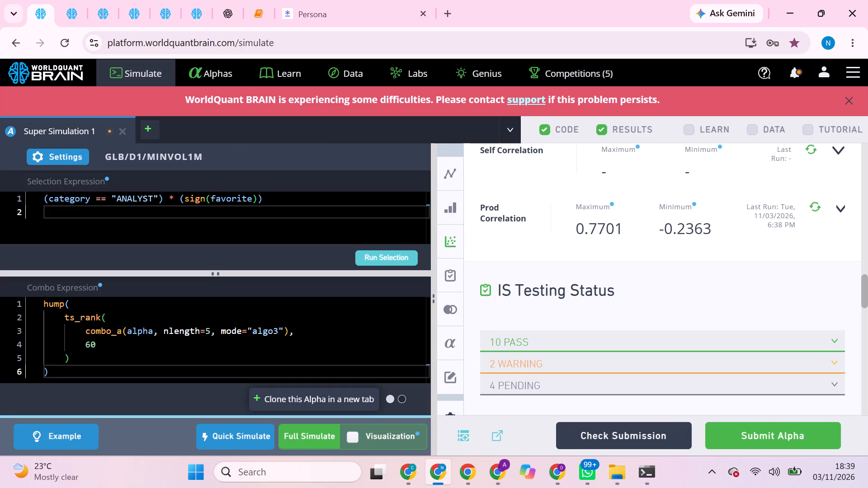
Clear the whole selection expression of the GLB super simulation.
double_click(204, 195)
triple_click(204, 195)
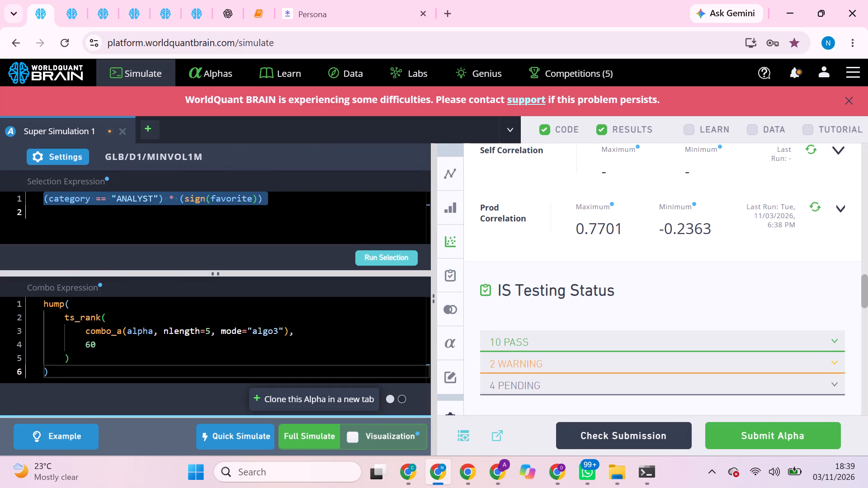
key("BackSpace")
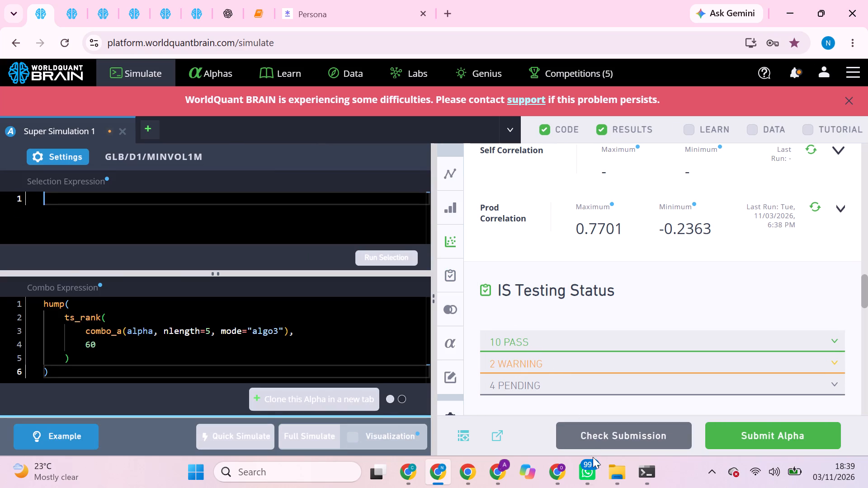
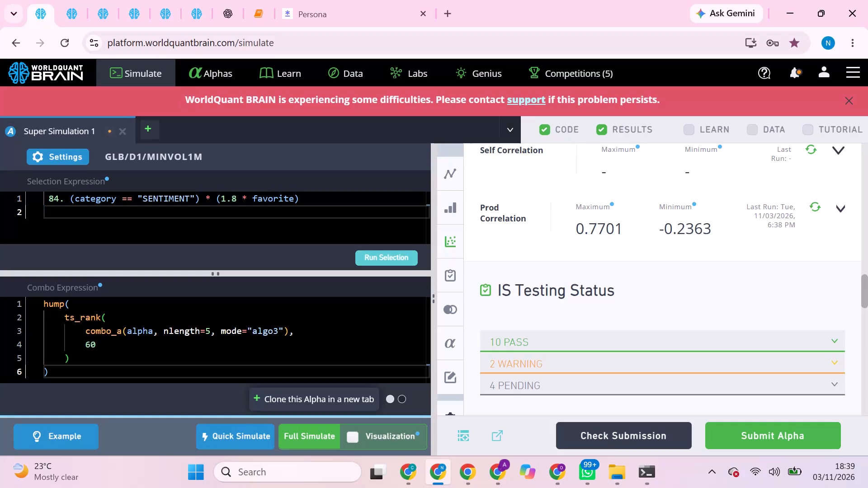
Strip the leading "84." from the SENTIMENT selection expression with 1.8 * favorite and run the selection.
left_click(70, 195)
key("BackSpace")
key("BackSpace")
key("BackSpace")
key("BackSpace")
key("BackSpace")
key("BackSpace")
key("BackSpace")
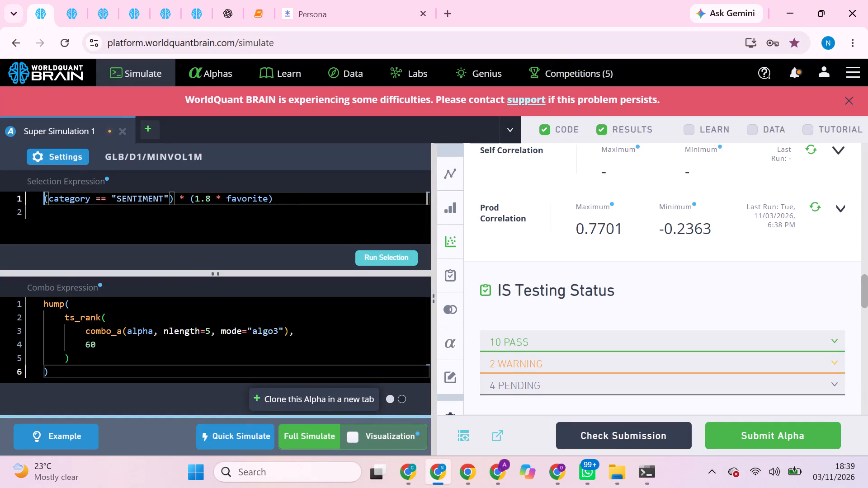
left_click(363, 255)
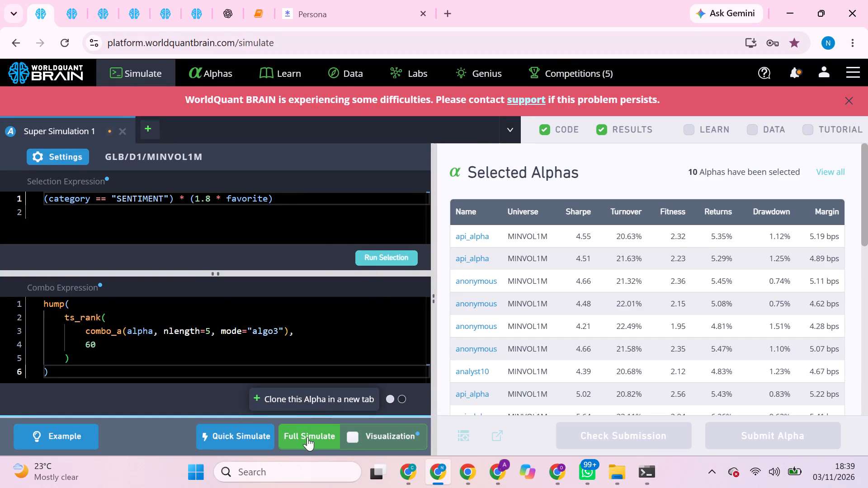
Start a full simulation of the GLB SENTIMENT super alpha and dismiss the service-difficulties banner.
left_click(307, 437)
left_click(844, 98)
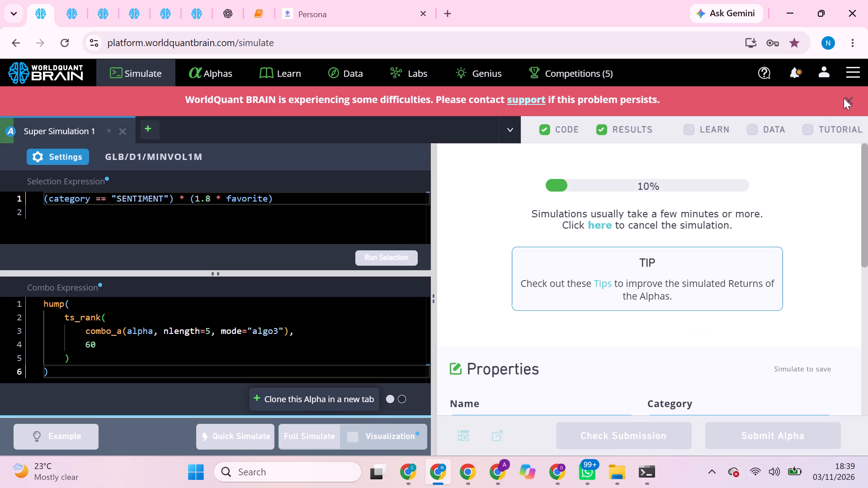
left_click(846, 98)
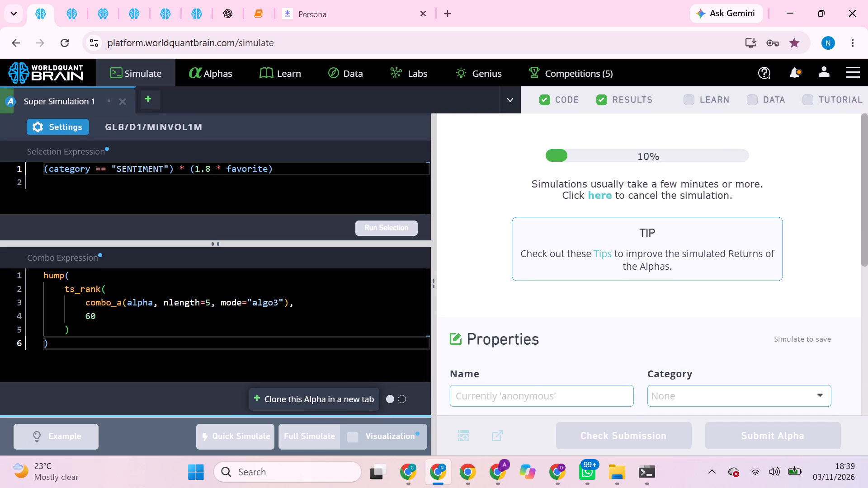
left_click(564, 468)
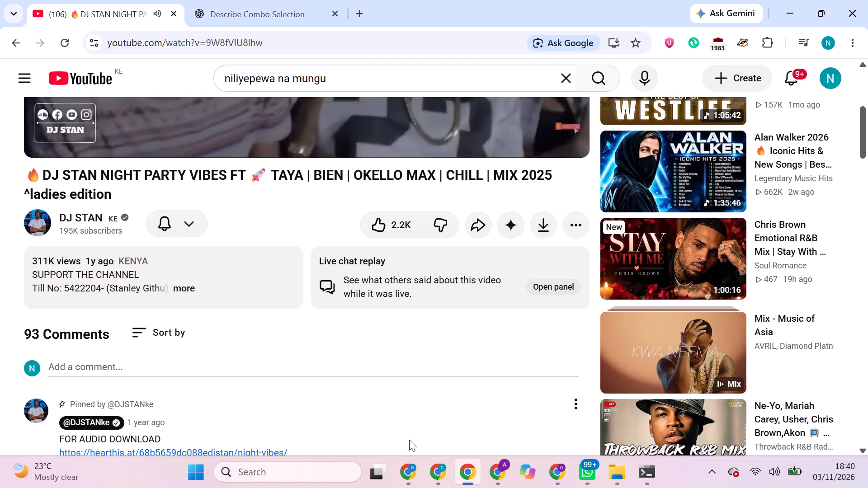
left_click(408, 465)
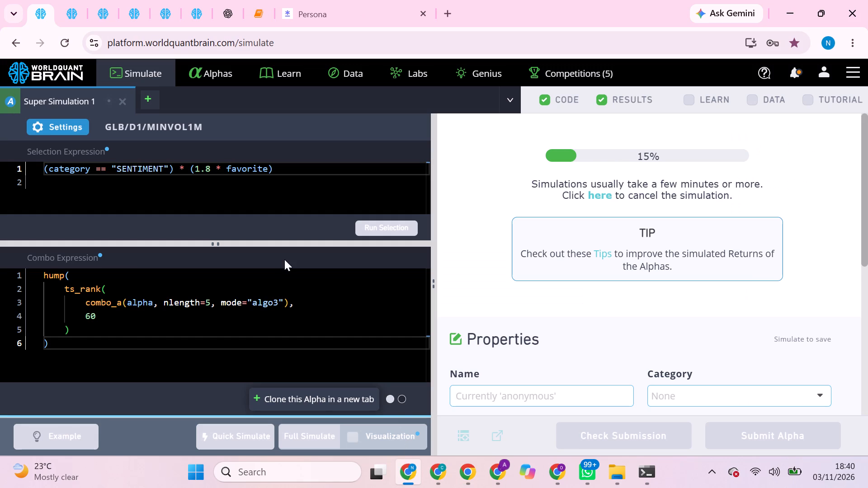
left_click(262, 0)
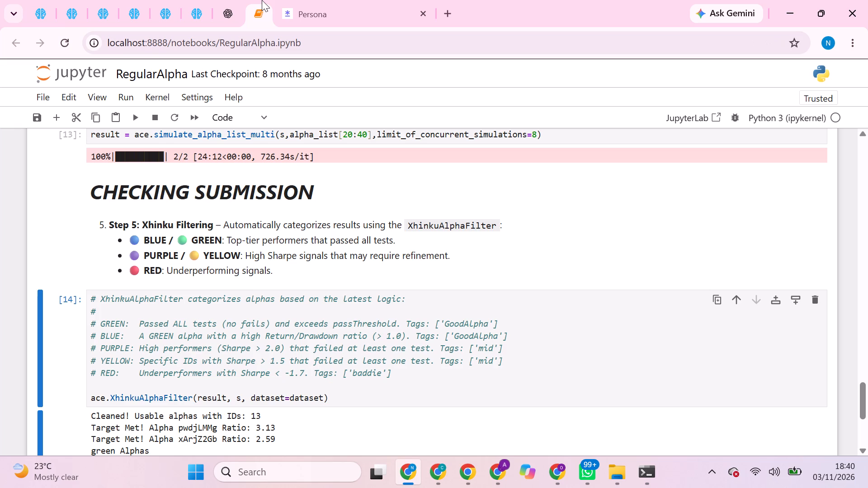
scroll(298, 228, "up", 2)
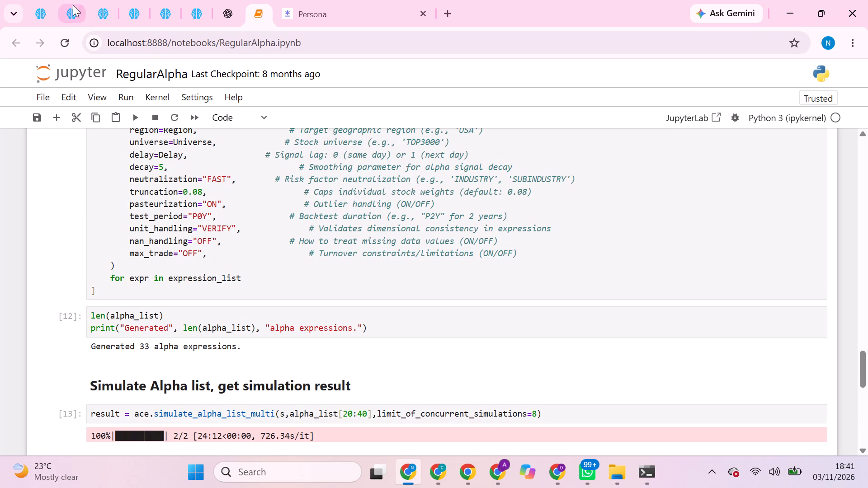
List the unsubmitted alphas in the second BRAIN tab and run the prod correlation for the green GLB alpha 78LnN7MZ.
left_click(44, 2)
left_click(76, 0)
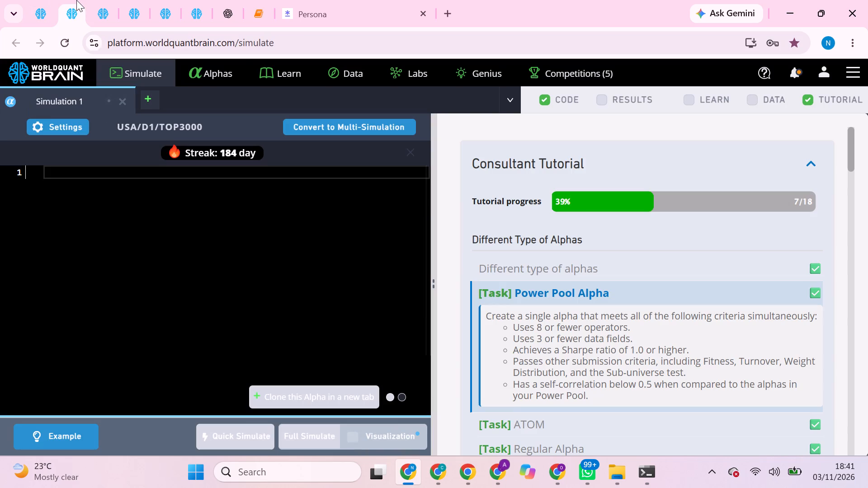
left_click(232, 80)
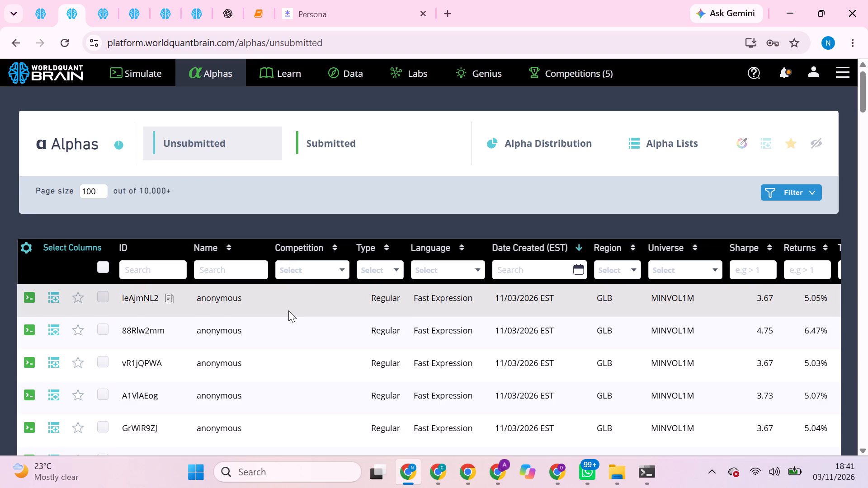
scroll(288, 310, "down", 3)
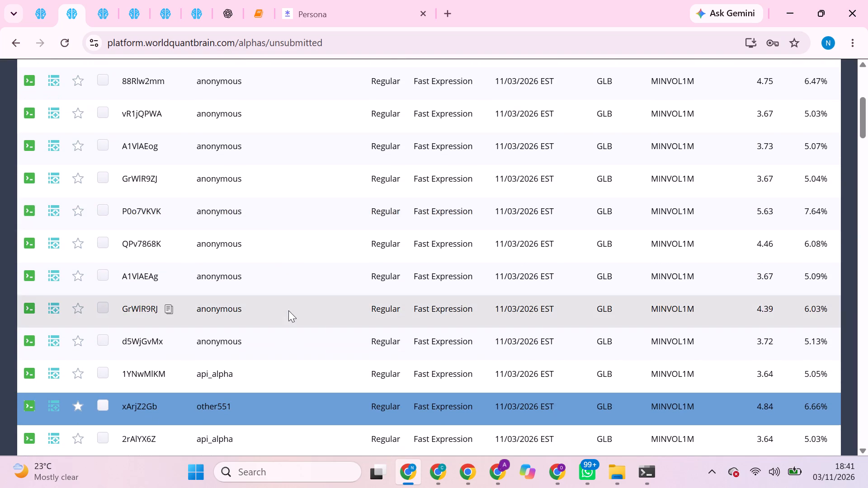
scroll(288, 310, "down", 1)
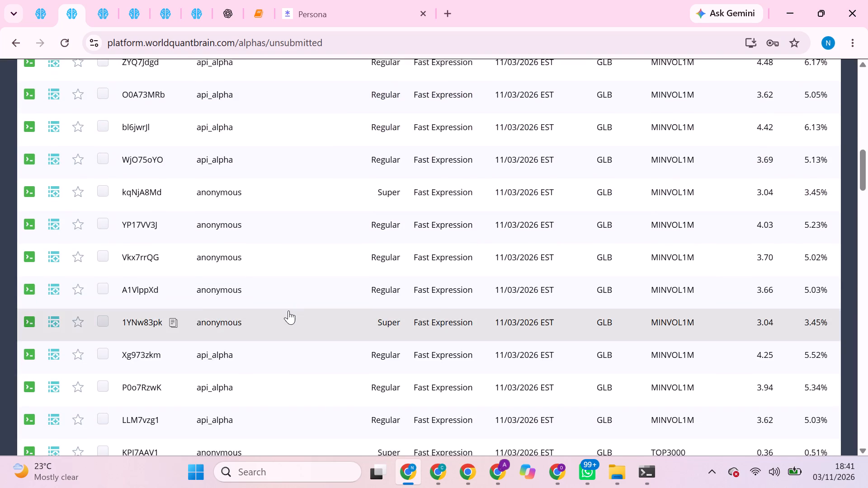
scroll(288, 310, "down", 3)
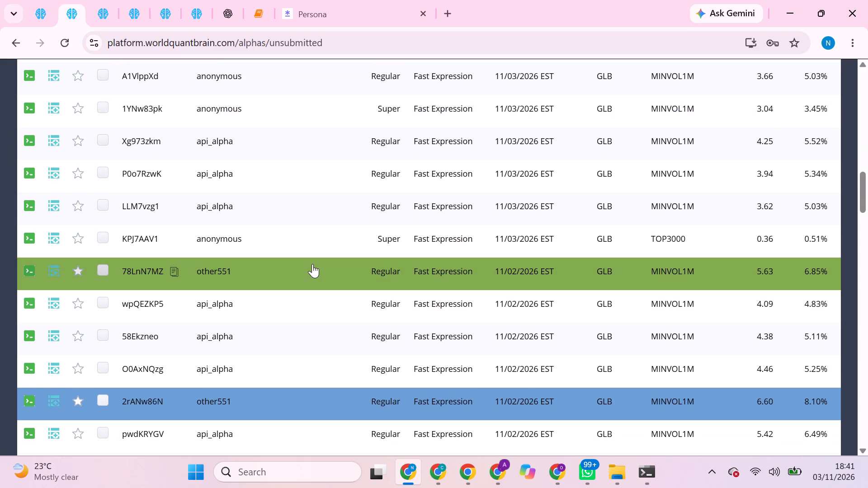
right_click(312, 264)
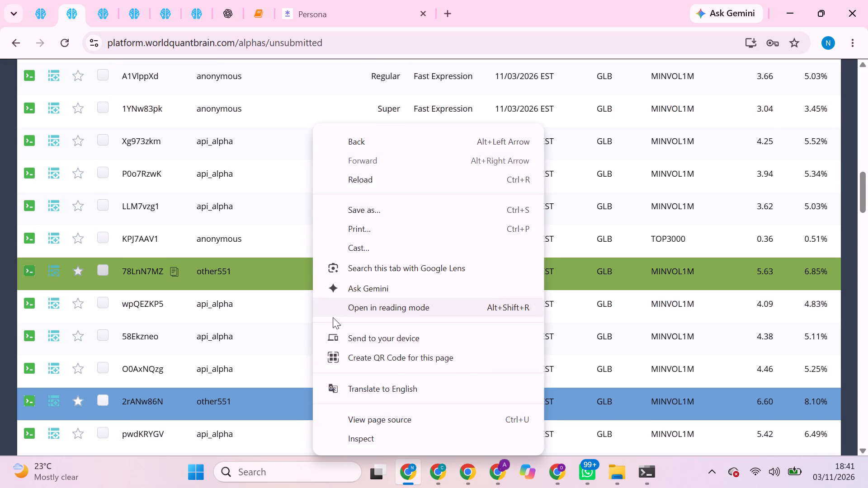
scroll(263, 300, "down", 1)
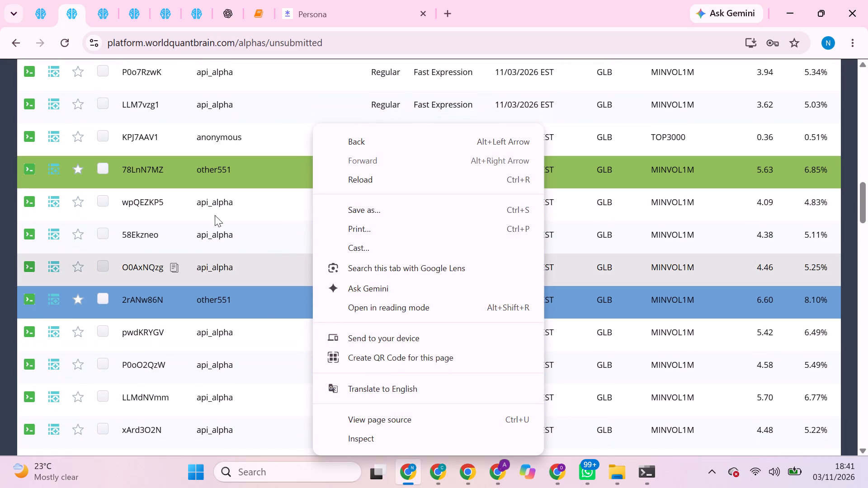
left_click(623, 180)
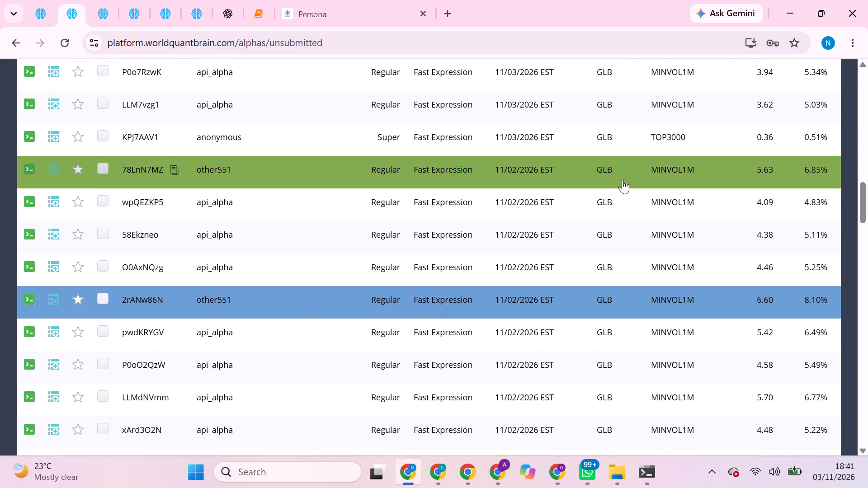
scroll(566, 314, "down", 2)
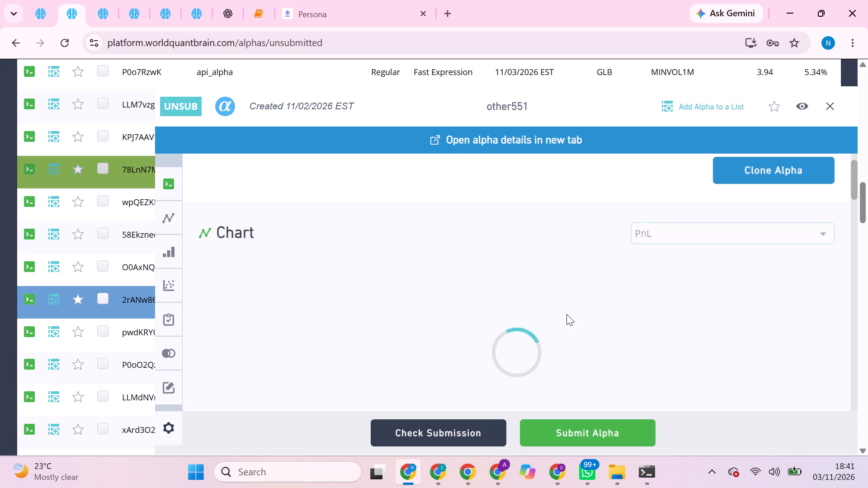
scroll(566, 314, "down", 4)
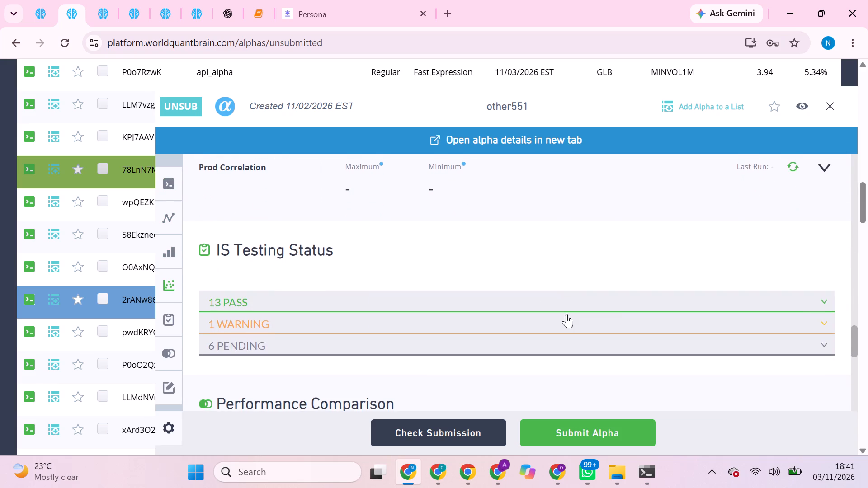
left_click(792, 195)
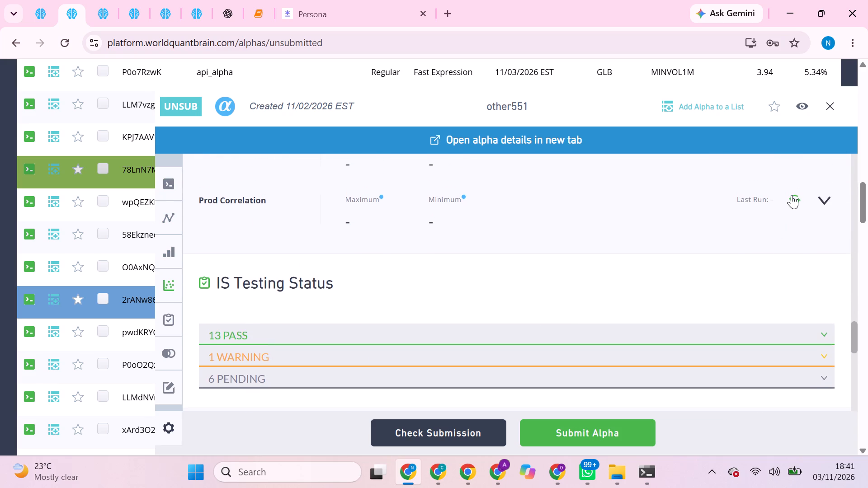
scroll(792, 195, "up", 4)
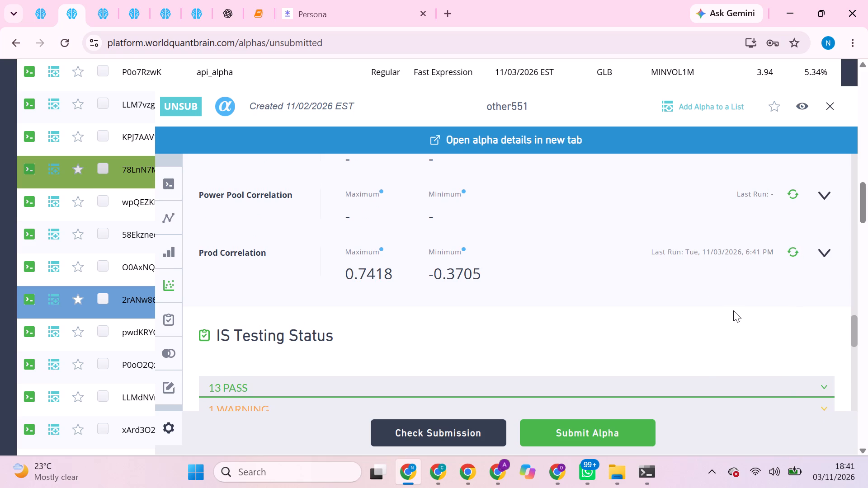
Open the blue GLB alpha 2rANw86N and run its prod correlation.
left_click(113, 305)
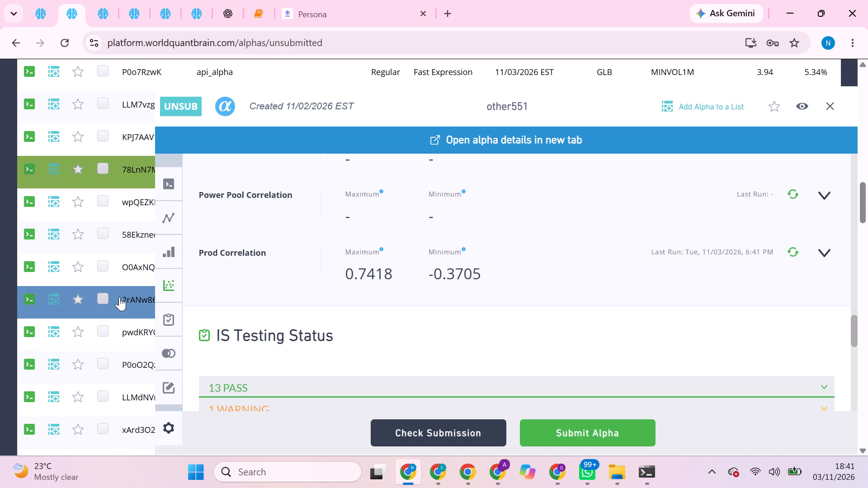
left_click(119, 297)
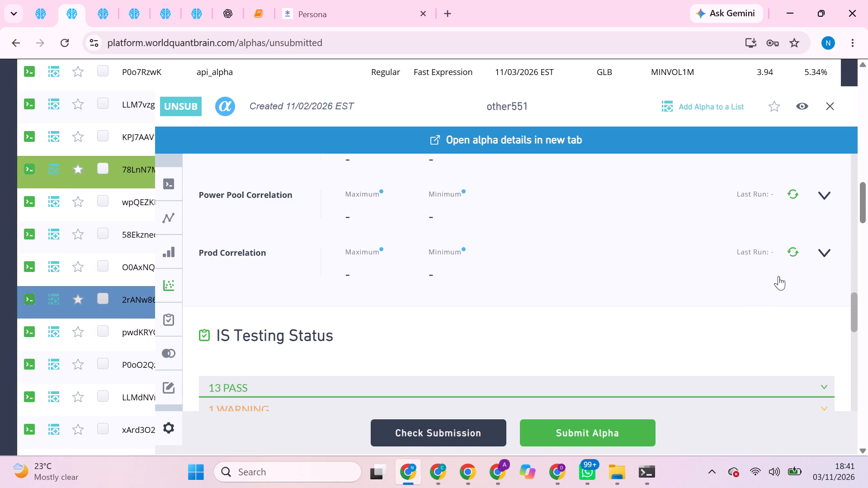
left_click(795, 251)
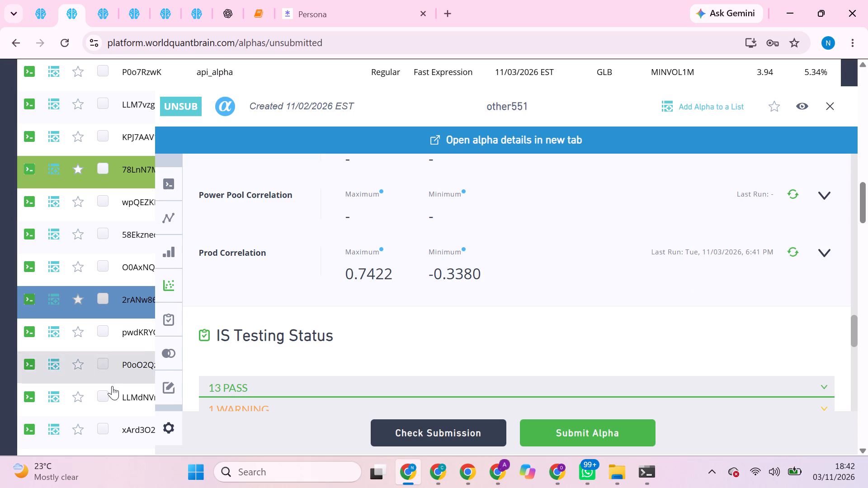
Run the prod correlation for the blue GLB alpha whose ID starts with O0AxN0, and close its details.
scroll(99, 391, "down", 1)
left_click(131, 375)
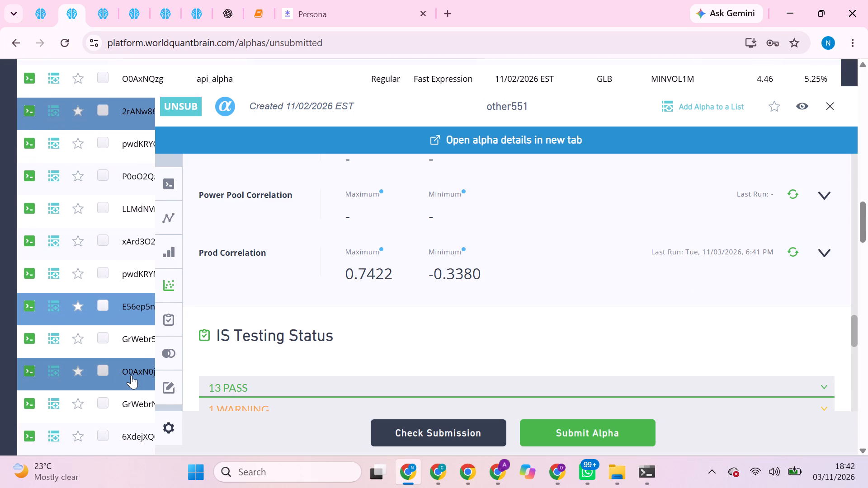
left_click(795, 250)
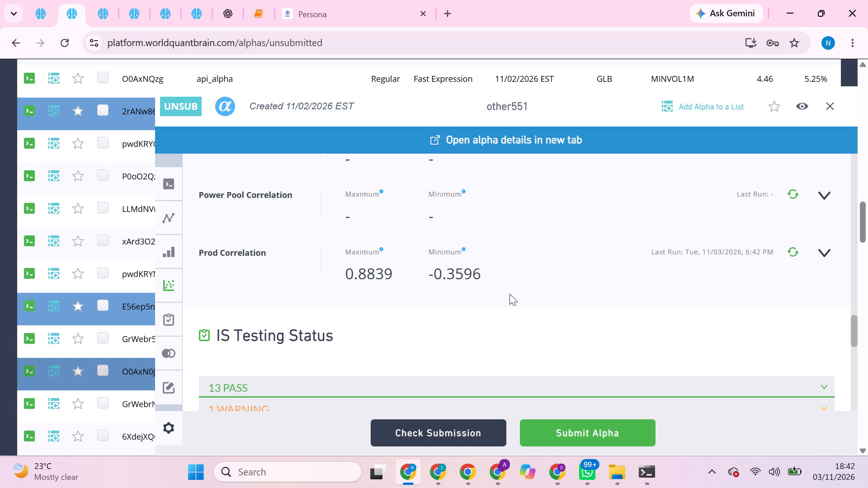
left_click(831, 105)
Reload the list of unsubmitted alphas.
scroll(558, 209, "up", 5)
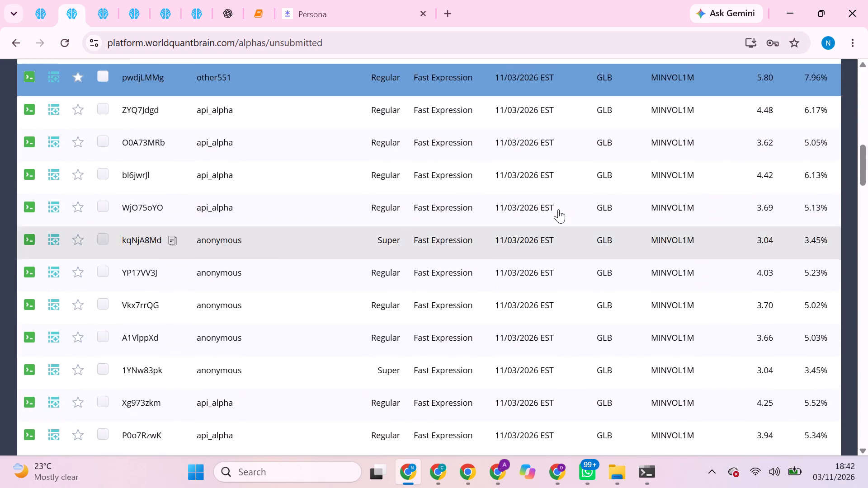
scroll(558, 209, "up", 5)
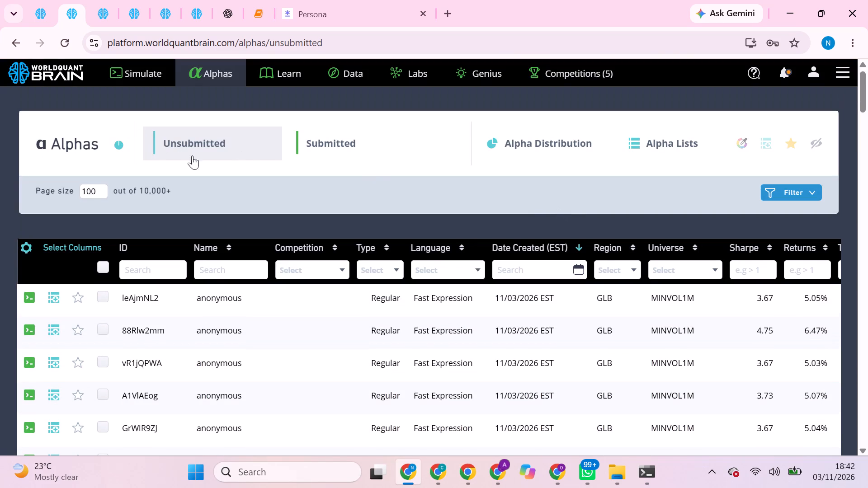
left_click_drag(209, 159, 209, 140)
double_click(209, 140)
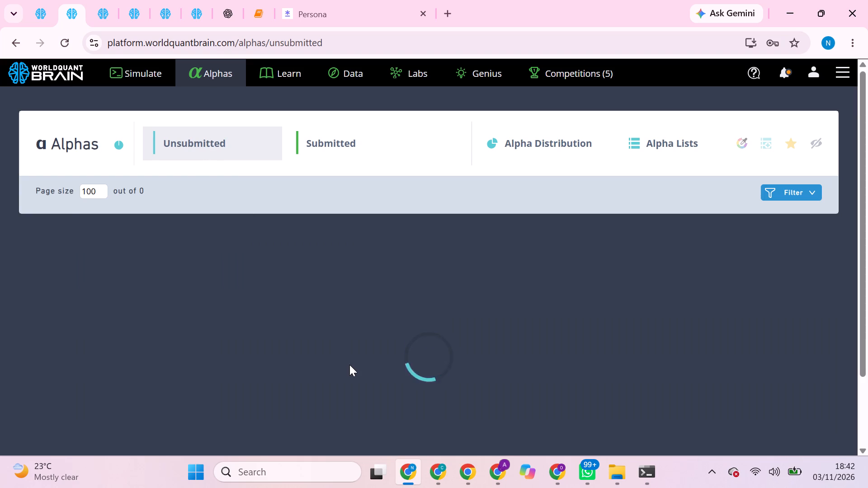
Look through the newest GLB alphas in the reloaded unsubmitted list for candidates to check.
scroll(349, 365, "down", 1)
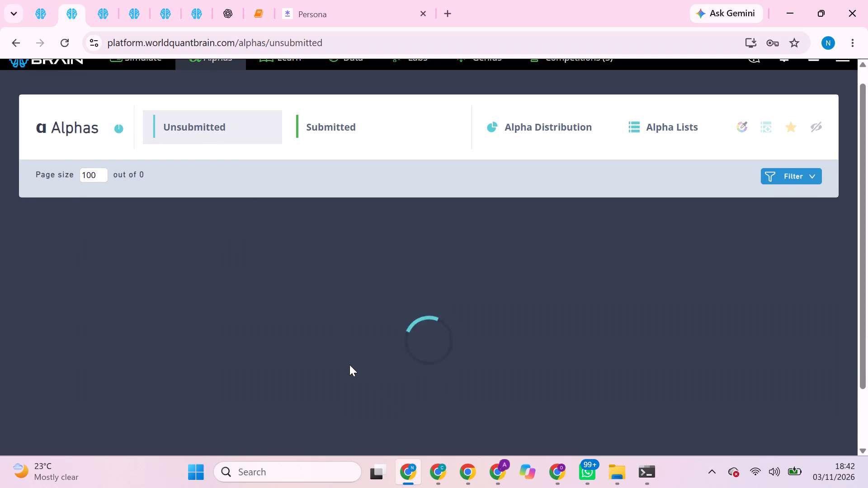
scroll(349, 365, "down", 3)
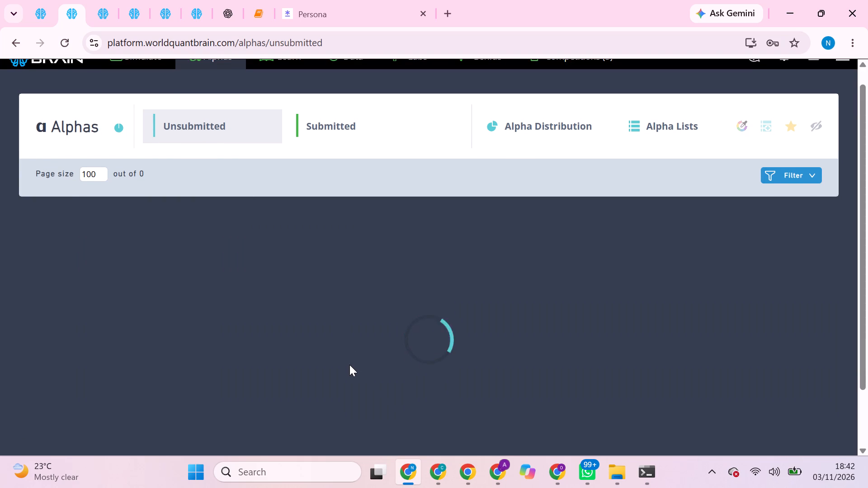
scroll(349, 365, "down", 2)
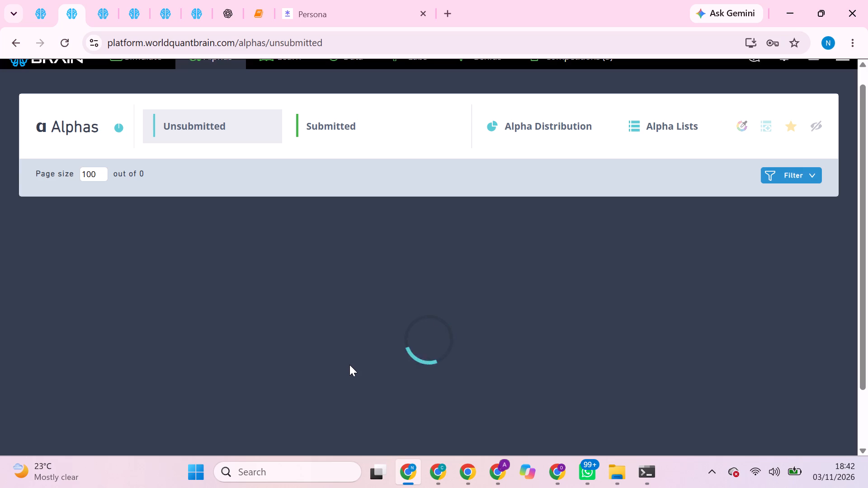
scroll(349, 365, "down", 4)
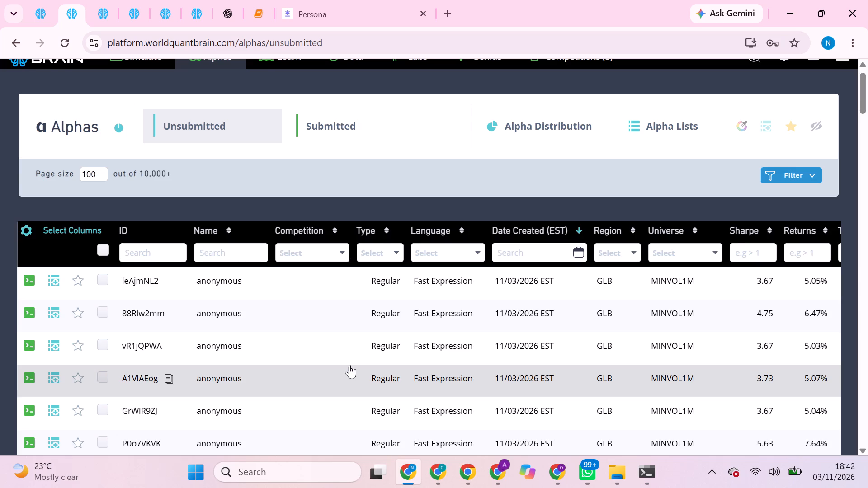
scroll(349, 365, "down", 2)
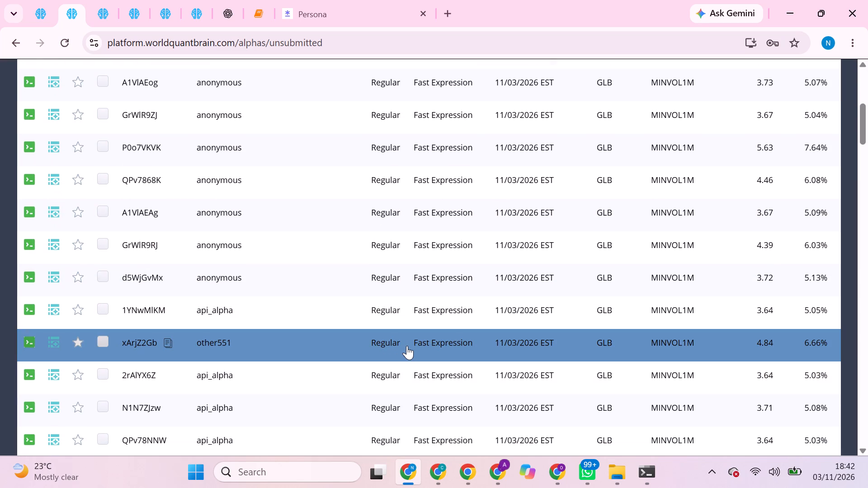
scroll(485, 343, "down", 1)
scroll(554, 298, "down", 1)
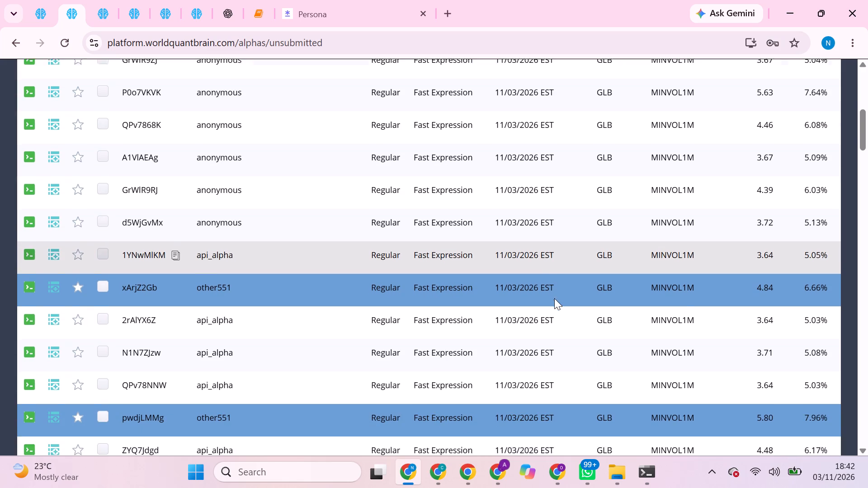
scroll(554, 298, "down", 1)
scroll(541, 380, "down", 2)
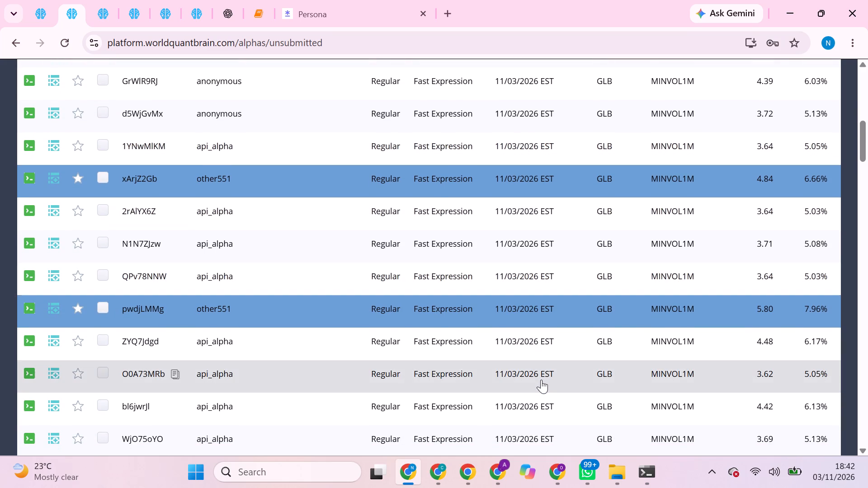
scroll(541, 380, "down", 1)
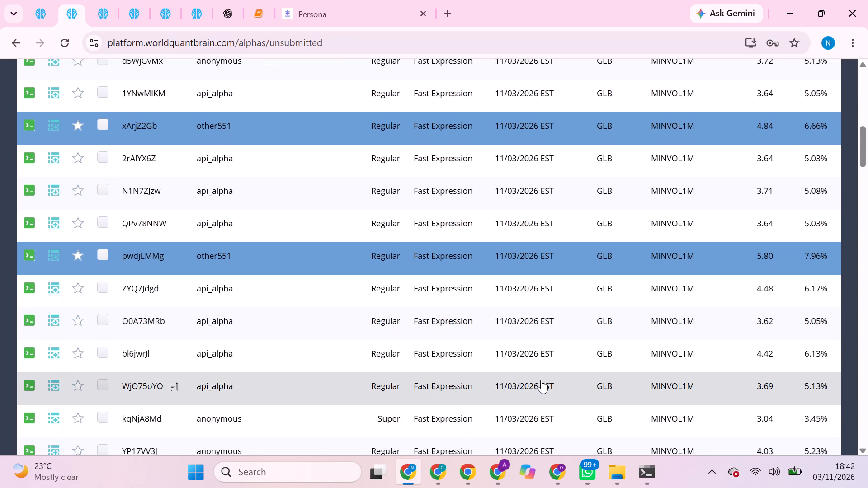
scroll(540, 378, "down", 1)
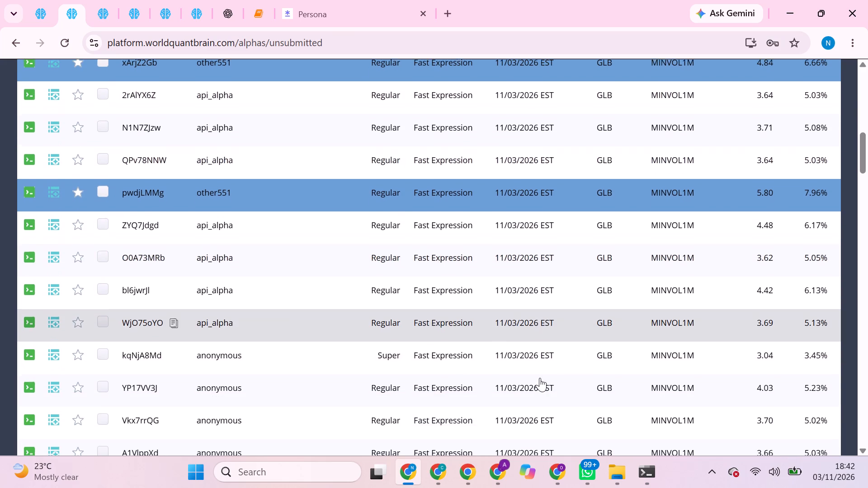
scroll(540, 378, "down", 4)
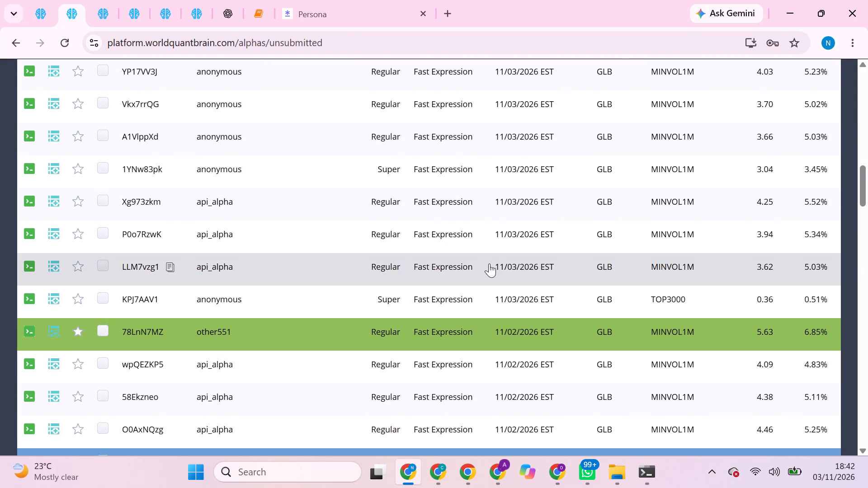
scroll(489, 263, "up", 3)
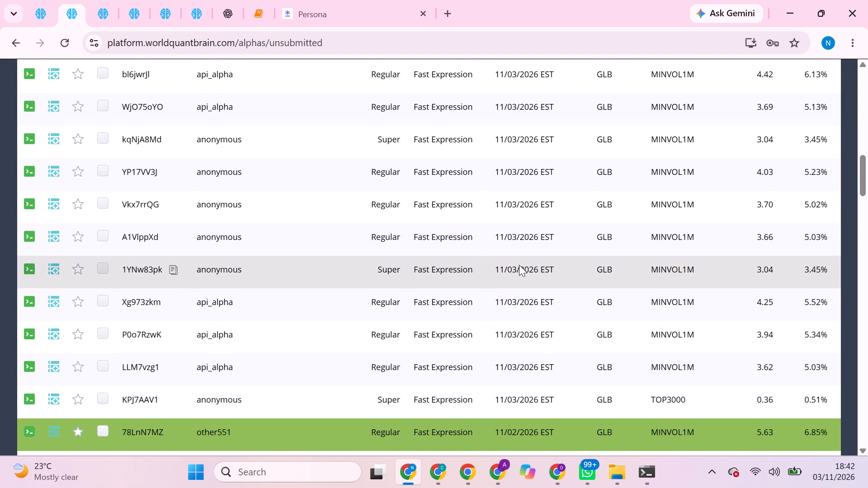
scroll(519, 265, "up", 2)
Open the GLB alpha A1VlppXd and check its IS testing status.
left_click(568, 250)
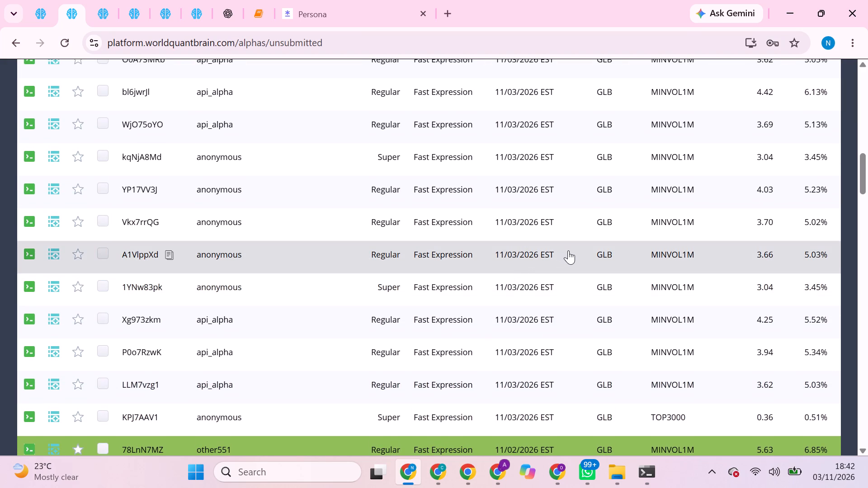
scroll(568, 325, "down", 2)
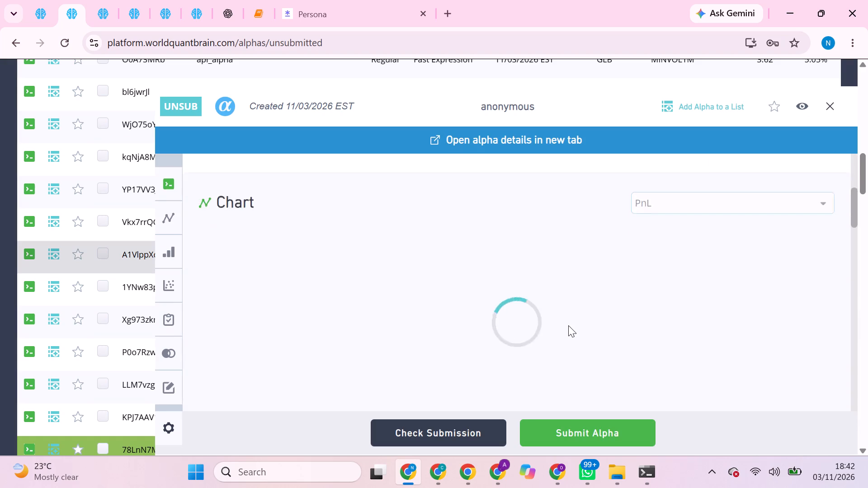
scroll(568, 325, "down", 4)
scroll(568, 325, "up", 1)
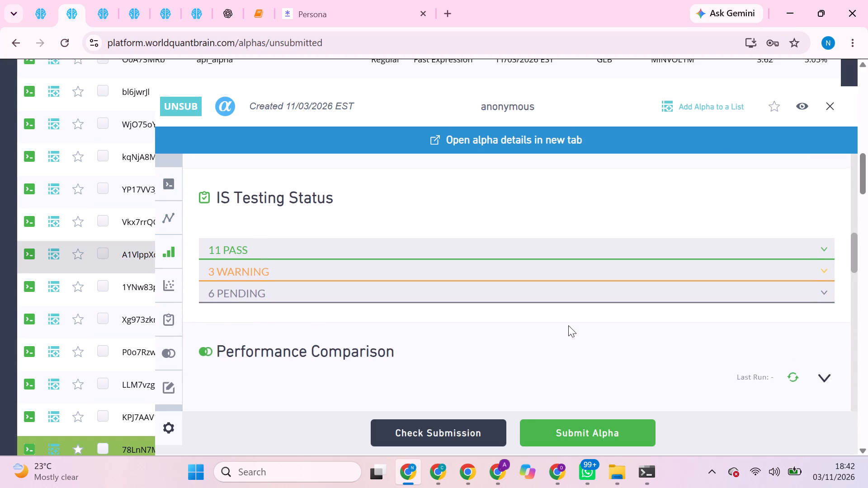
scroll(568, 325, "up", 1)
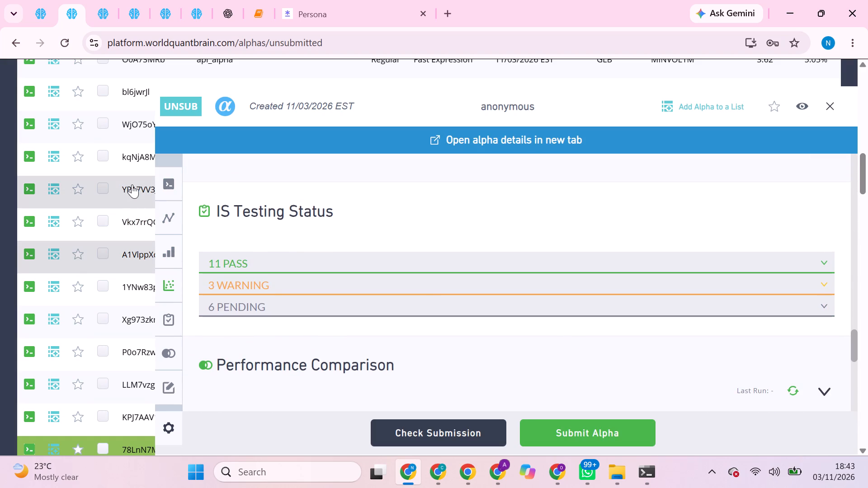
Compare the IS testing status of the alphas YP17VV3J, A1VlppXd and Vkx7rrQG.
left_click(132, 184)
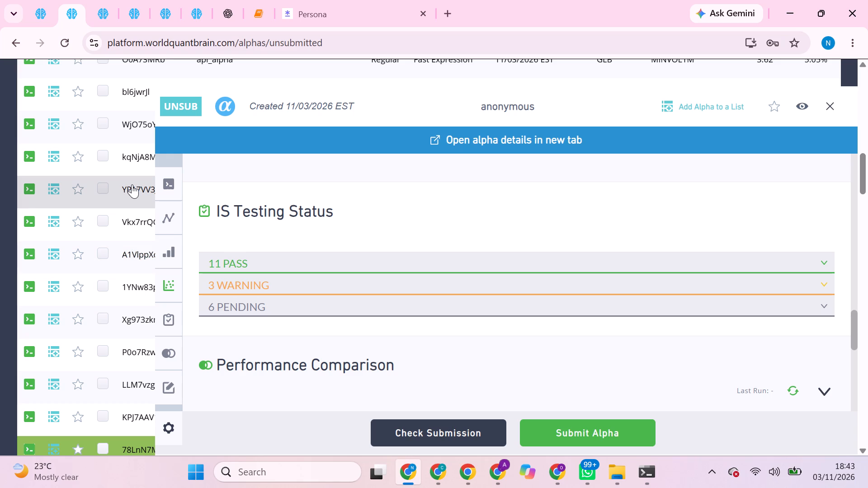
left_click(132, 184)
left_click(135, 249)
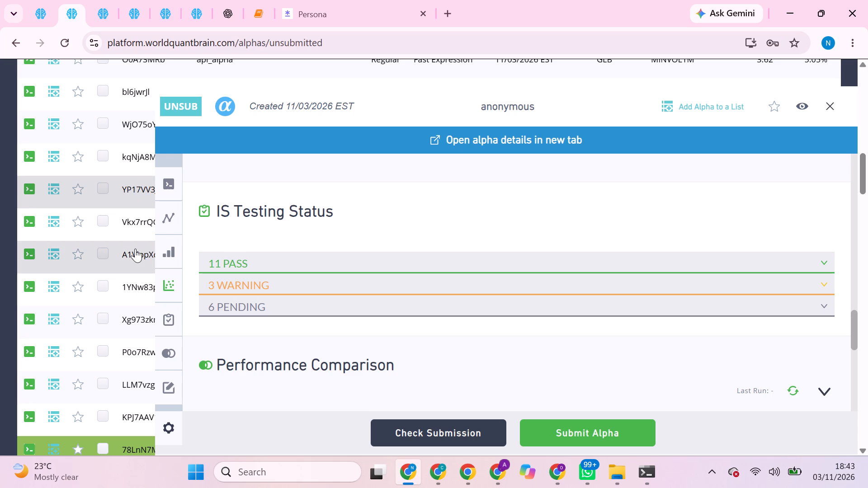
left_click(138, 225)
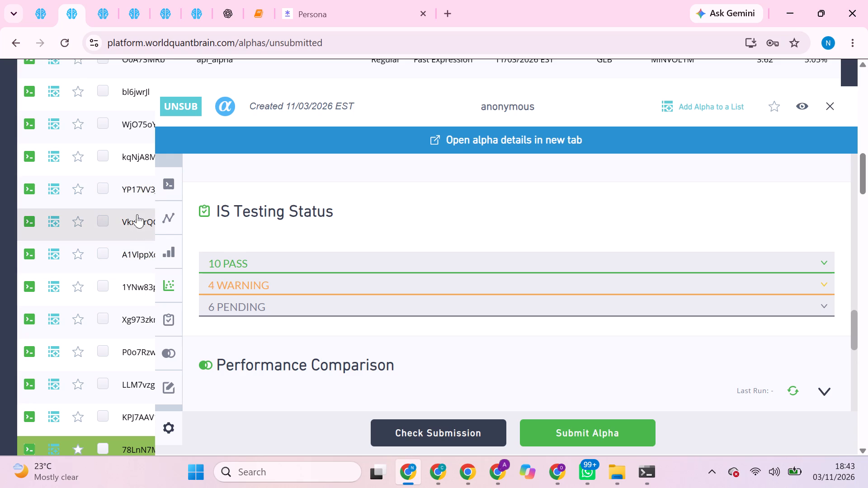
left_click(137, 190)
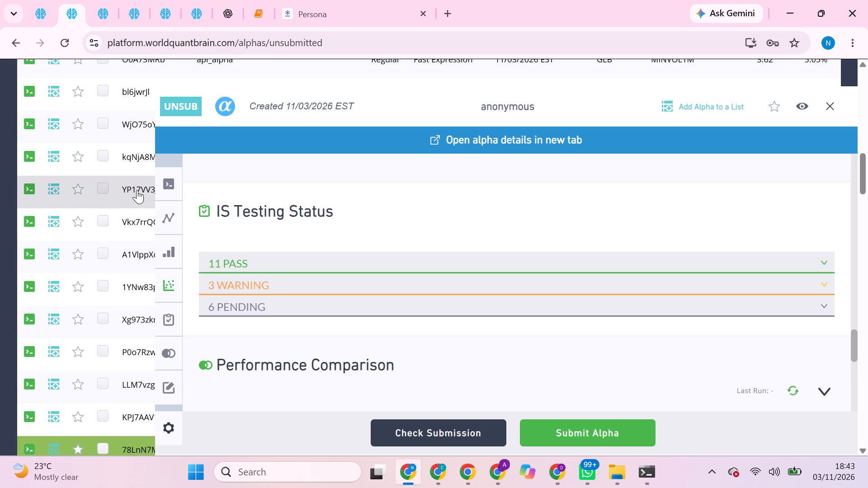
Open the super alpha kqNjA8Md and review its IS testing status, aggregate data and correlation section.
left_click(133, 160)
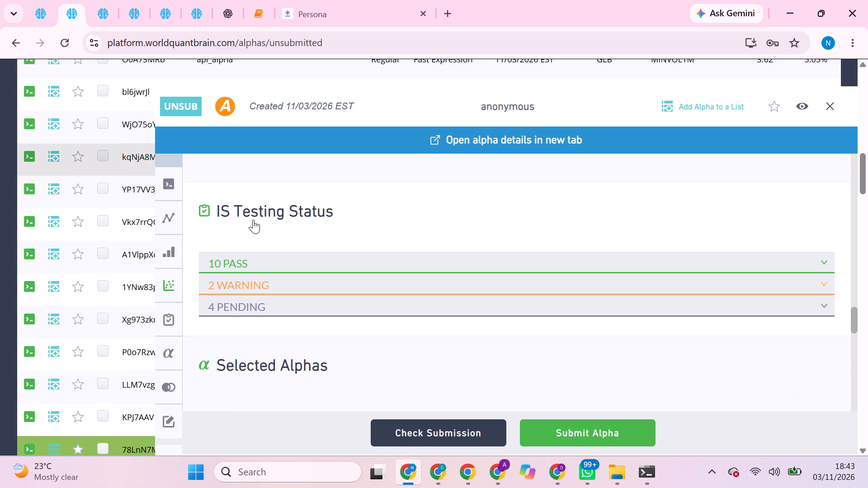
scroll(288, 239, "up", 4)
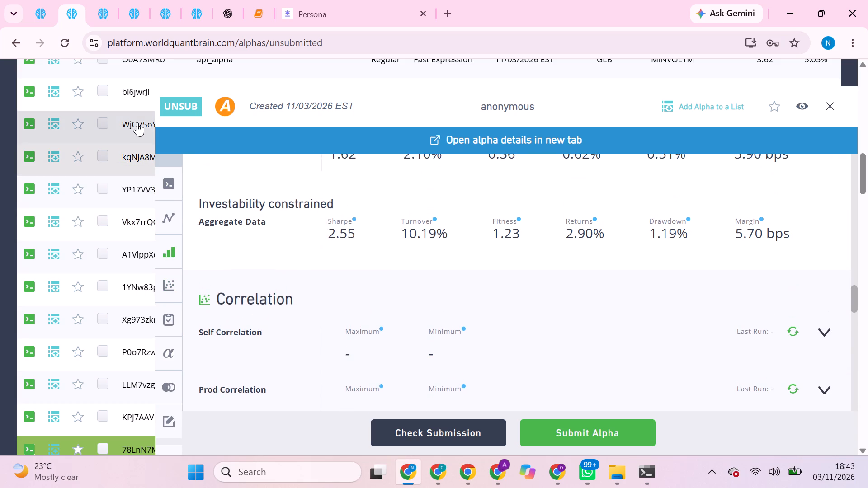
Check the IS testing status of the alphas WjO75oYO, bl6jwrJl, O0A73MRb and ZYQ7Jdgd one after another.
left_click(138, 122)
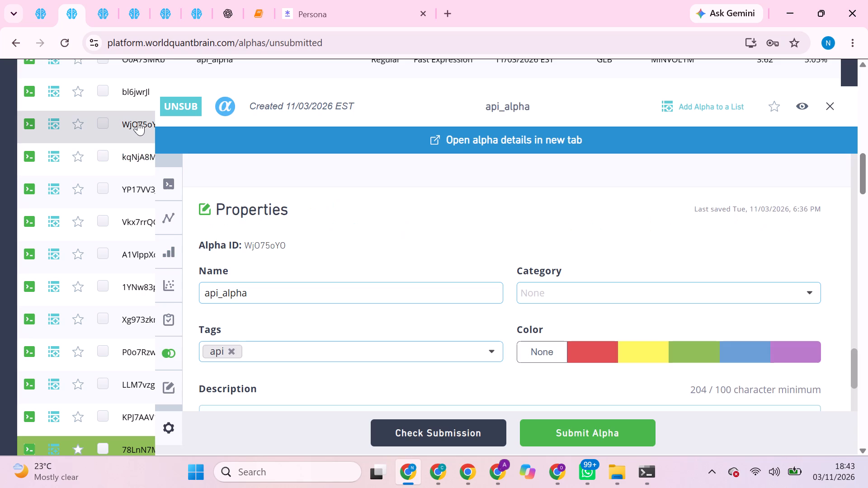
scroll(265, 255, "up", 2)
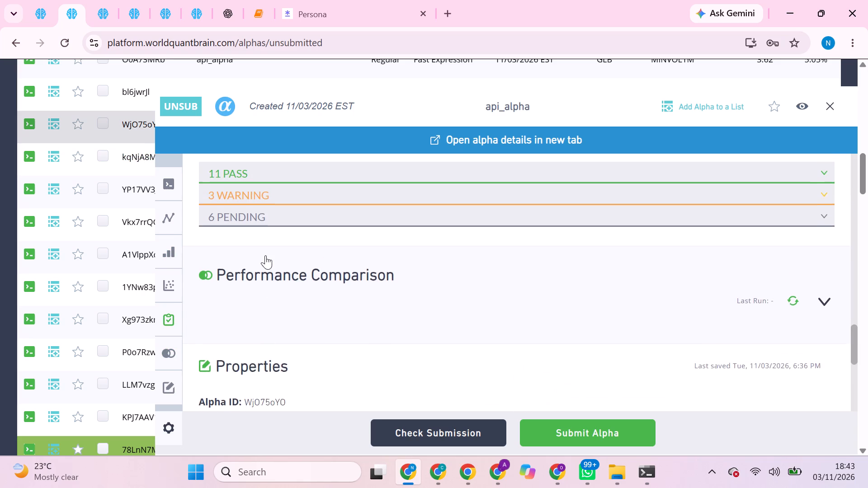
scroll(265, 255, "up", 2)
left_click(135, 95)
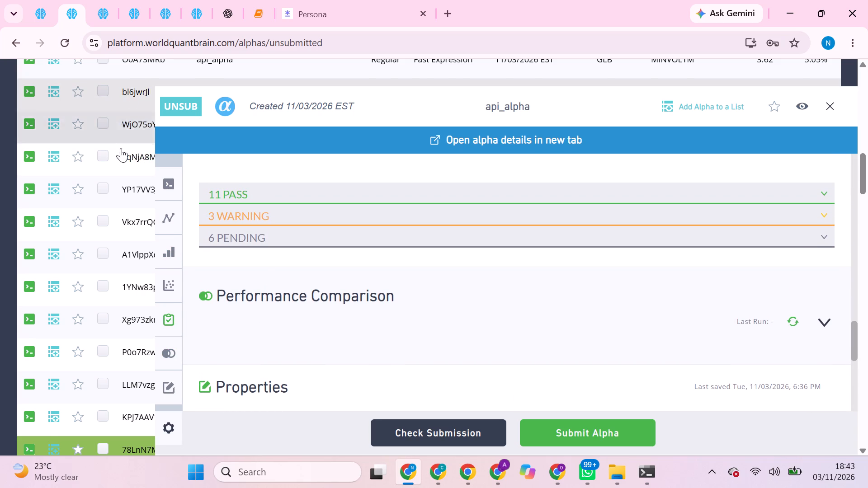
scroll(121, 148, "up", 1)
scroll(139, 250, "up", 2)
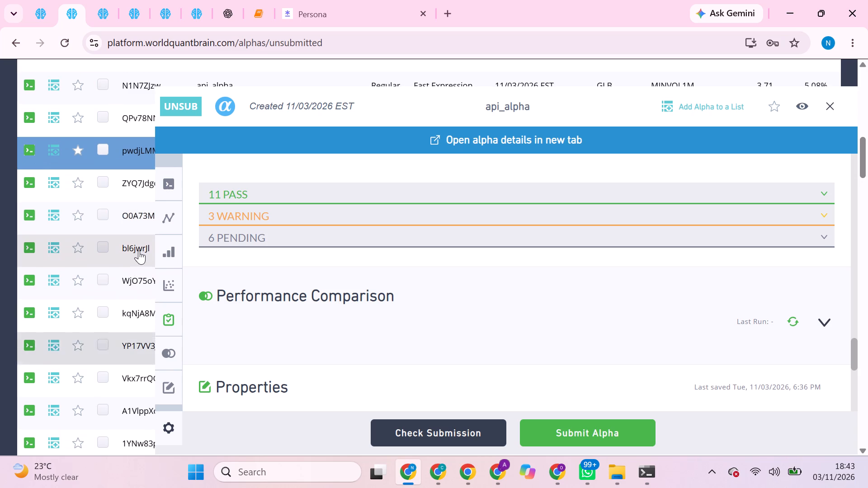
left_click(137, 209)
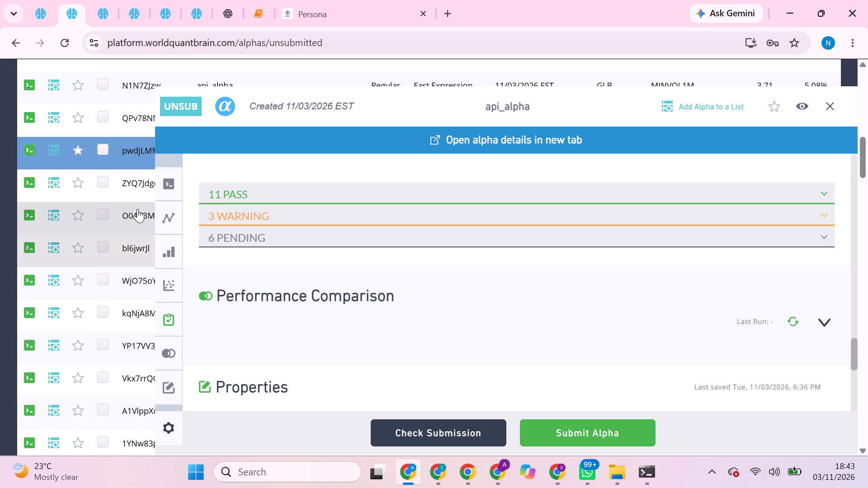
left_click(141, 180)
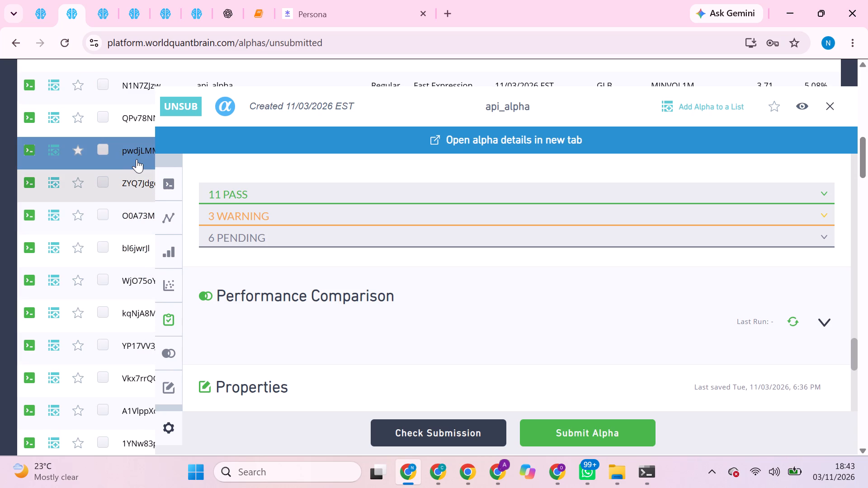
Open the blue GLB alpha pwdjLMMg and run its prod correlation.
left_click(137, 159)
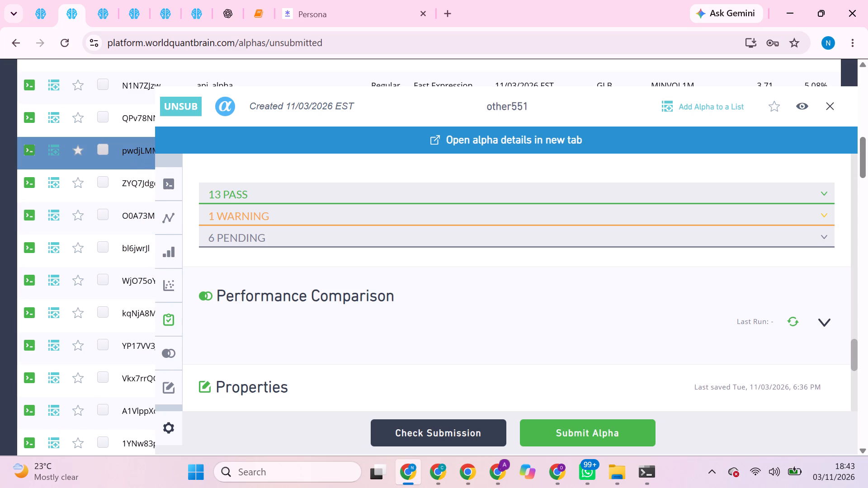
scroll(375, 296, "up", 3)
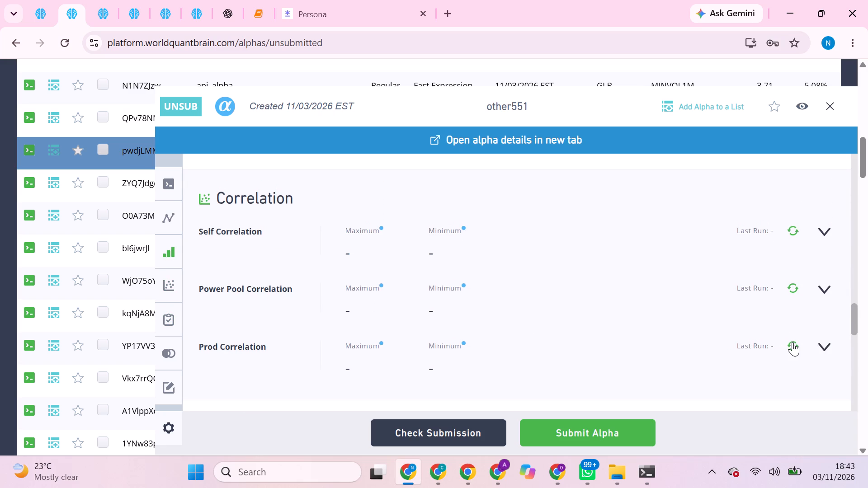
left_click(793, 346)
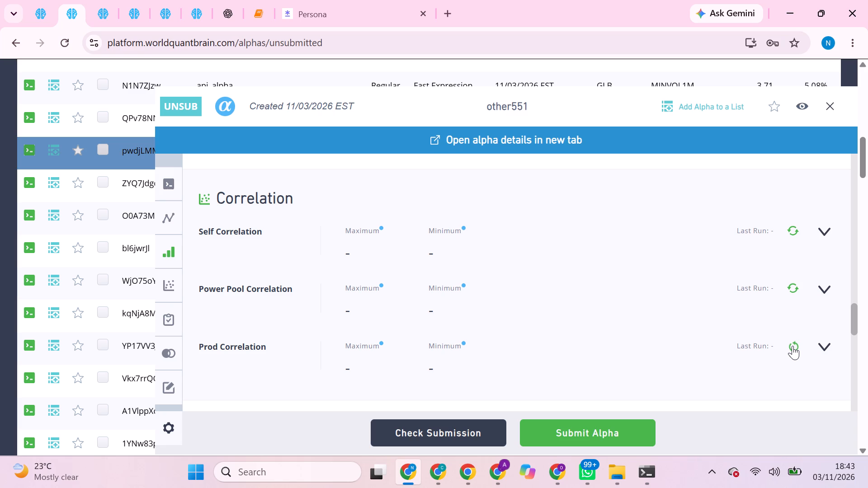
left_click(793, 346)
Check the IS testing status of the GLB alphas starting with QPv78N, N1N7ZJ and 2rAlYX one after another.
scroll(132, 255, "up", 2)
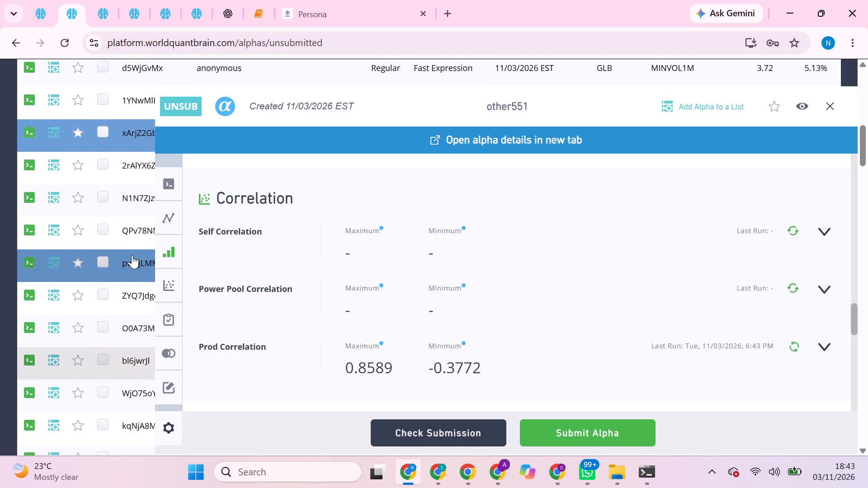
scroll(132, 255, "up", 1)
left_click(135, 241)
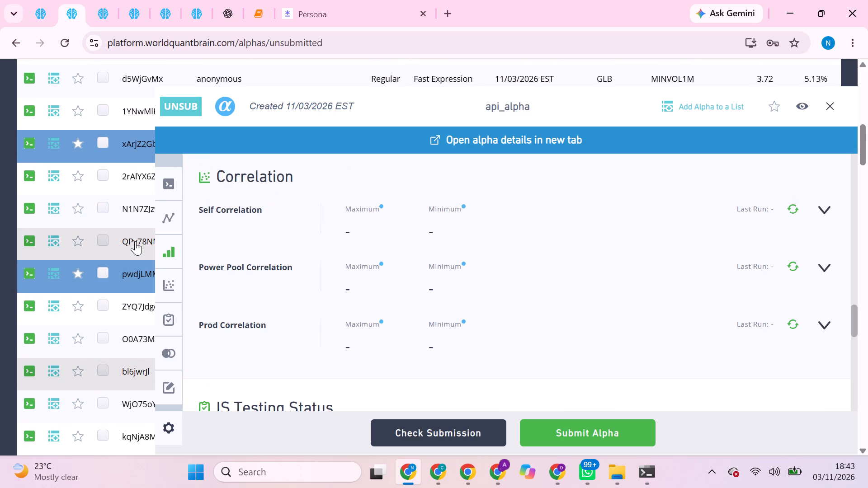
scroll(484, 258, "down", 1)
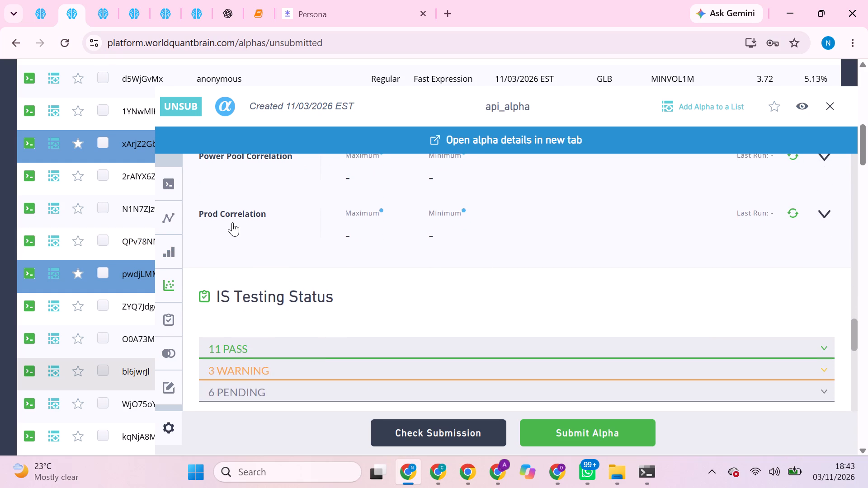
left_click(136, 238)
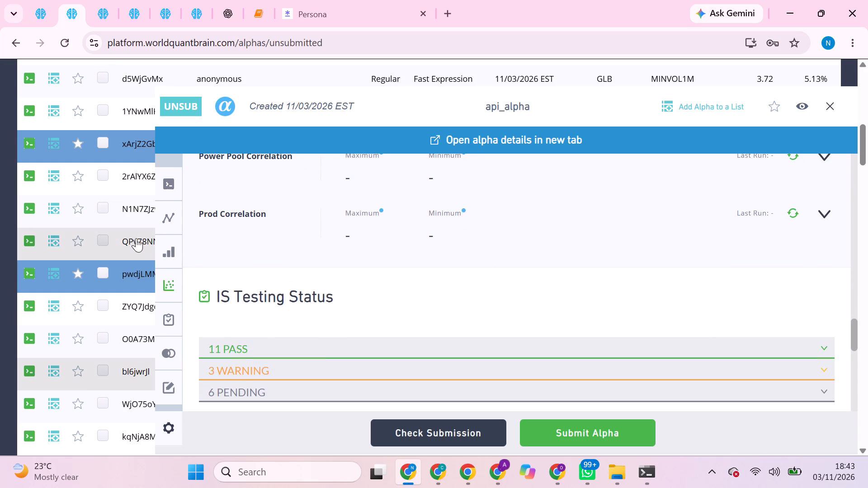
left_click(130, 207)
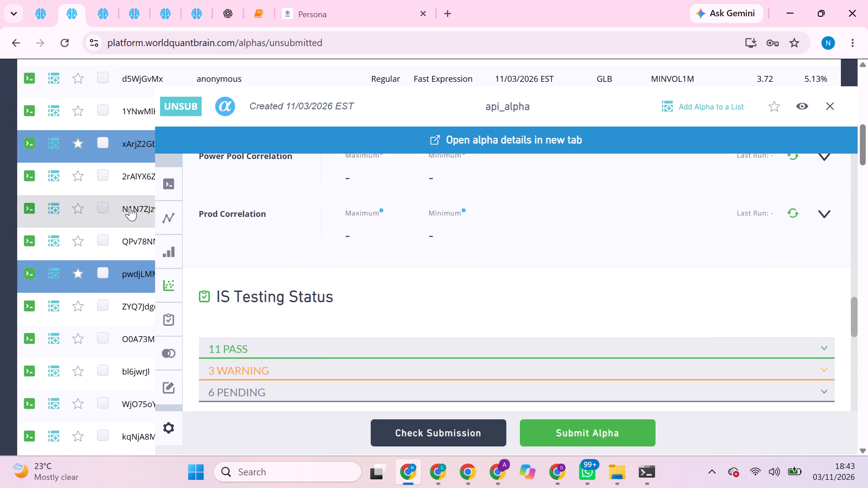
left_click(132, 163)
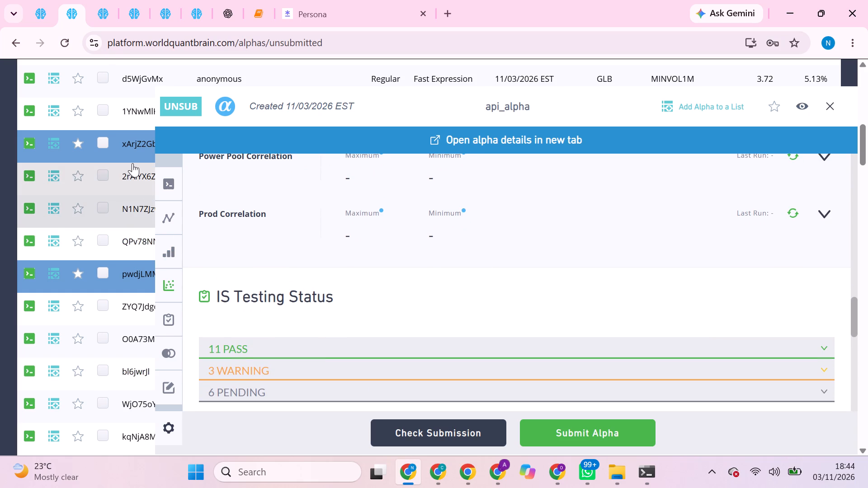
Open the blue GLB alpha starting with xArjZ2 and run its prod correlation.
left_click(137, 154)
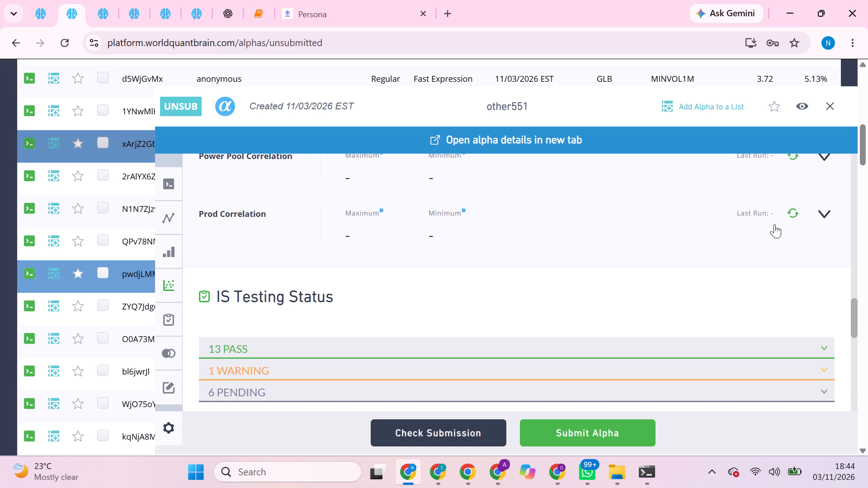
left_click(791, 211)
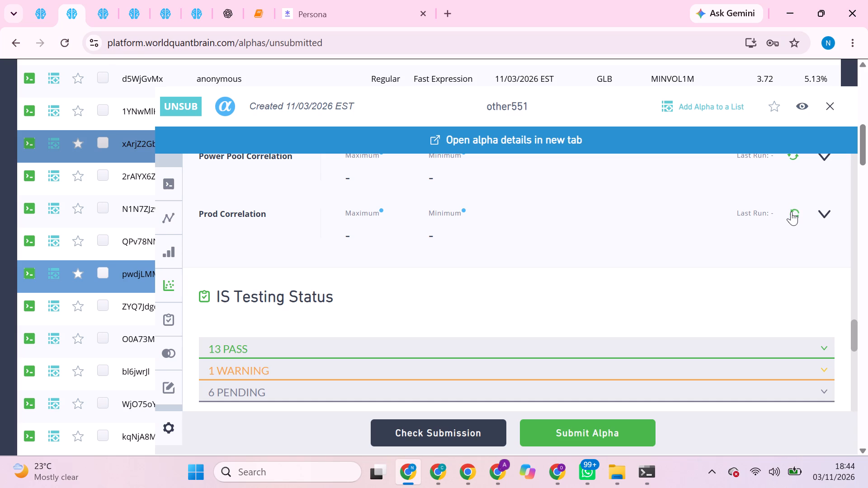
Check the IS testing status of the alphas d5WjGvMx, GrWlR9R and A1VlAEA one after another.
scroll(76, 199, "up", 2)
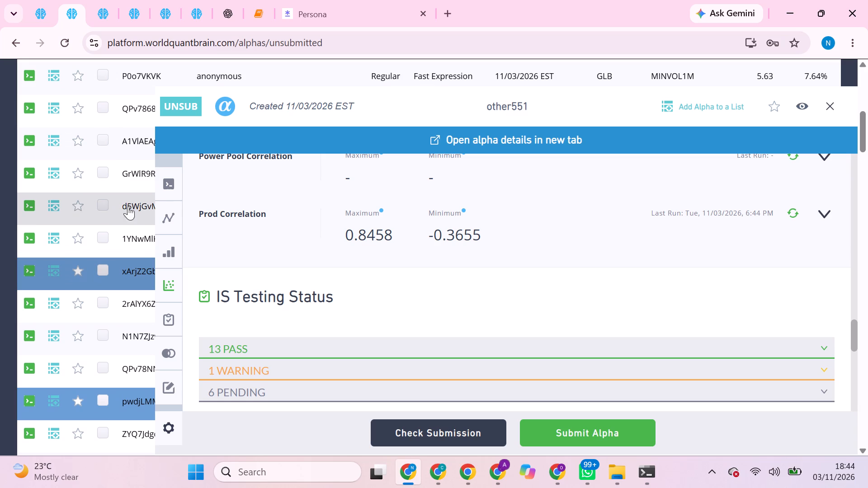
left_click(142, 208)
left_click_drag(142, 208, 142, 205)
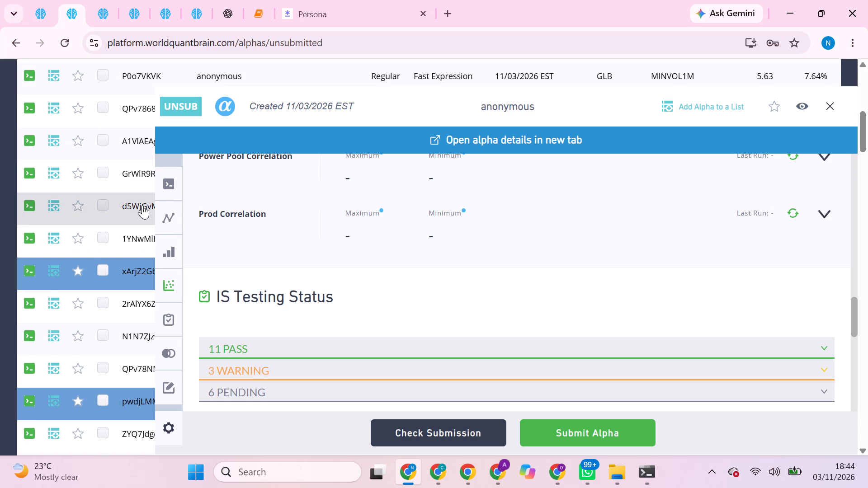
left_click_drag(142, 205, 142, 179)
left_click(142, 179)
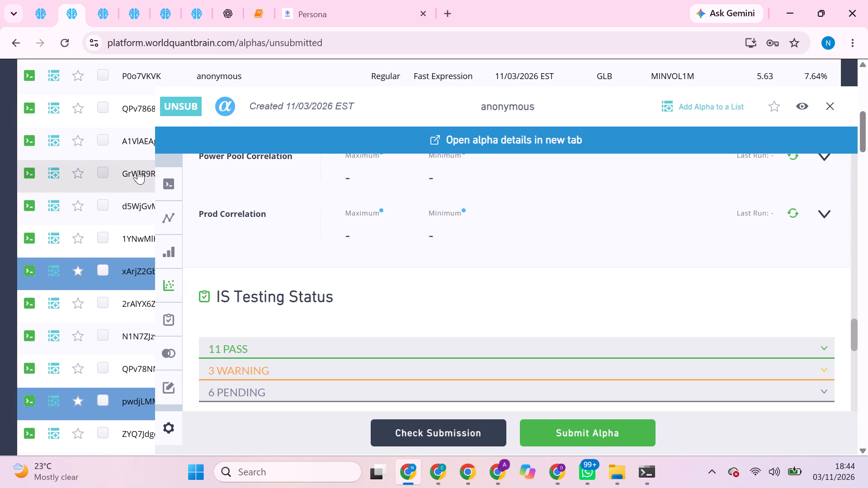
left_click(139, 140)
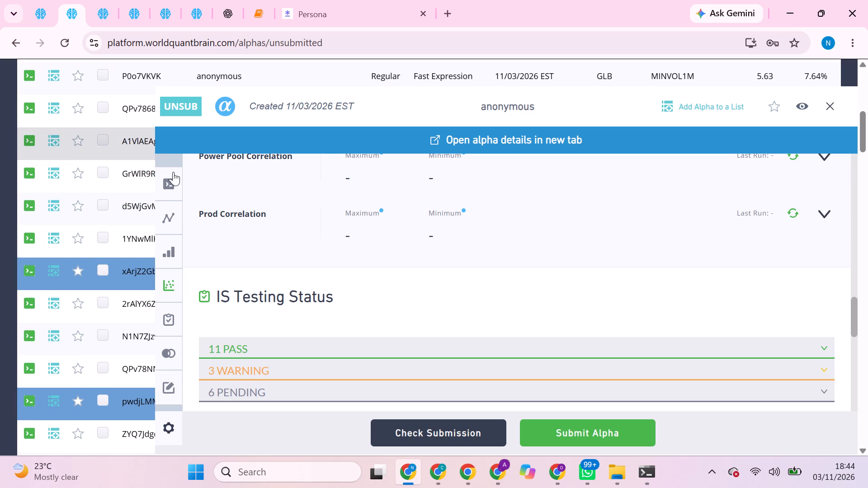
Expand and examine the warning and pending checks in the IS testing status of the alpha starting with A1VlAEA.
left_click(302, 382)
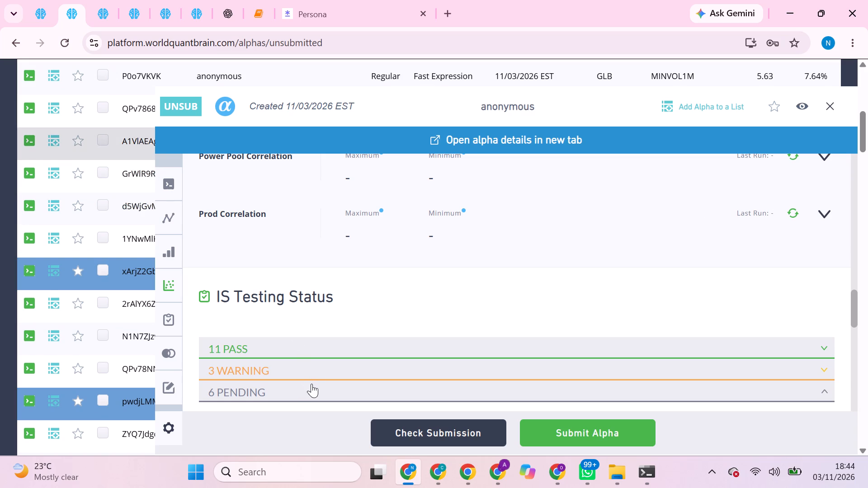
left_click_drag(311, 384, 315, 378)
left_click(315, 378)
left_click(315, 378)
scroll(315, 378, "down", 1)
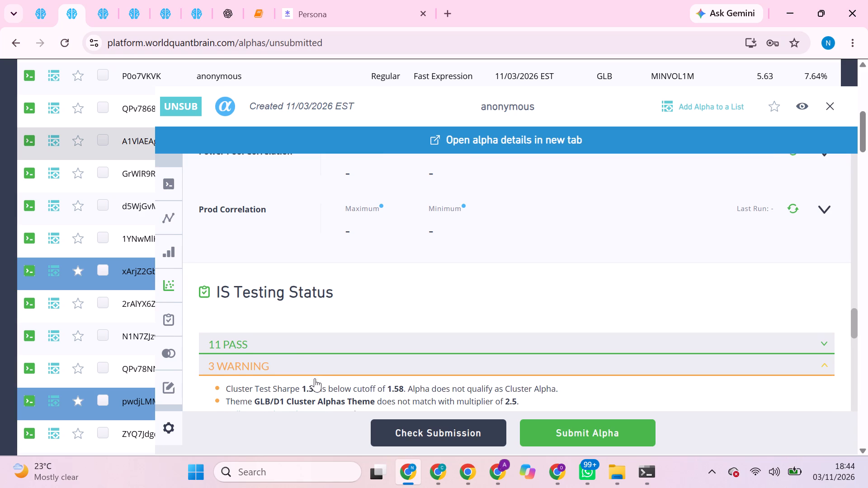
scroll(315, 378, "down", 1)
left_click_drag(316, 371, 276, 263)
scroll(313, 343, "down", 1)
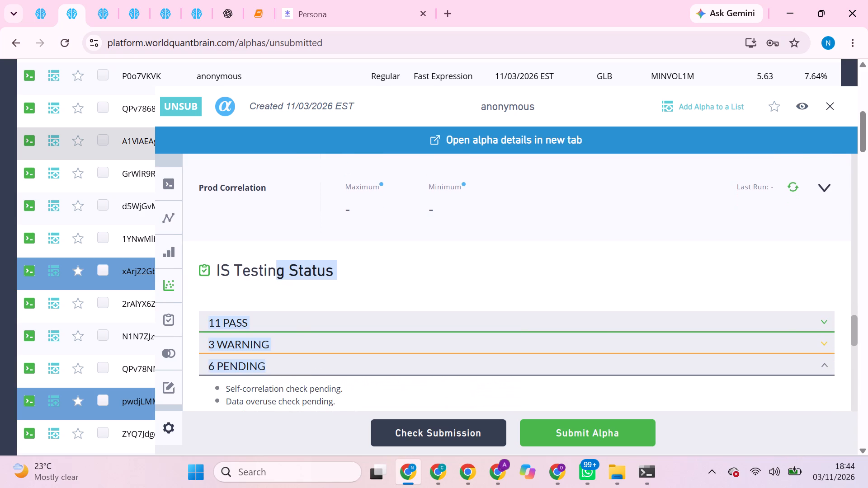
Check the IS testing status of the alphas starting with QPv7868, GrWlR9Z and A1VlAEo, continuing up the list.
scroll(144, 181, "up", 1)
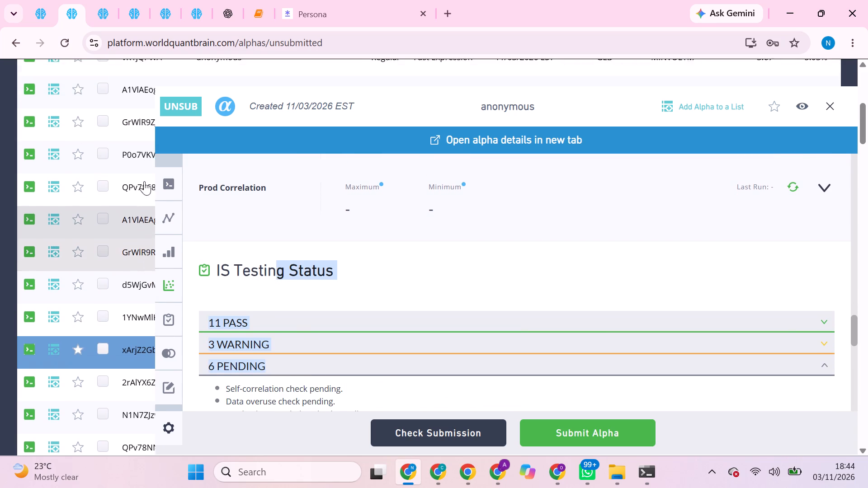
scroll(144, 181, "up", 1)
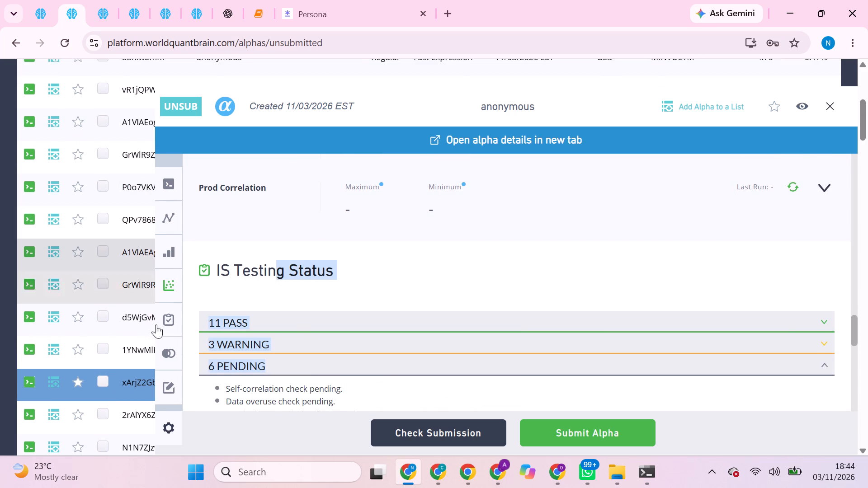
left_click(146, 216)
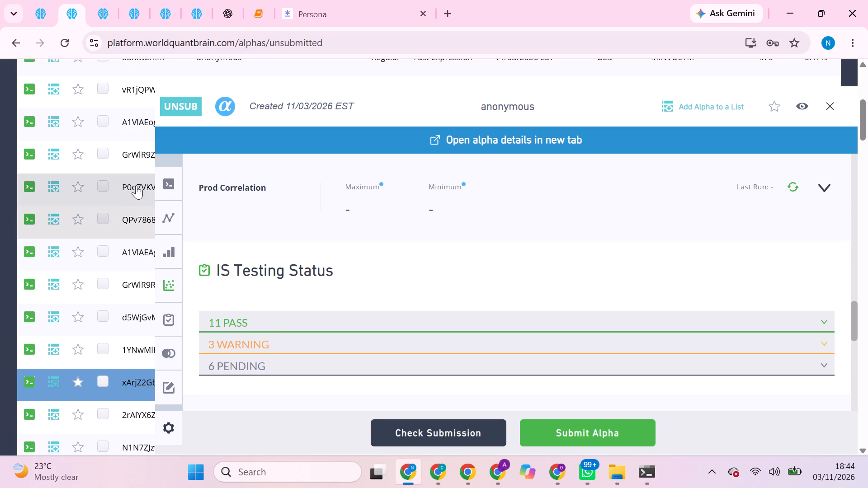
left_click(133, 149)
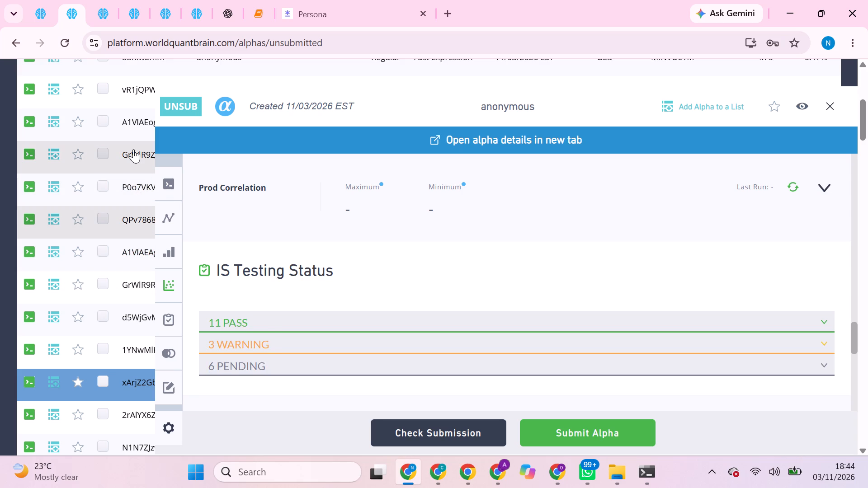
left_click(140, 112)
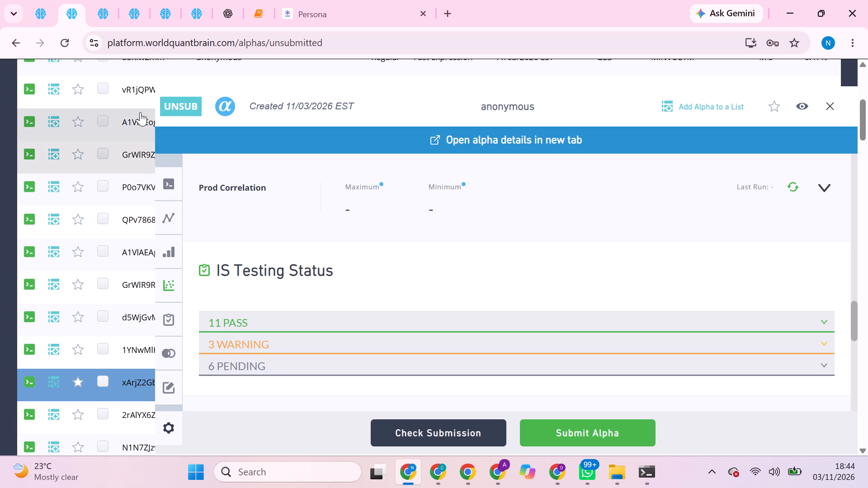
scroll(141, 136, "up", 1)
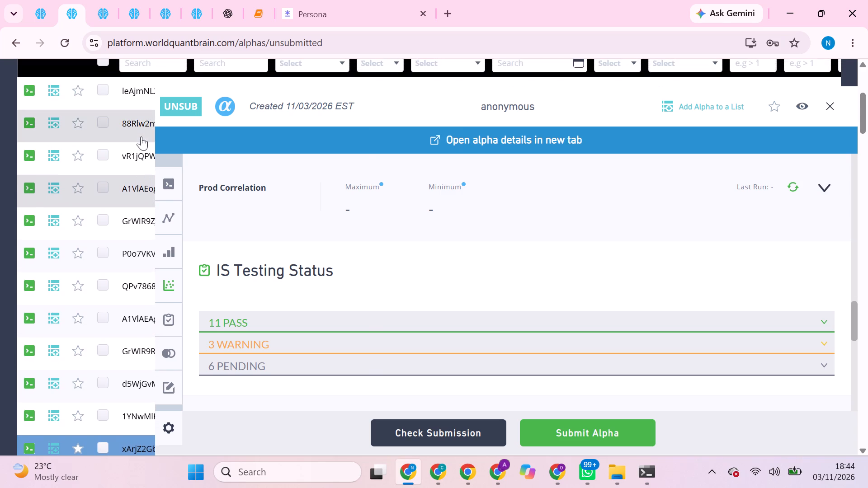
right_click(141, 136)
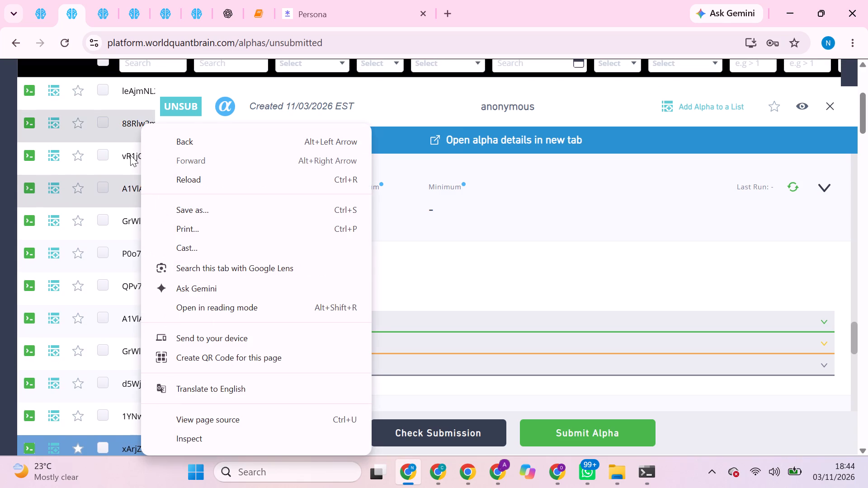
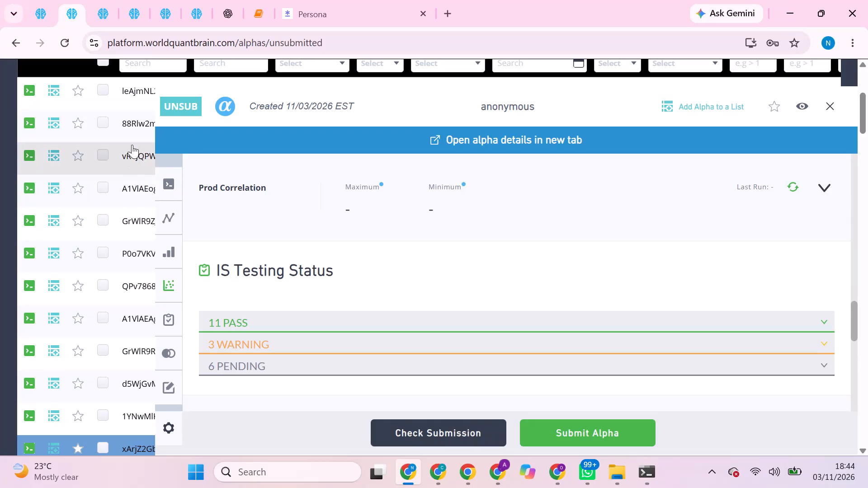
Run the prod correlation of the alpha starting with 88Rlw2m and check the IS testing status of the one starting with leAjmNL.
left_click(137, 123)
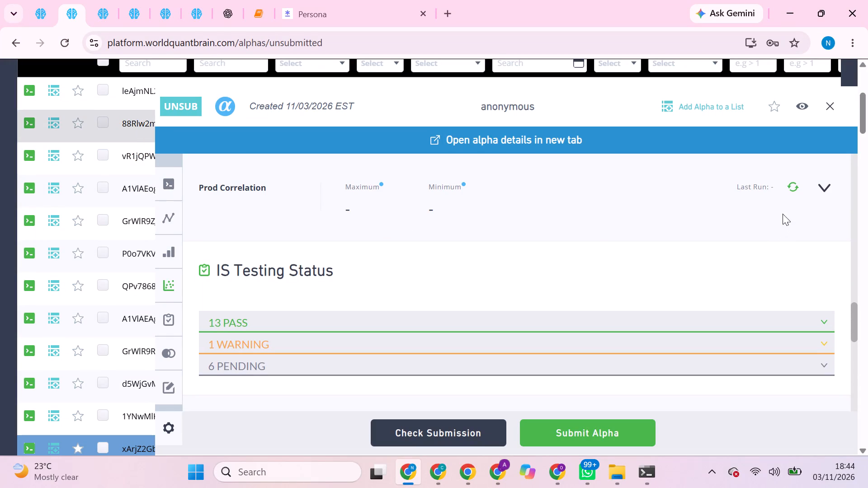
left_click(792, 188)
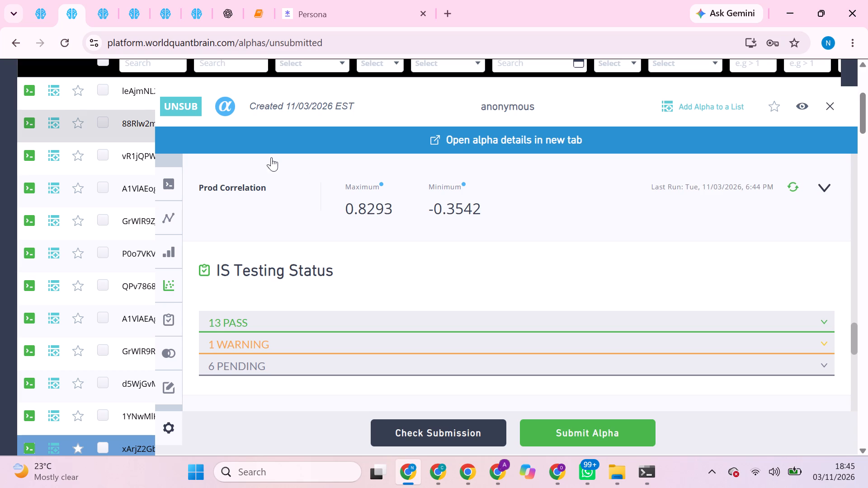
left_click(135, 98)
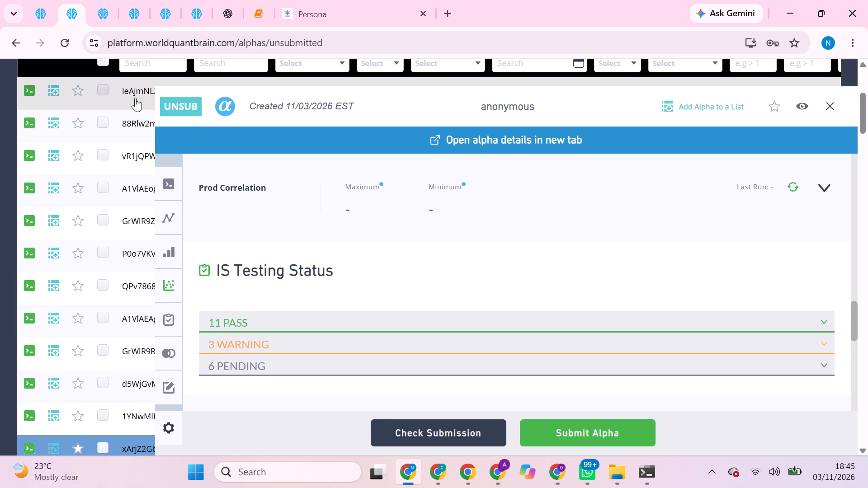
Switch to the RegularAlpha Jupyter notebook and set the neutralization in the alpha_list generation cell to "SLOW".
left_click(278, 9)
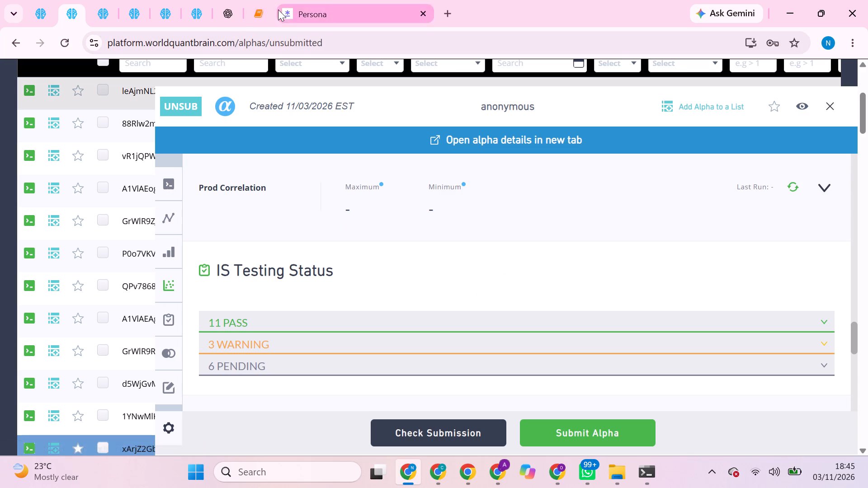
left_click(269, 5)
scroll(243, 282, "up", 2)
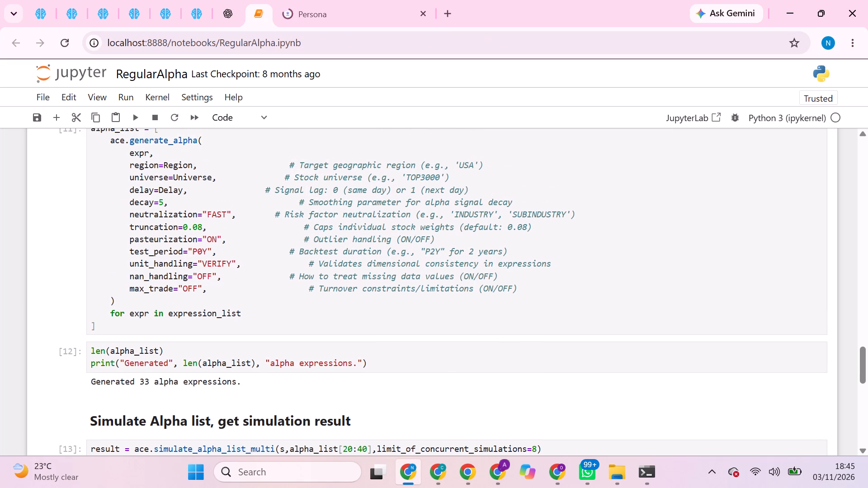
scroll(243, 282, "up", 5)
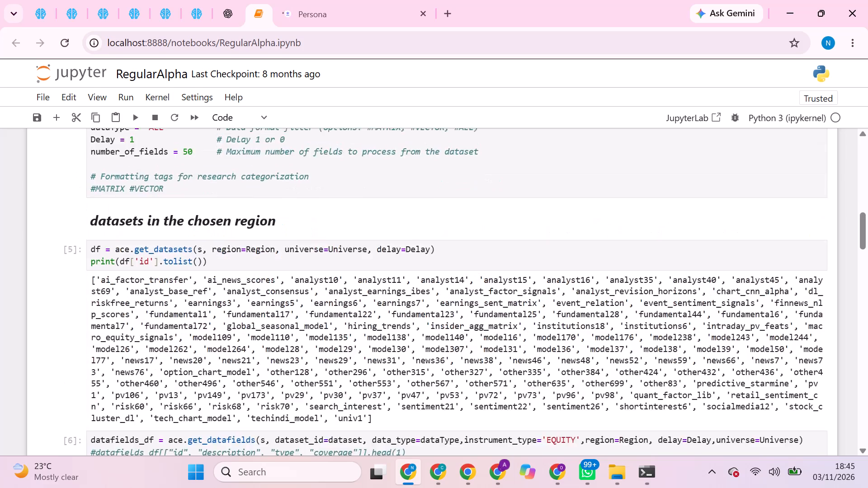
scroll(243, 282, "up", 2)
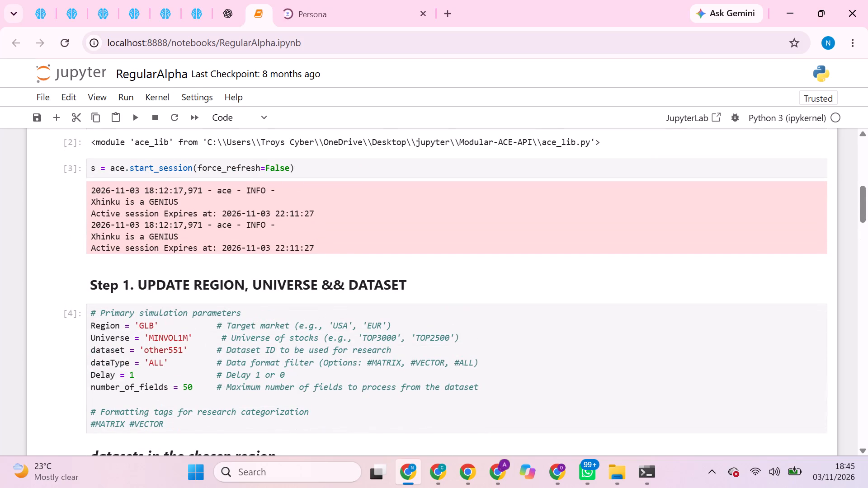
scroll(205, 409, "down", 6)
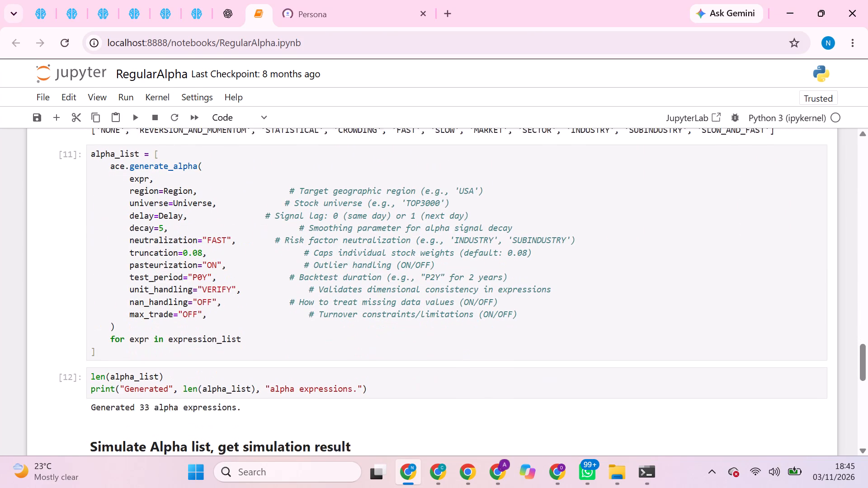
scroll(205, 409, "down", 1)
double_click(218, 226)
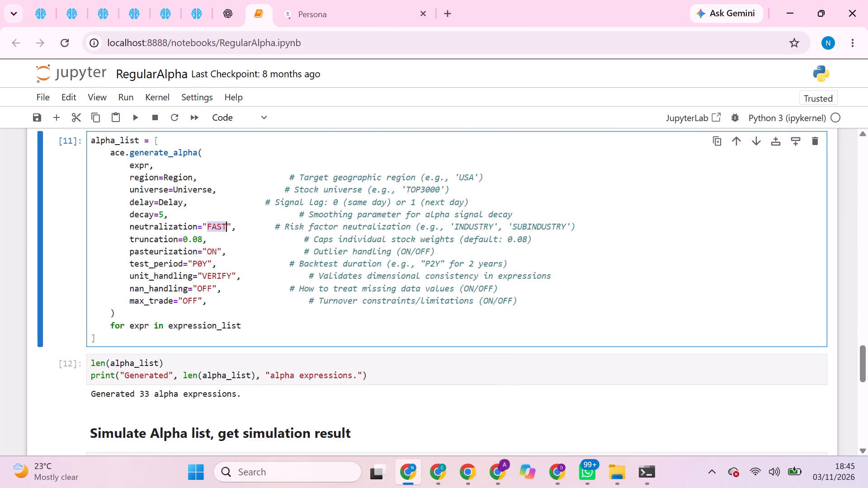
type("SLOW")
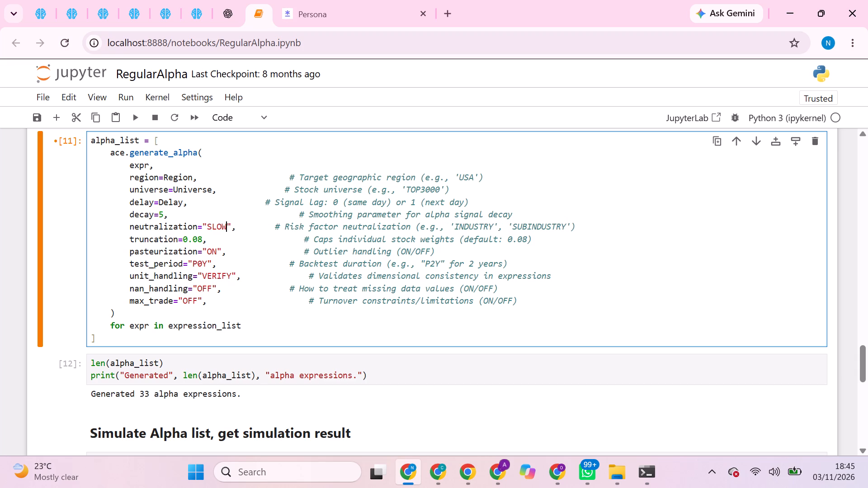
scroll(245, 310, "down", 1)
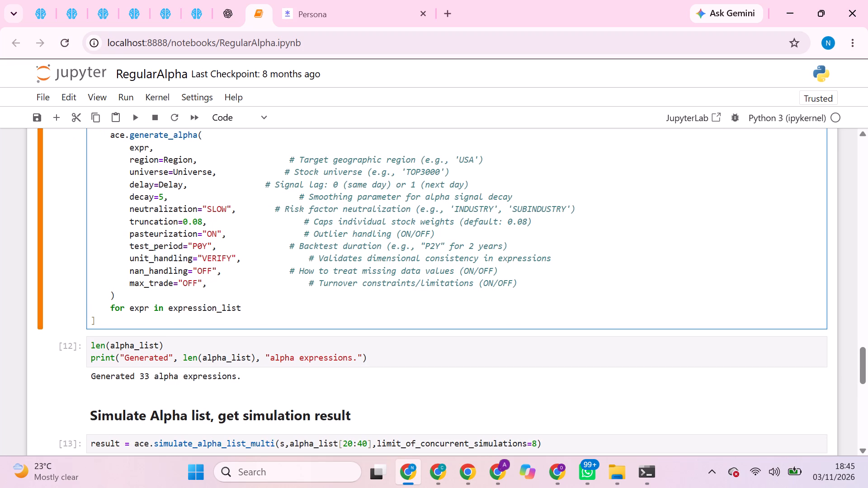
left_click(161, 197)
Set the alpha_list slice in the simulate_alpha_list_multi call to [0:20].
scroll(259, 269, "down", 3)
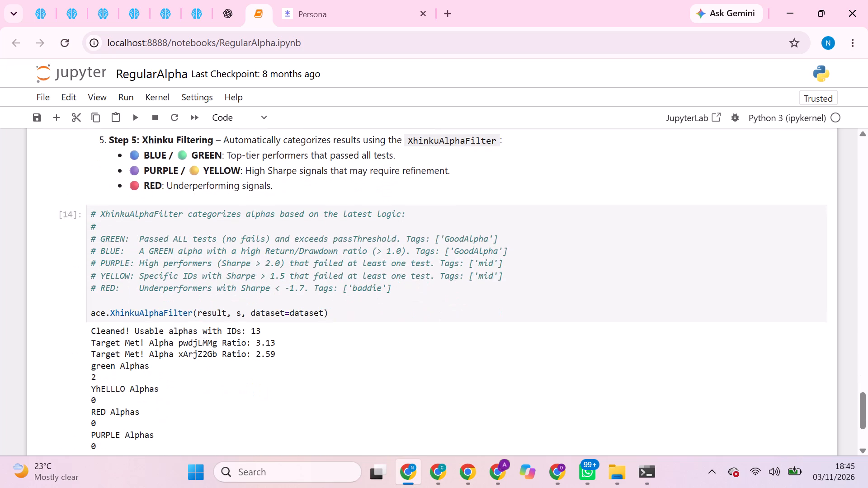
scroll(259, 269, "up", 2)
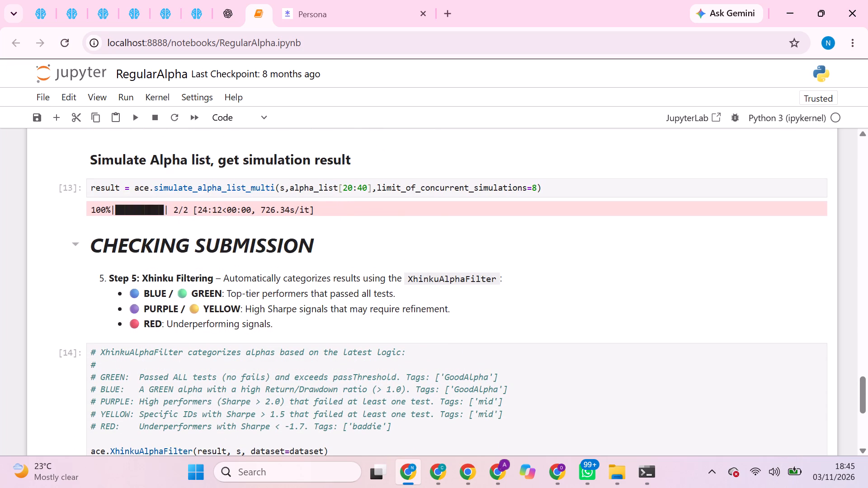
left_click(351, 186)
left_click(348, 188)
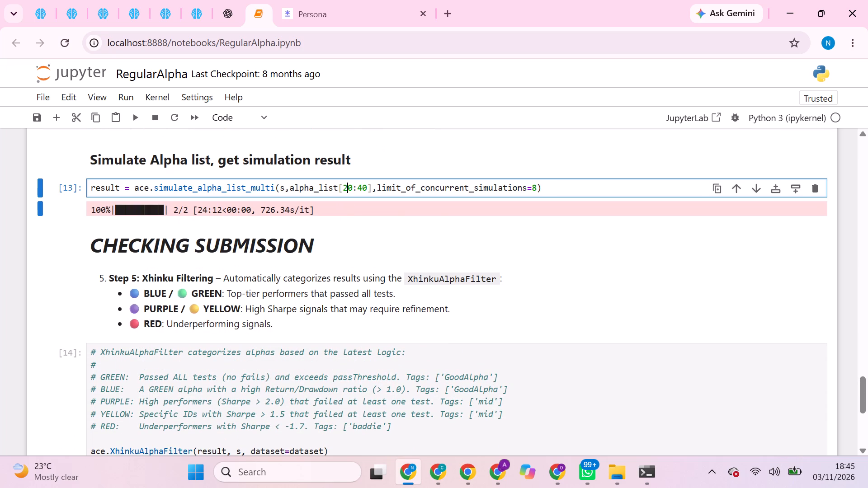
key("BackSpace")
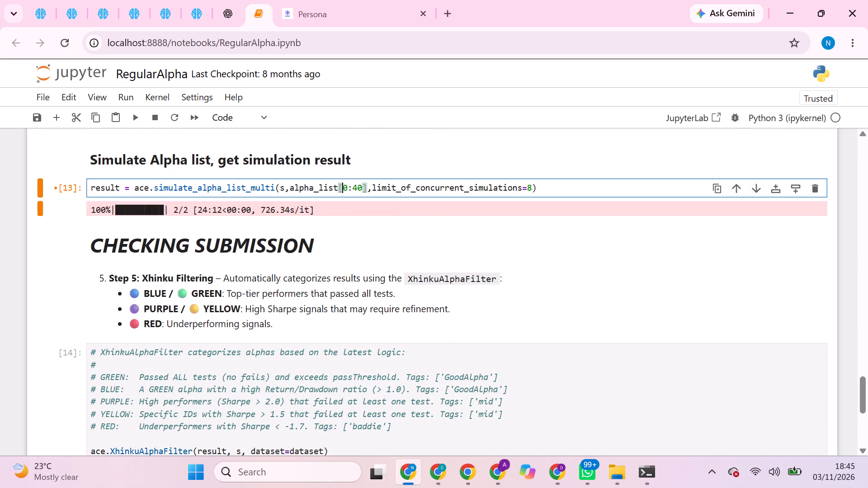
left_click(359, 185)
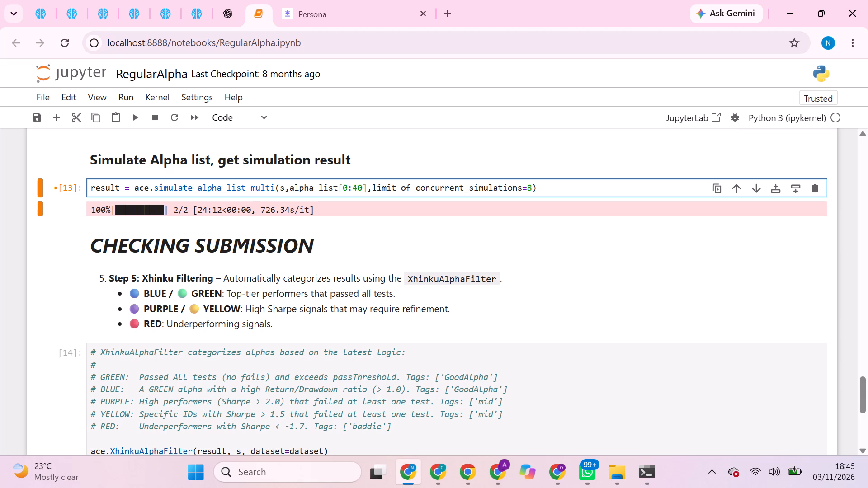
key("BackSpace")
key("2")
Switch to the WorldQuant BRAIN data explorer, look through the dataset categories and open the Model category for GLB.
left_click(195, 17)
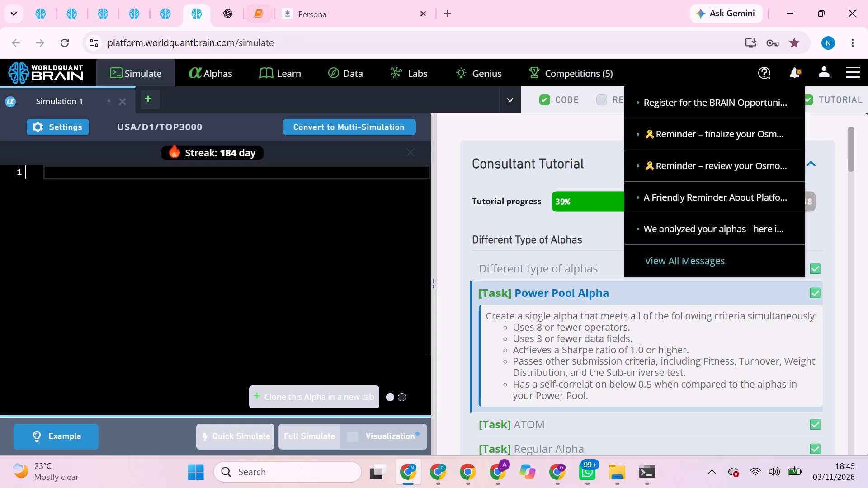
left_click(176, 0)
left_click(193, 0)
left_click(350, 71)
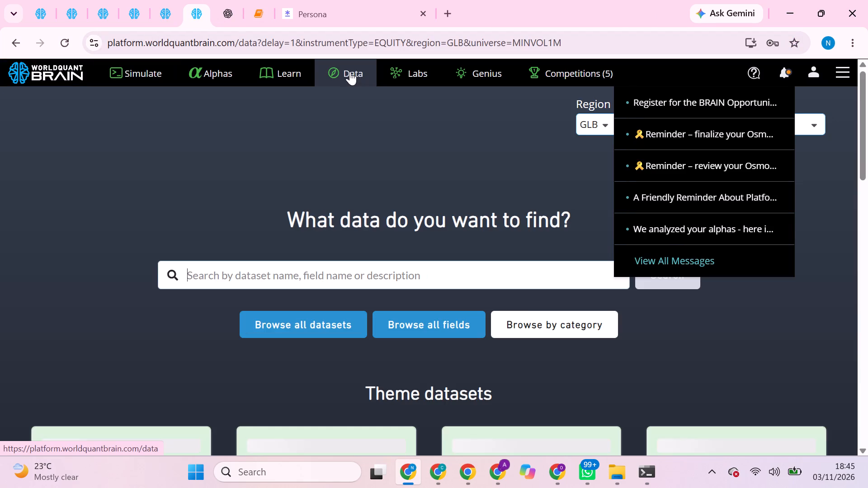
scroll(418, 224, "down", 3)
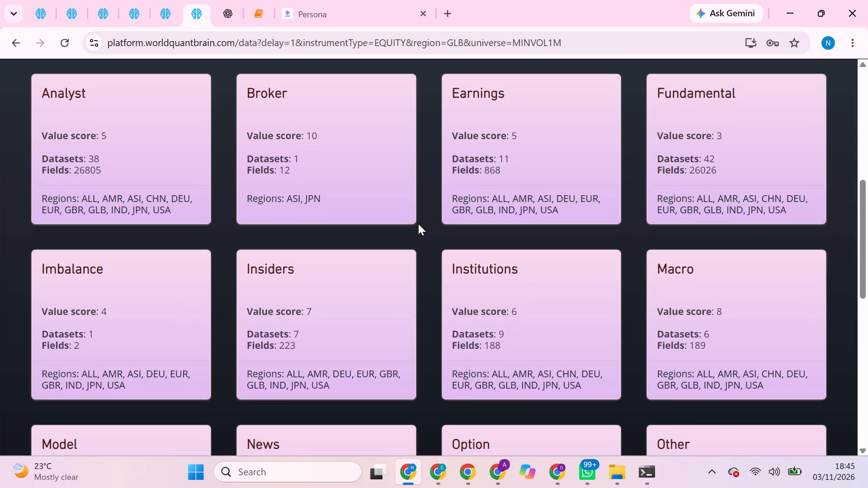
scroll(156, 282, "up", 1)
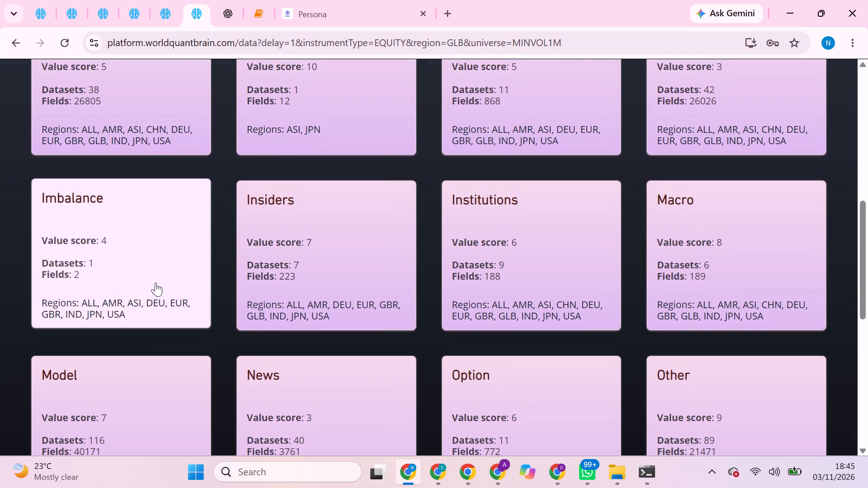
right_click(156, 282)
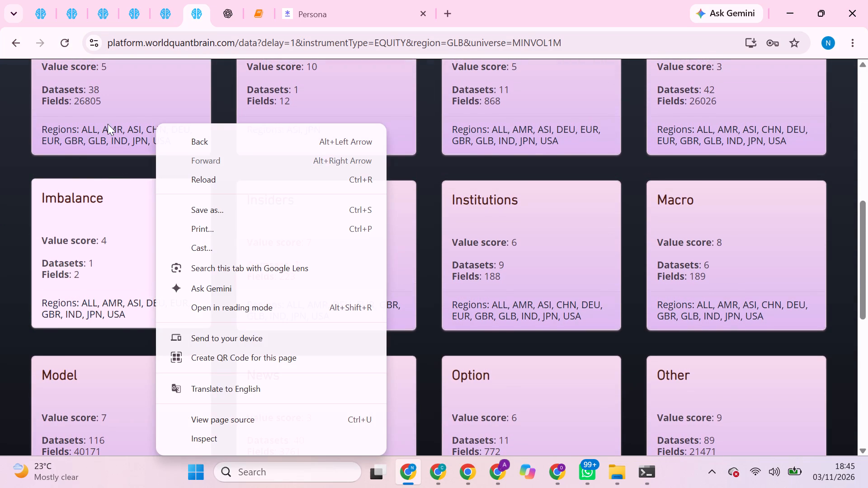
scroll(108, 124, "up", 1)
left_click_drag(108, 124, 196, 234)
scroll(196, 234, "down", 1)
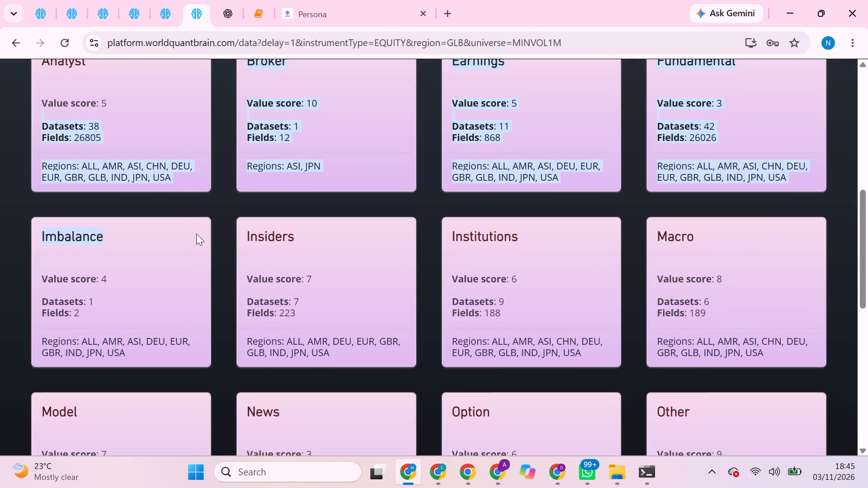
scroll(196, 234, "down", 1)
scroll(265, 286, "down", 3)
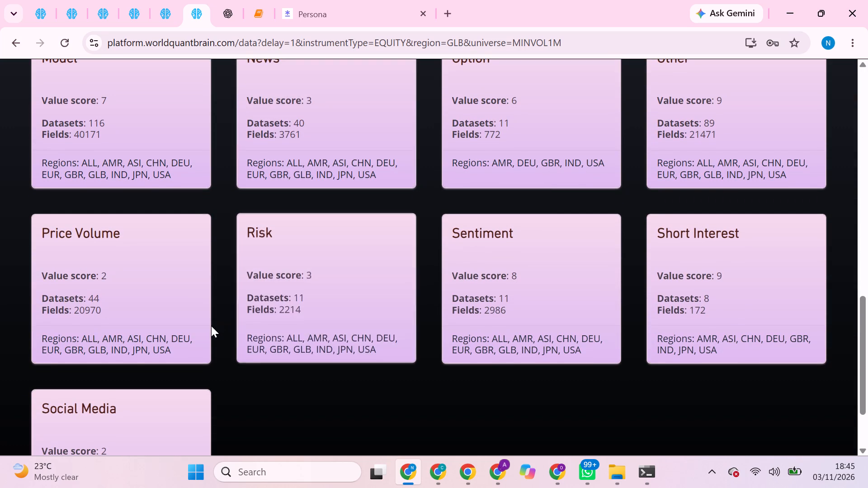
scroll(209, 326, "up", 1)
left_click(160, 189)
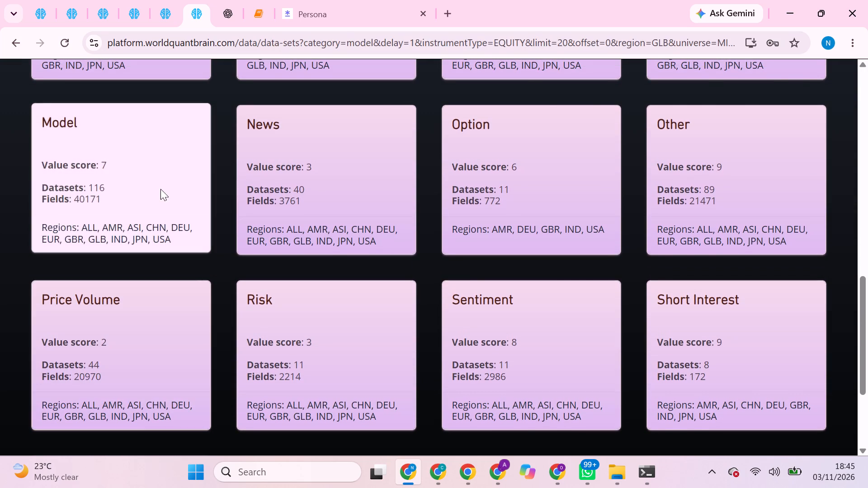
Look through the Model datasets, view the fields of "Predictive data using Deep Learning models" and return to the dataset list.
scroll(429, 367, "down", 3)
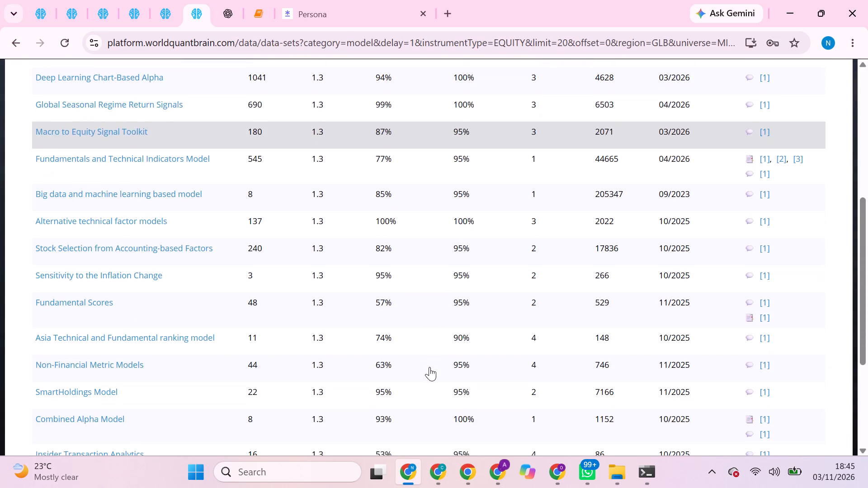
scroll(429, 367, "down", 1)
left_click(292, 346)
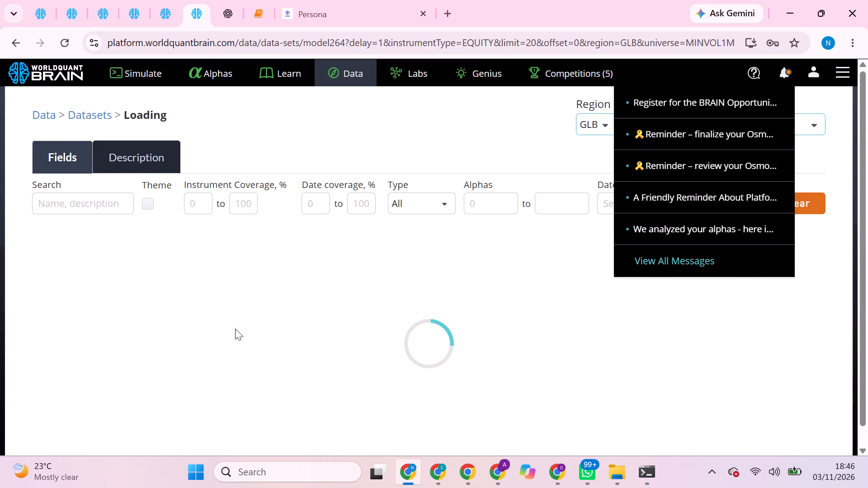
left_click(15, 48)
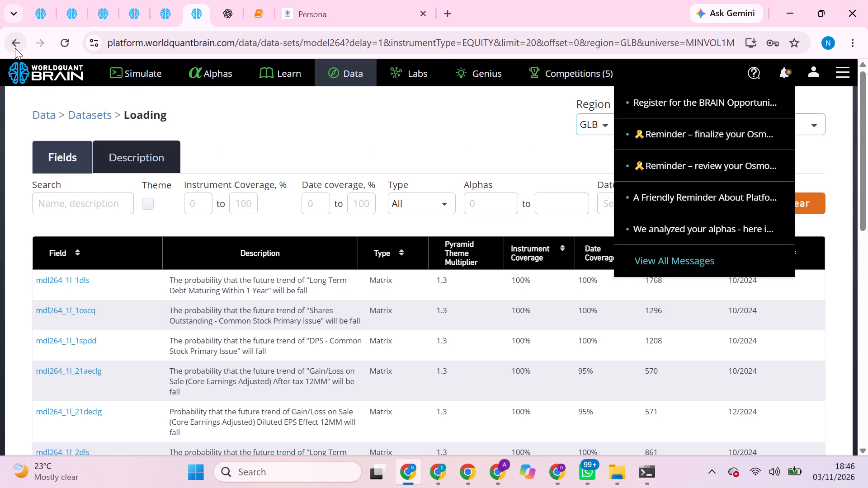
View the fields and description of the "DNN prediction of fundamentals" dataset, and go back toward the dataset list.
scroll(91, 235, "down", 5)
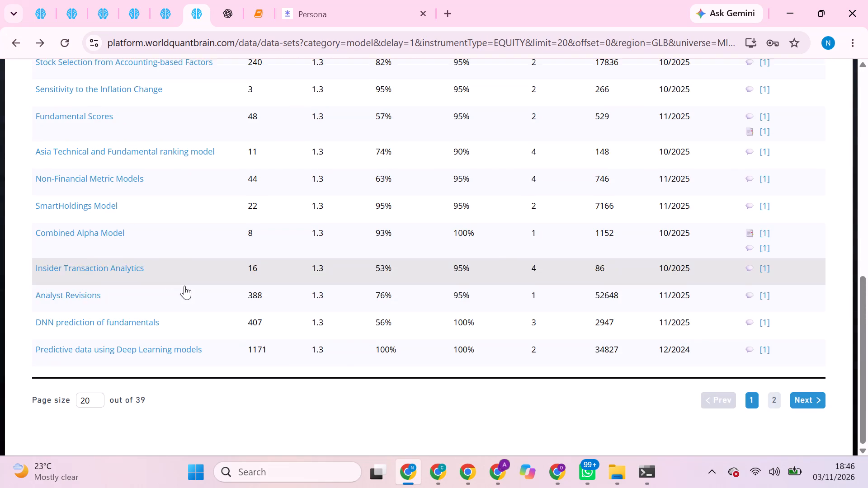
left_click(236, 315)
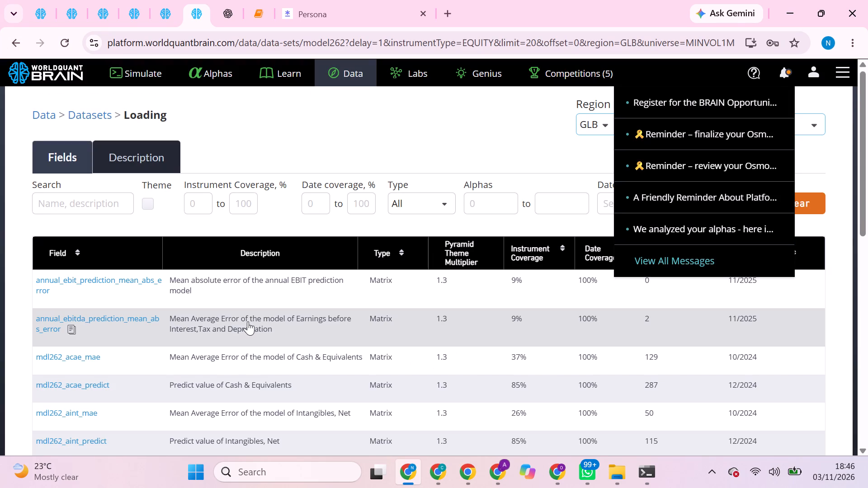
left_click(153, 159)
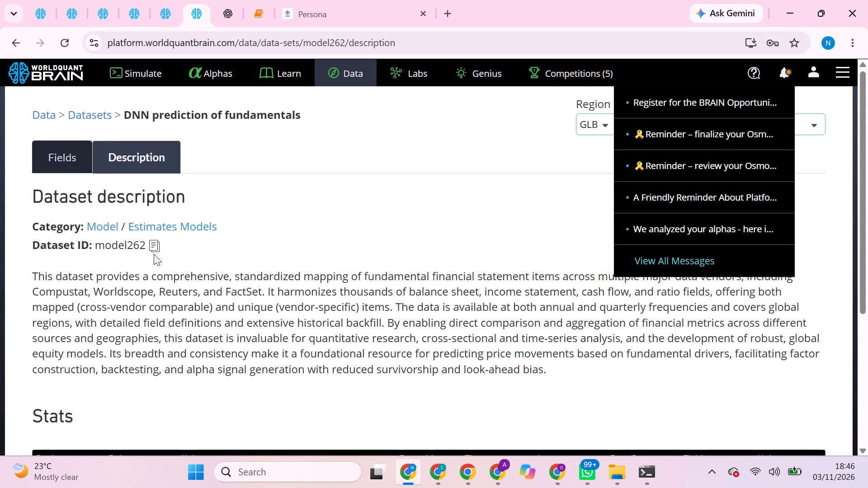
left_click(11, 39)
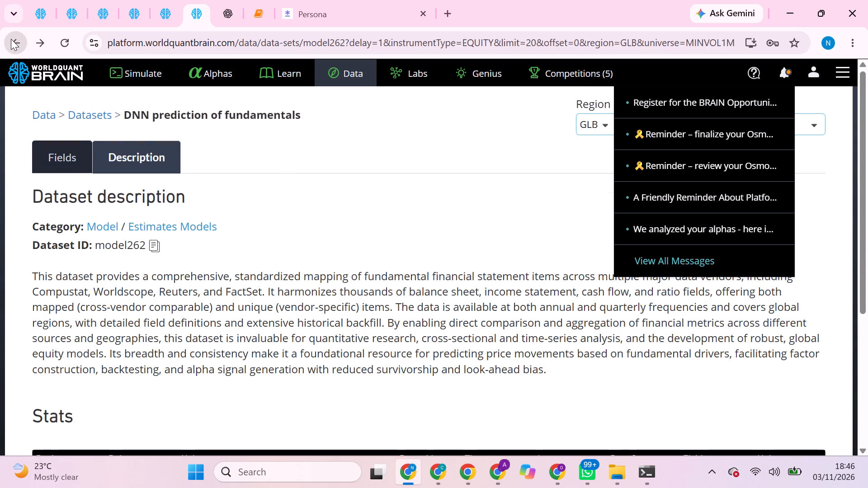
left_click(19, 42)
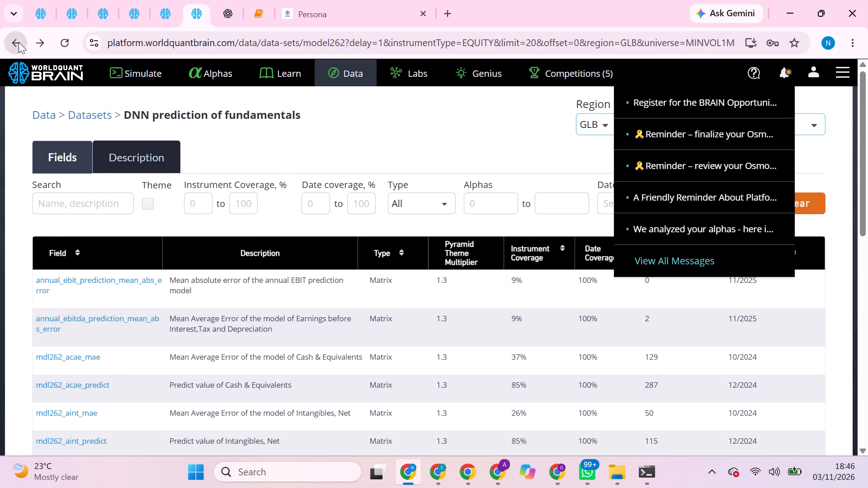
View the description and fields of the "Analyst Revisions" dataset, and return to the Model dataset list.
scroll(202, 331, "down", 5)
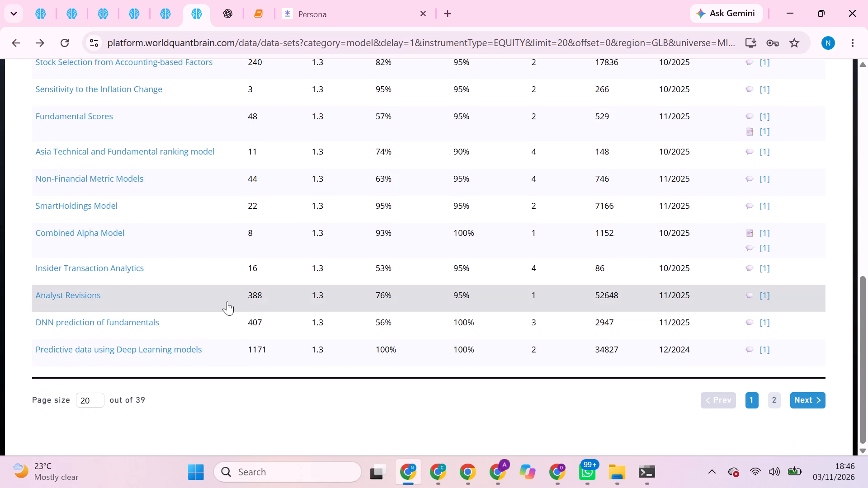
left_click(244, 291)
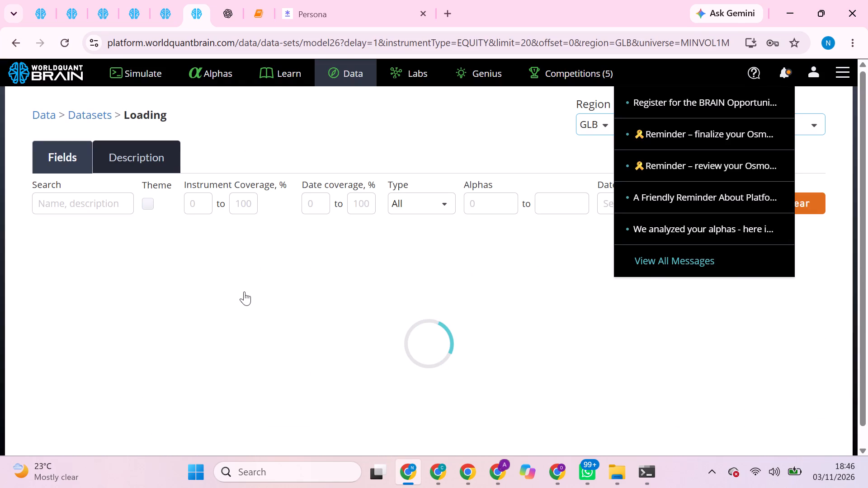
left_click(147, 172)
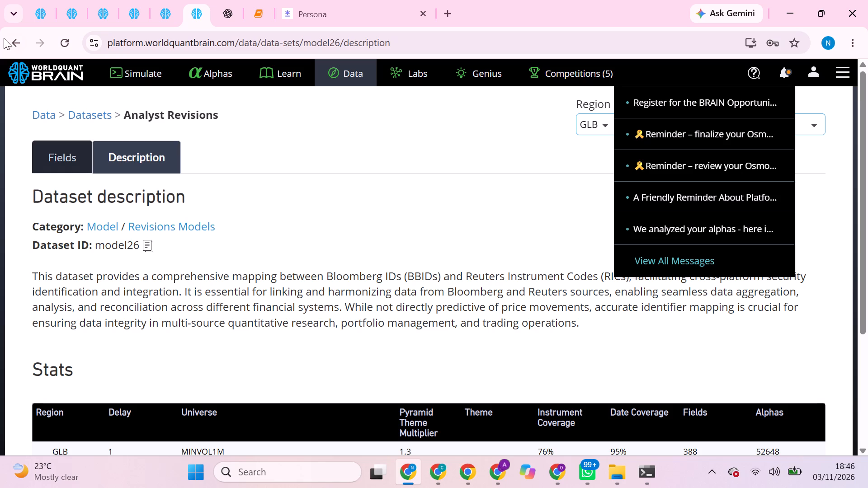
left_click(11, 41)
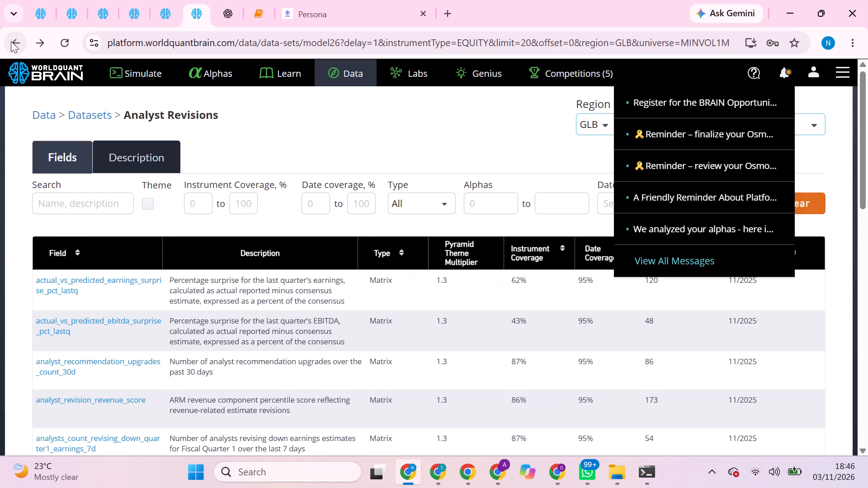
scroll(334, 272, "down", 7)
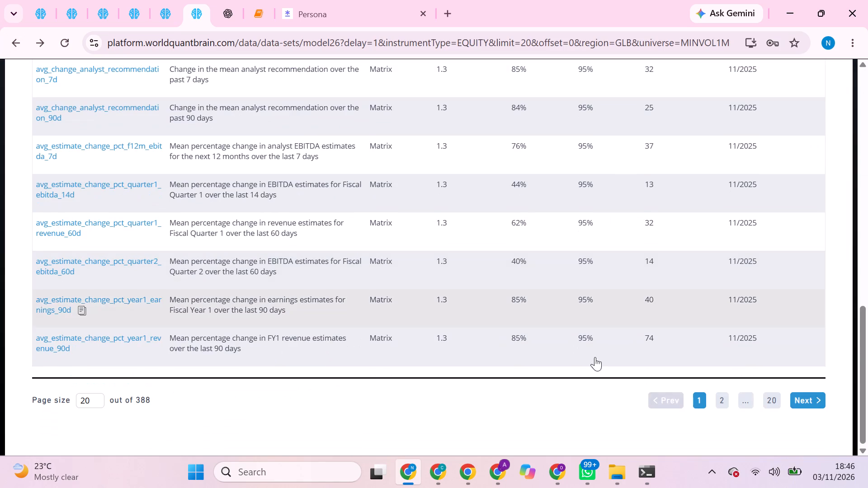
left_click(17, 38)
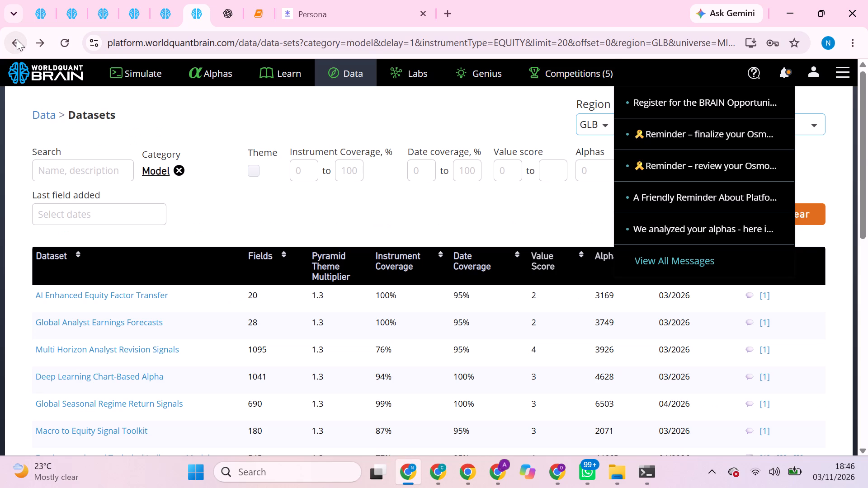
Go to page 2 of the Model datasets, view the fields and description of "Option Chart Image Return Prediction", and return to the list.
scroll(349, 387, "down", 7)
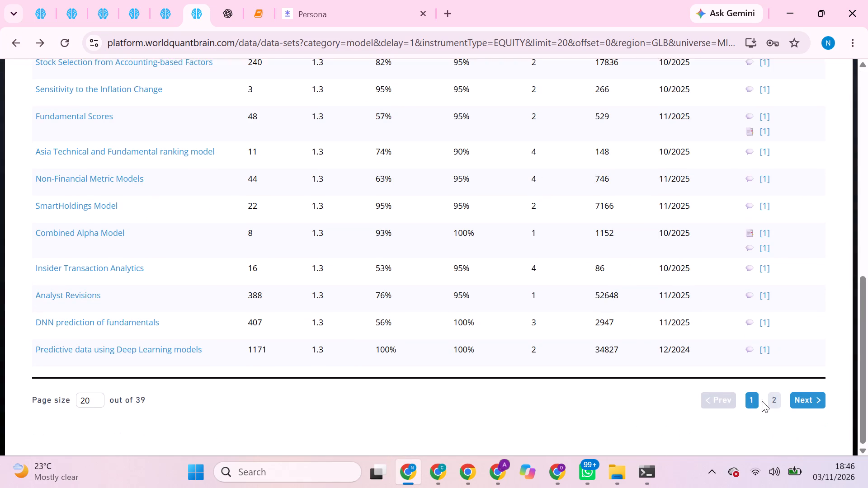
left_click(777, 403)
scroll(341, 410, "down", 4)
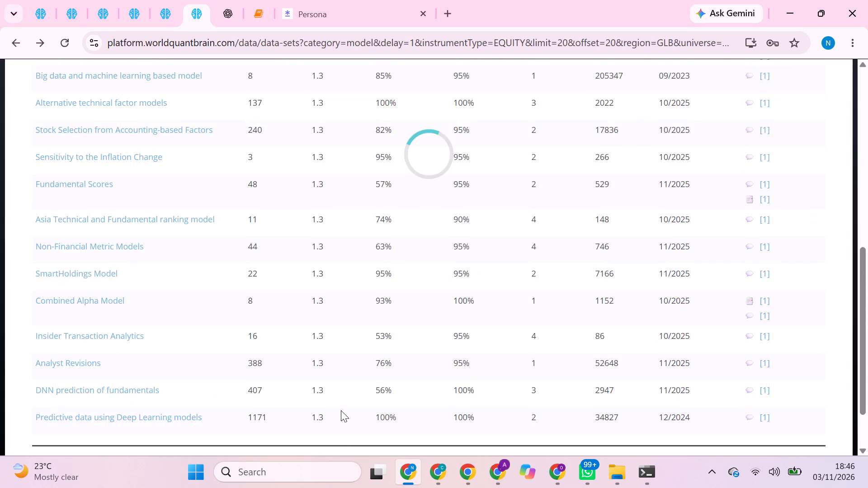
scroll(340, 403, "down", 1)
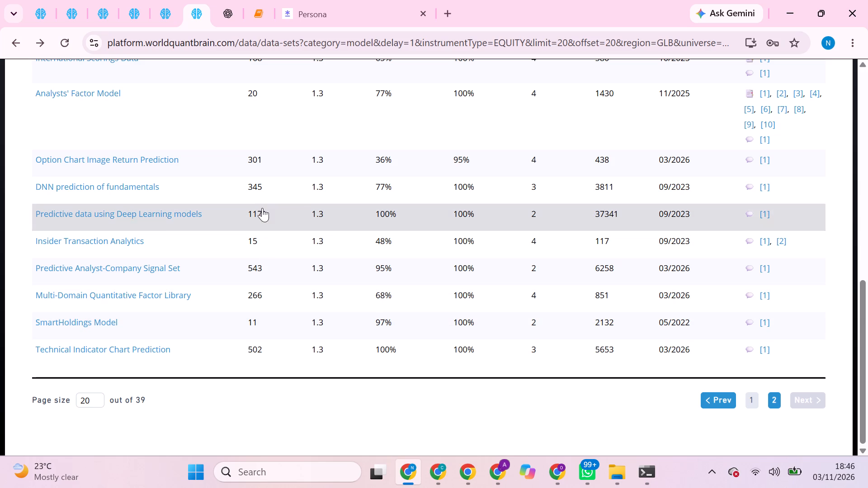
left_click(261, 166)
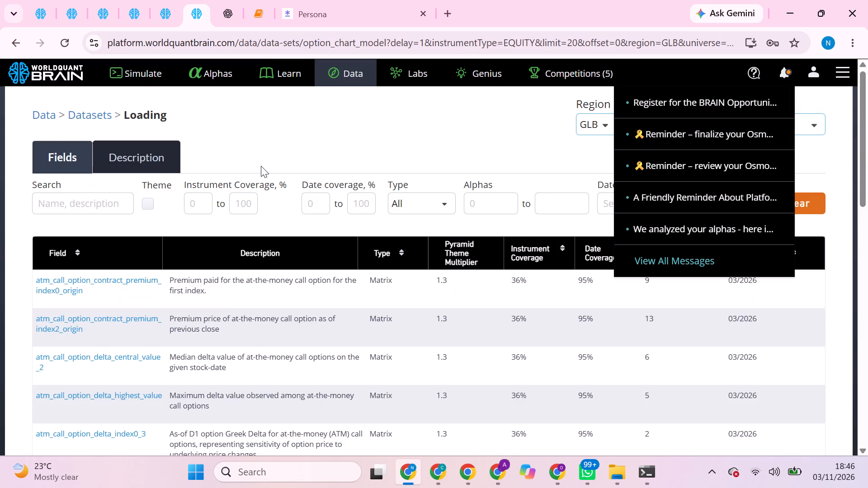
left_click(141, 156)
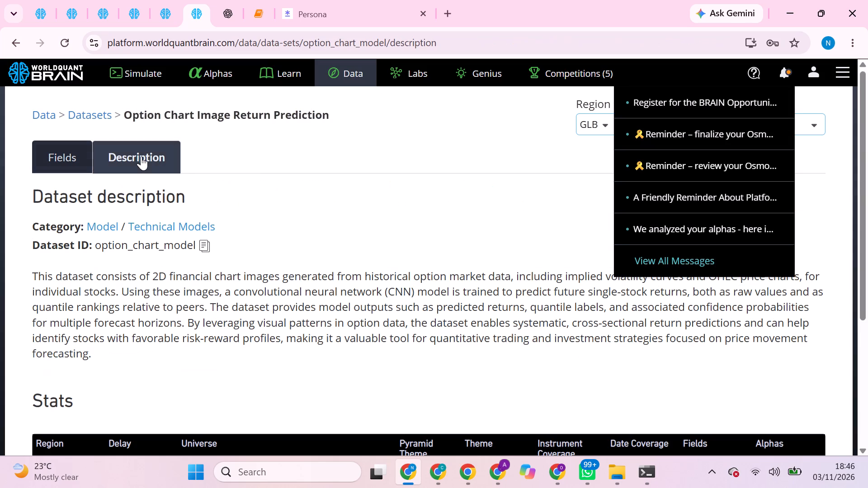
left_click(17, 47)
left_click(19, 49)
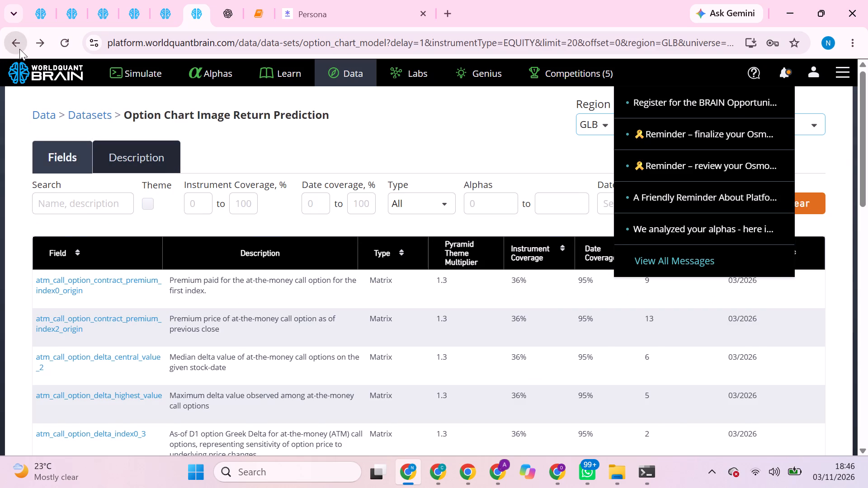
View the fields and description of the "International Scorings Data" dataset, and return to the dataset list.
scroll(171, 238, "down", 3)
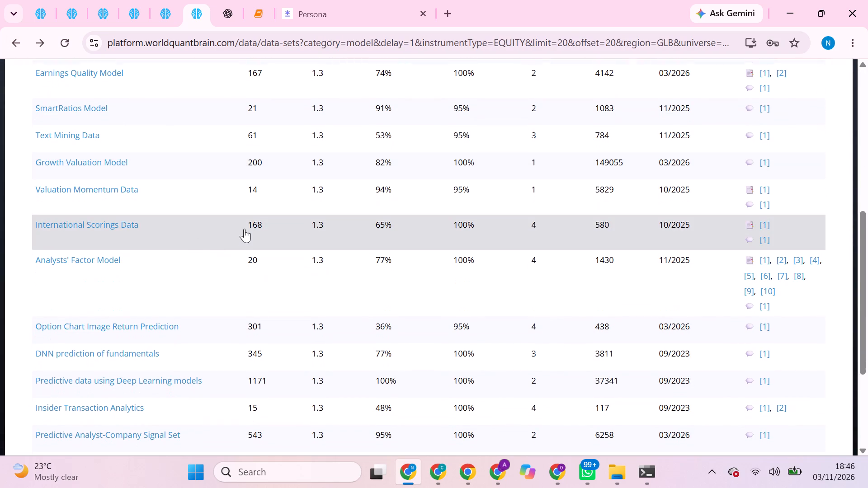
left_click(256, 229)
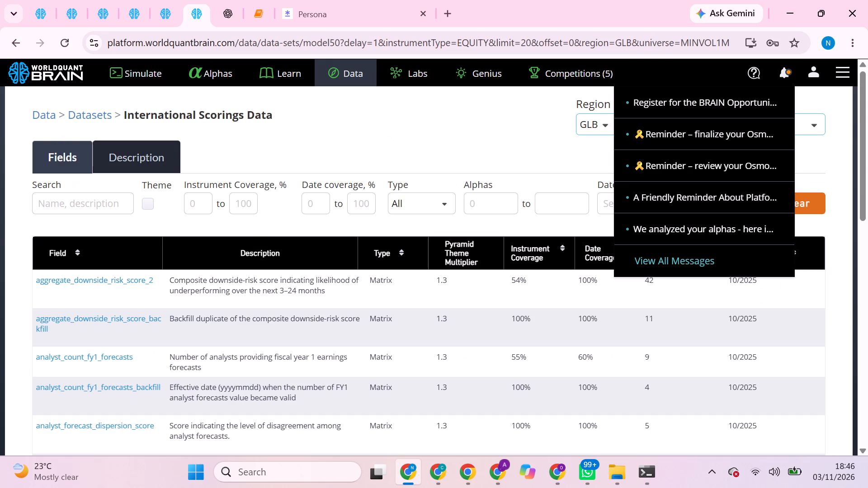
left_click(162, 165)
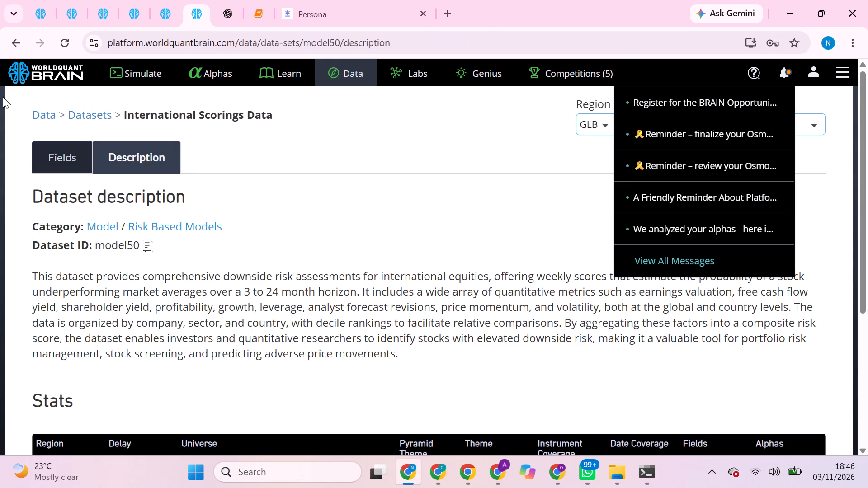
left_click(15, 38)
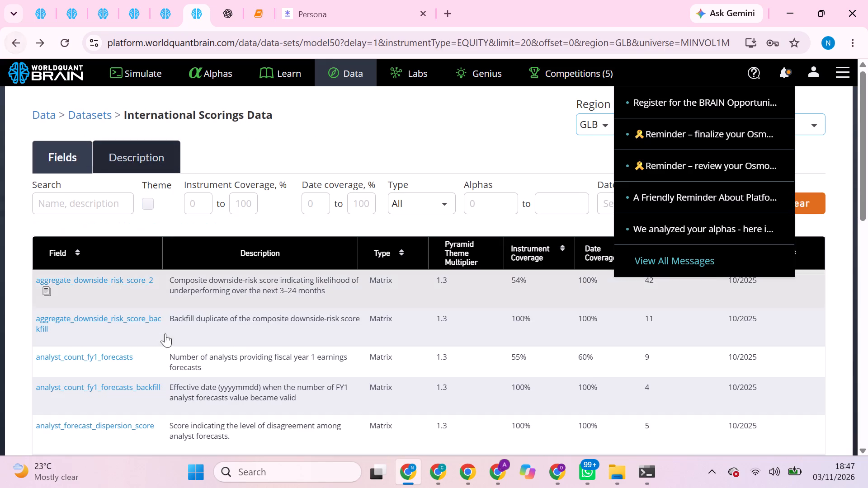
left_click(20, 48)
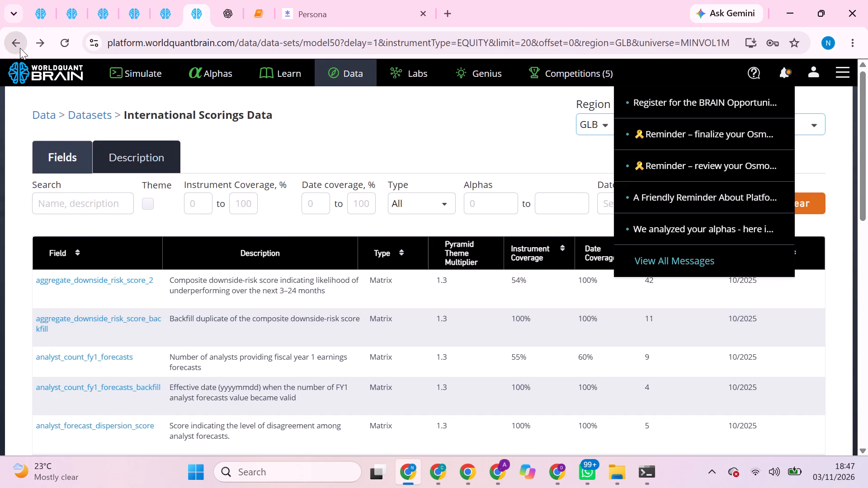
Examine the descriptions of the "Structural Credit Risk Model" and "EBITDA Estimate Model" datasets, returning to the dataset list after each.
left_click(206, 287)
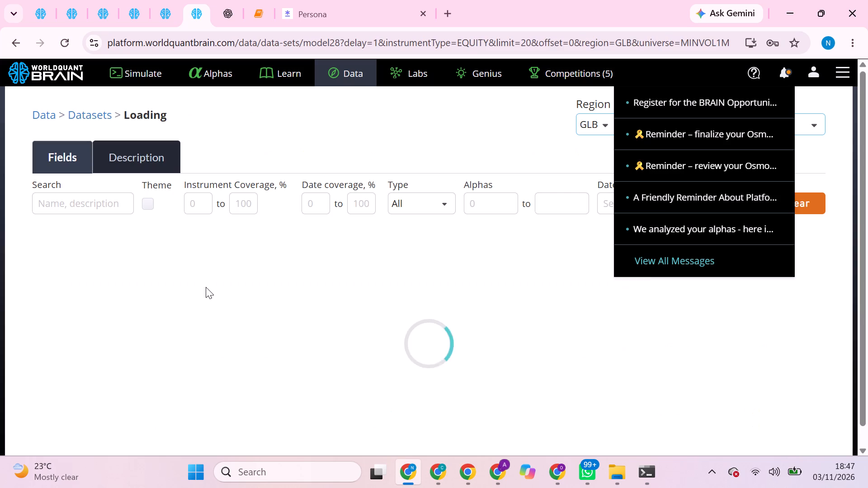
left_click(149, 171)
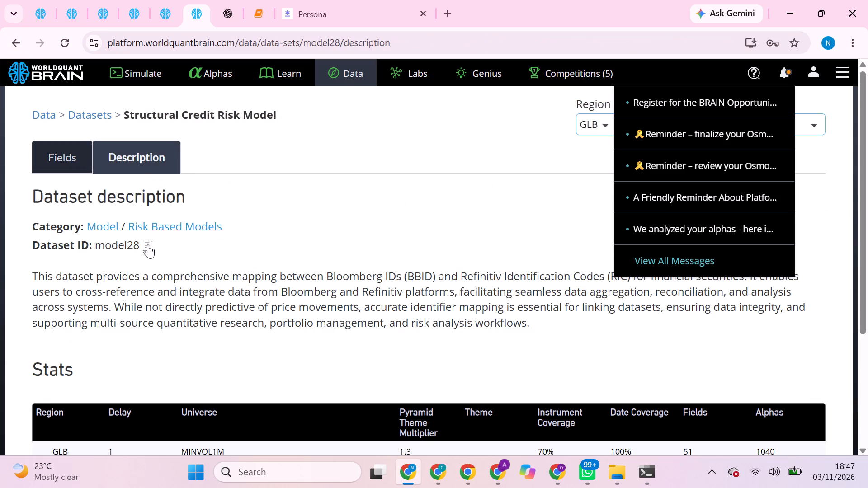
left_click(11, 54)
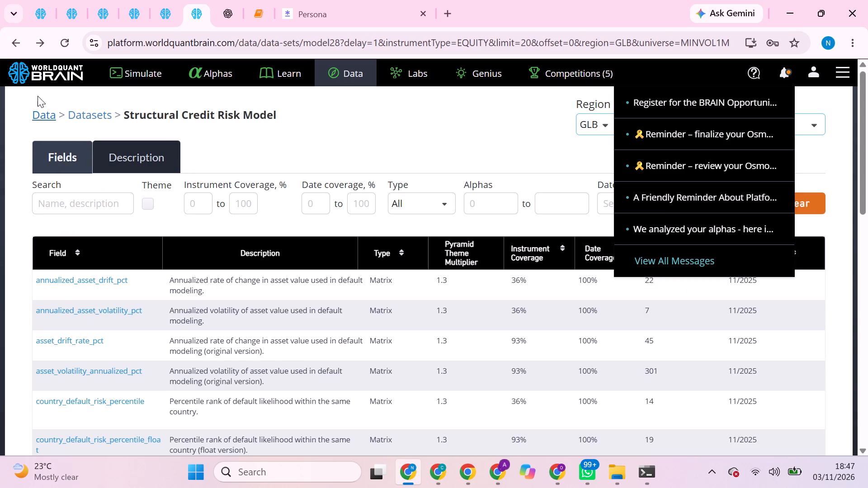
left_click(23, 51)
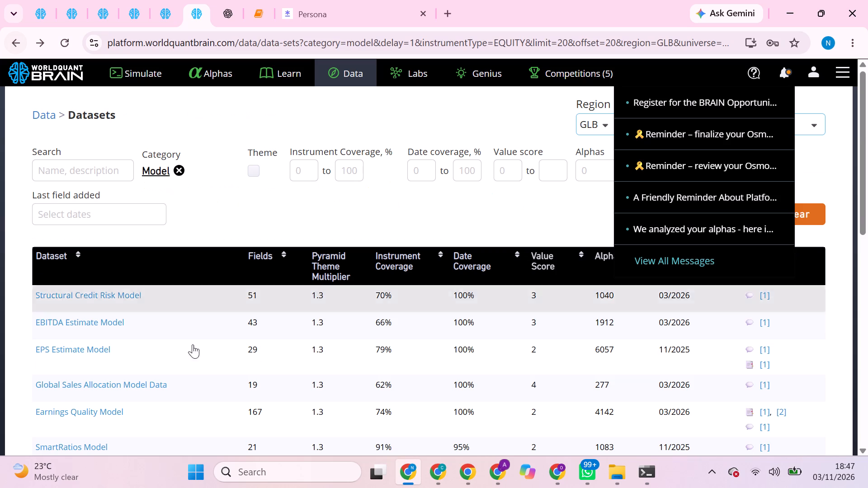
left_click(235, 323)
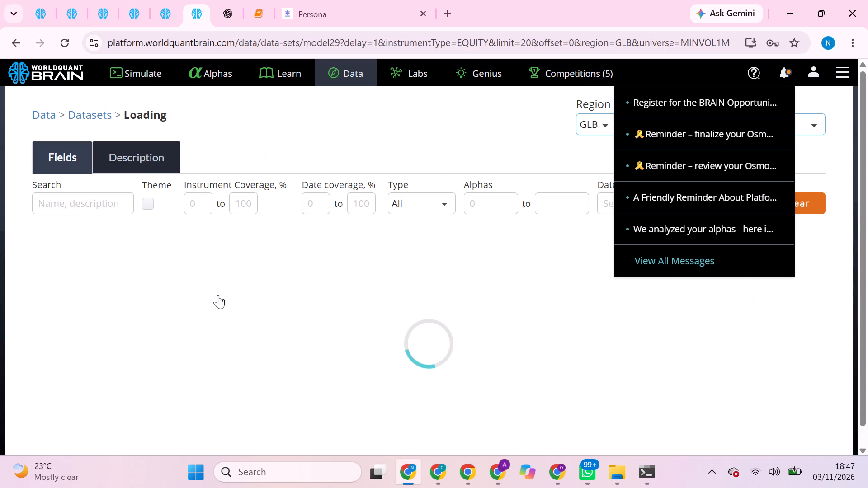
left_click(165, 153)
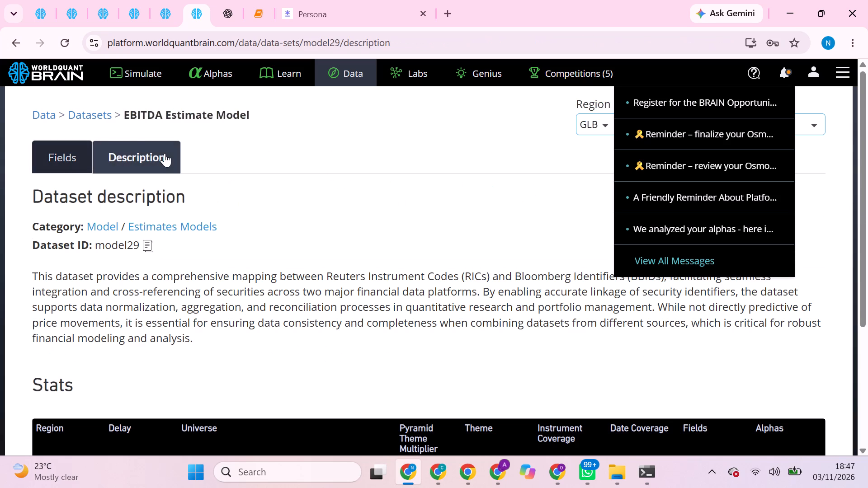
left_click(21, 47)
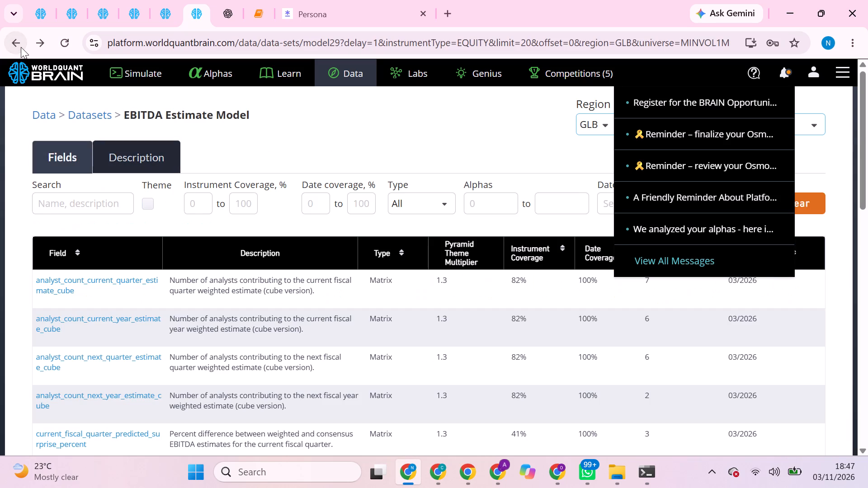
left_click(11, 37)
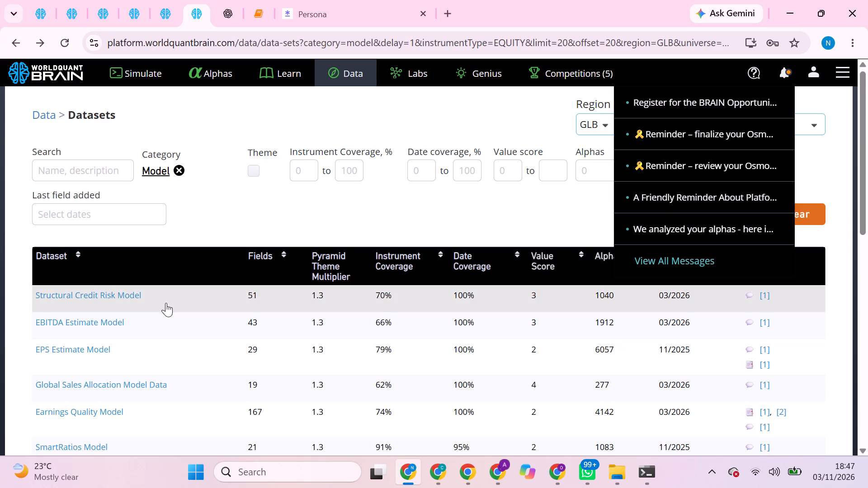
Open the description of the "Global Sales Allocation Model Data" dataset and copy its dataset ID, model307.
left_click(217, 380)
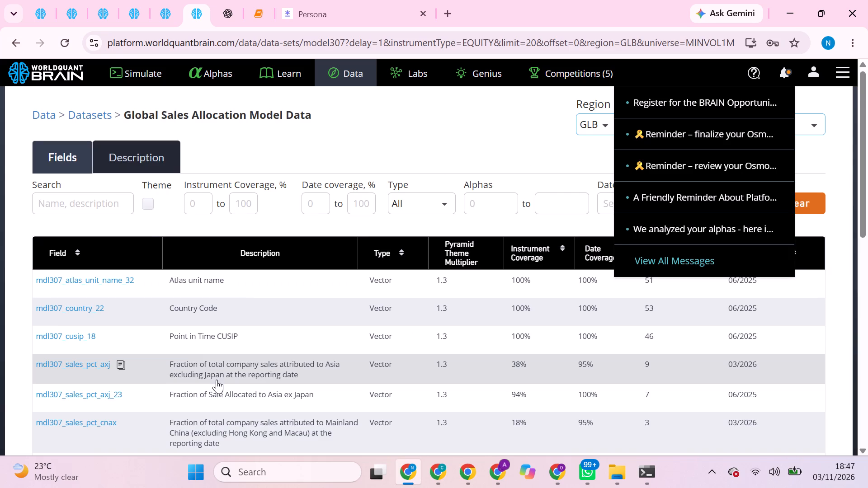
left_click(146, 164)
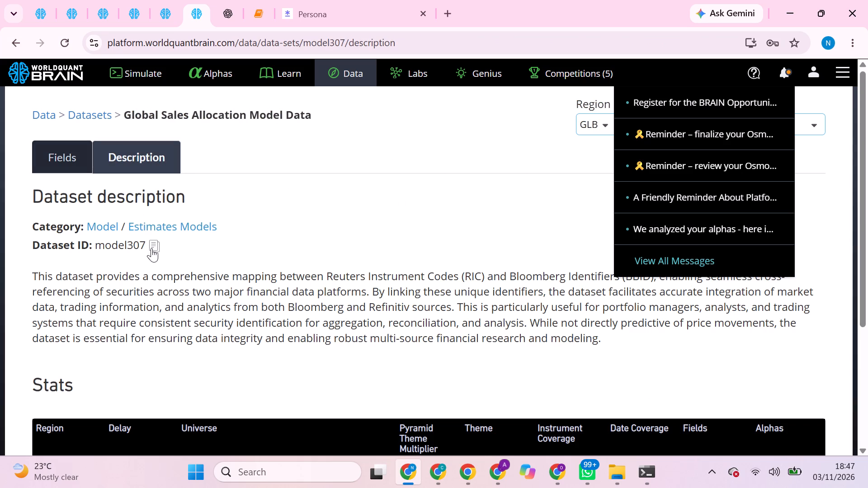
left_click(150, 249)
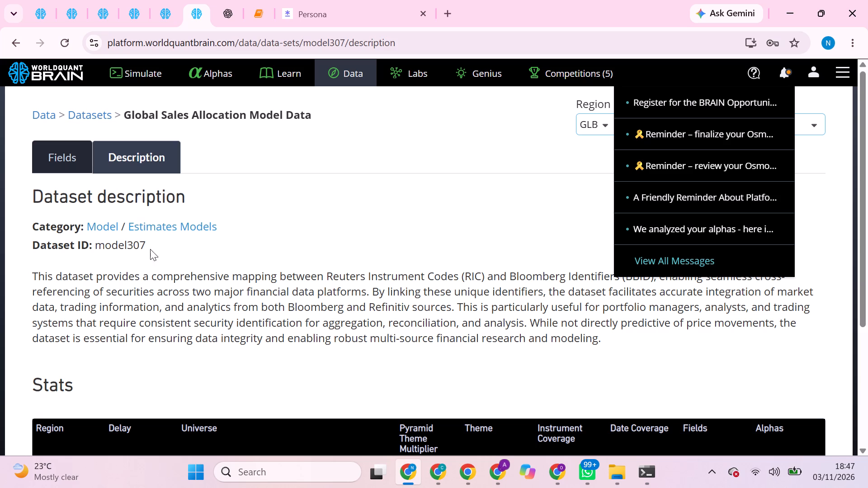
Switch to the RegularAlpha notebook and set the dataset parameter in the Step 1 cell to the copied ID 'model307'.
left_click(259, 14)
scroll(270, 232, "up", 3)
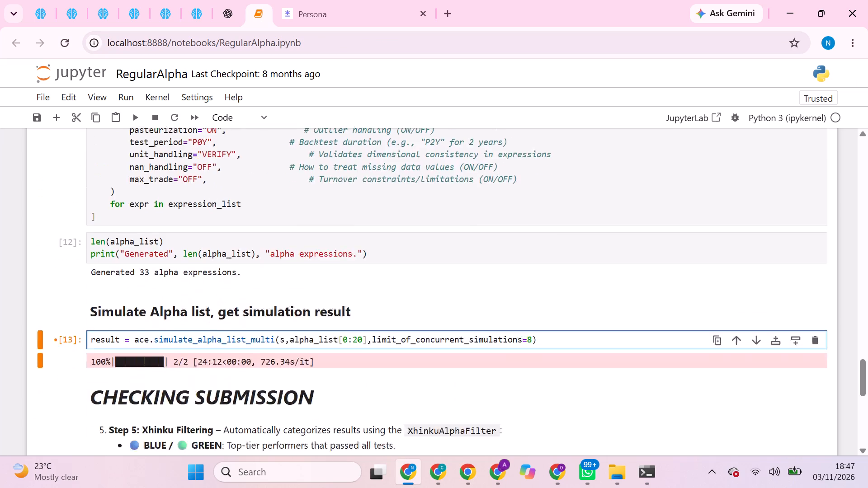
scroll(270, 232, "up", 10)
scroll(266, 450, "down", 1)
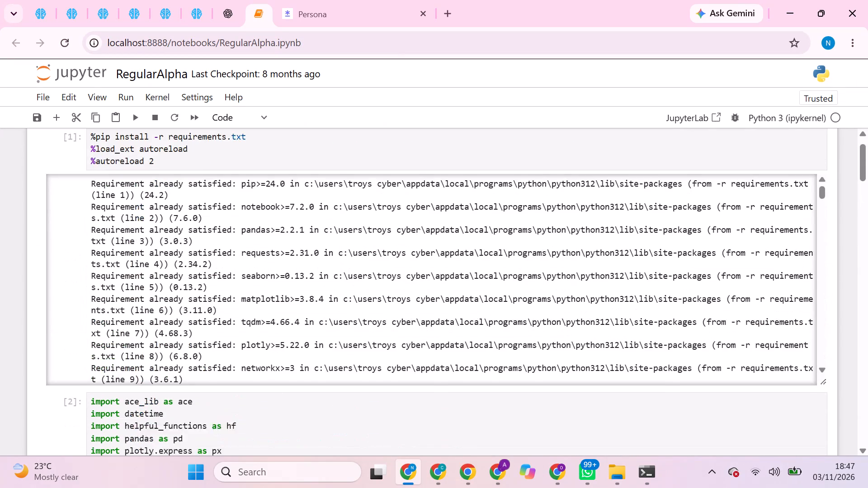
scroll(266, 450, "down", 3)
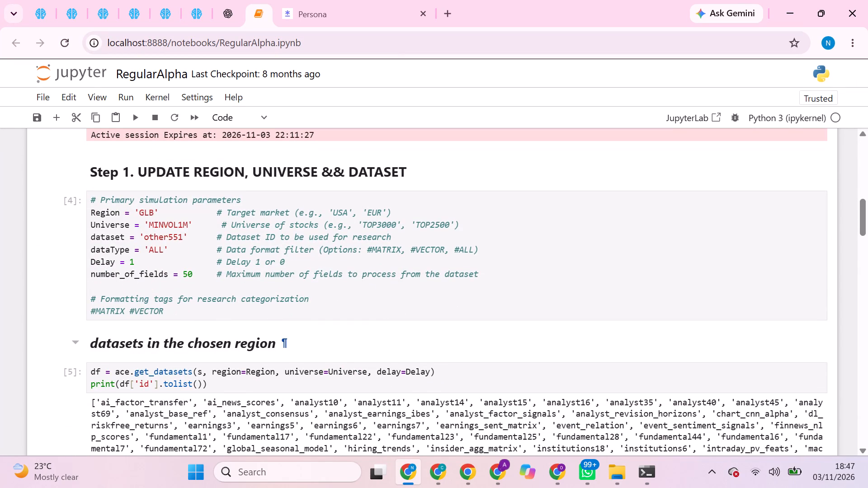
left_click(164, 239)
double_click(164, 239)
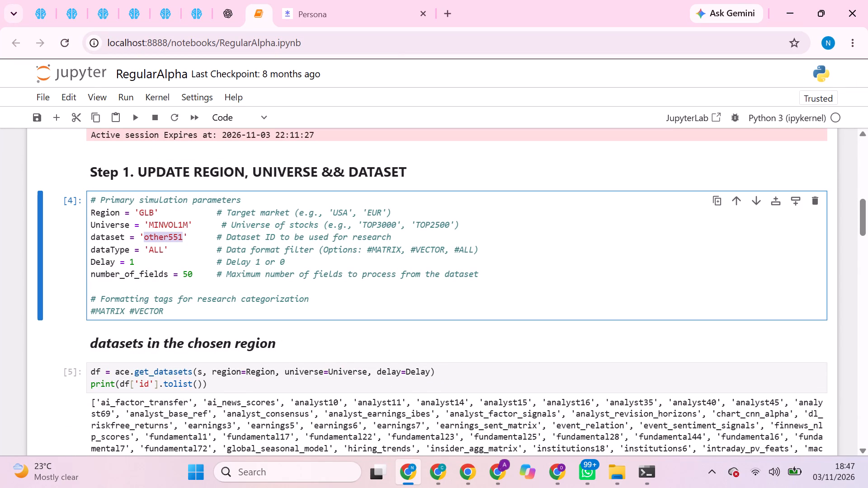
key("ctrl+v")
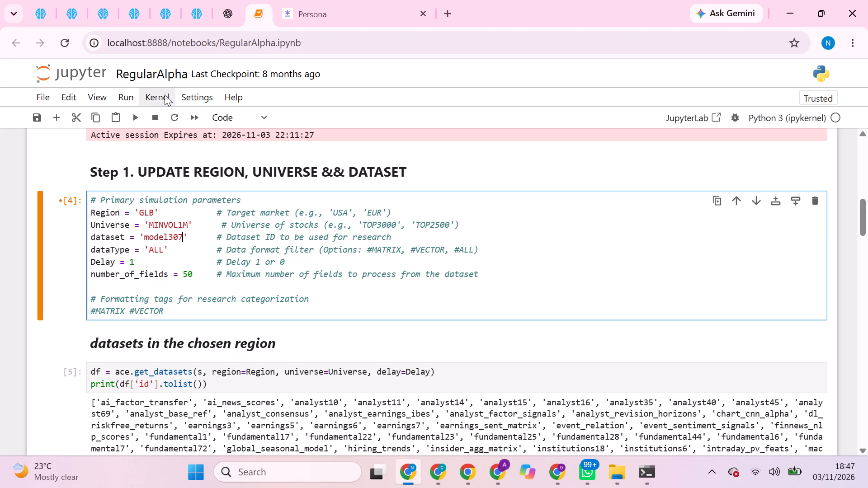
Restart the notebook's kernel and run all cells.
left_click(172, 91)
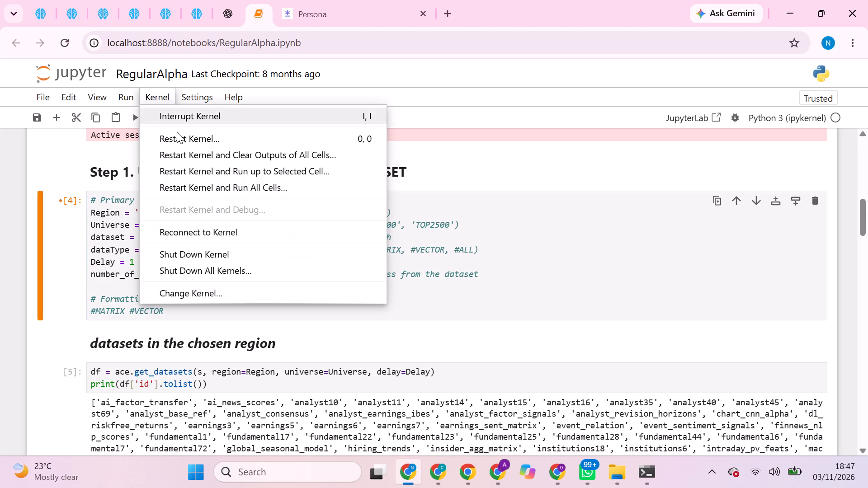
left_click(212, 184)
left_click(575, 300)
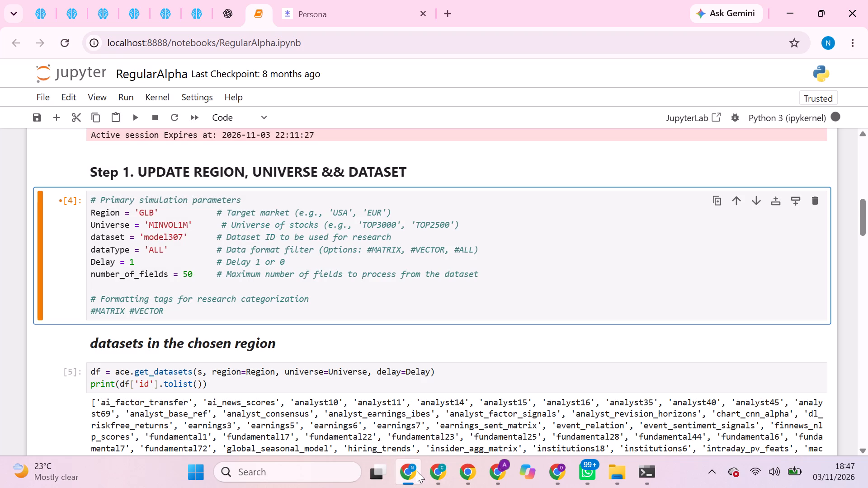
Switch to the other browser profile's WorldQuant BRAIN window, close Simulation 2's tutorial checks and run its alpha's Prod Correlation check.
left_click(561, 472)
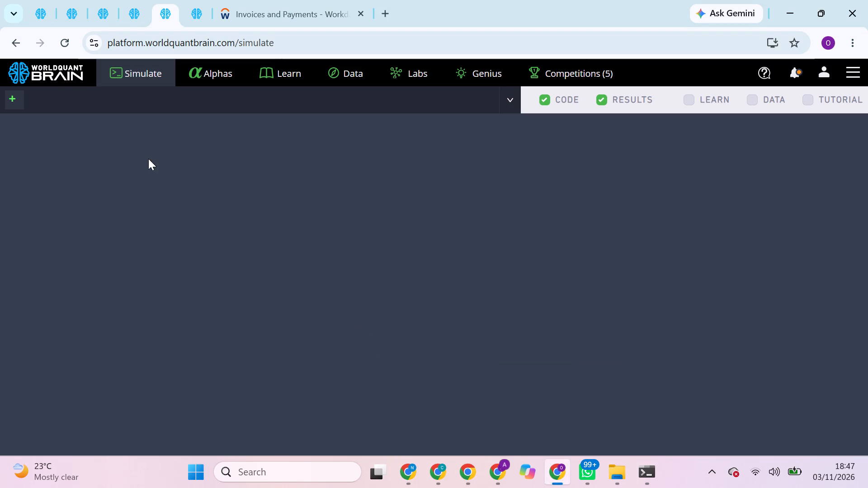
left_click(30, 0)
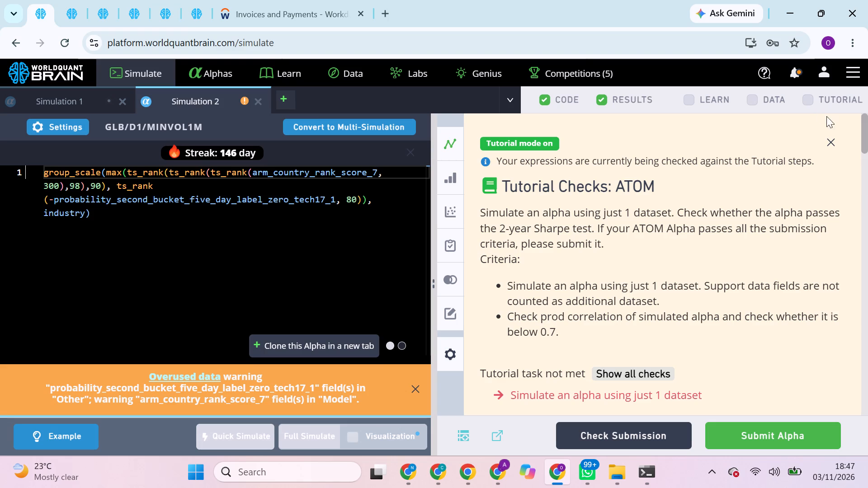
left_click(829, 144)
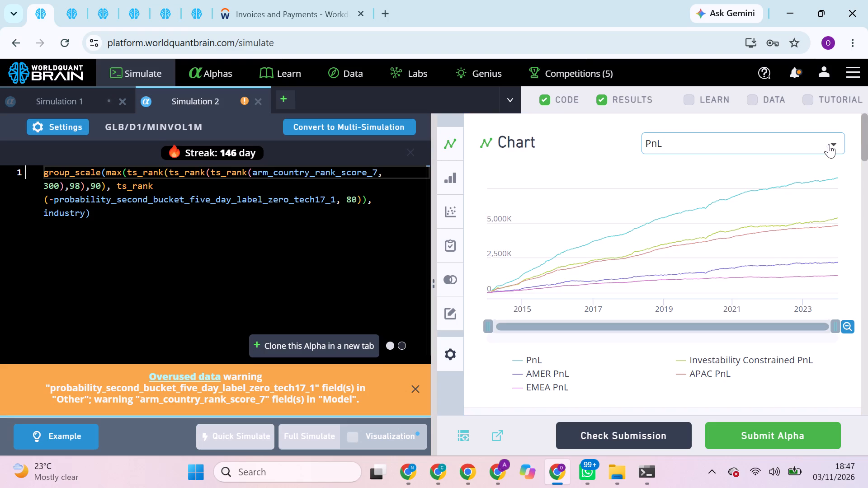
scroll(755, 232, "down", 7)
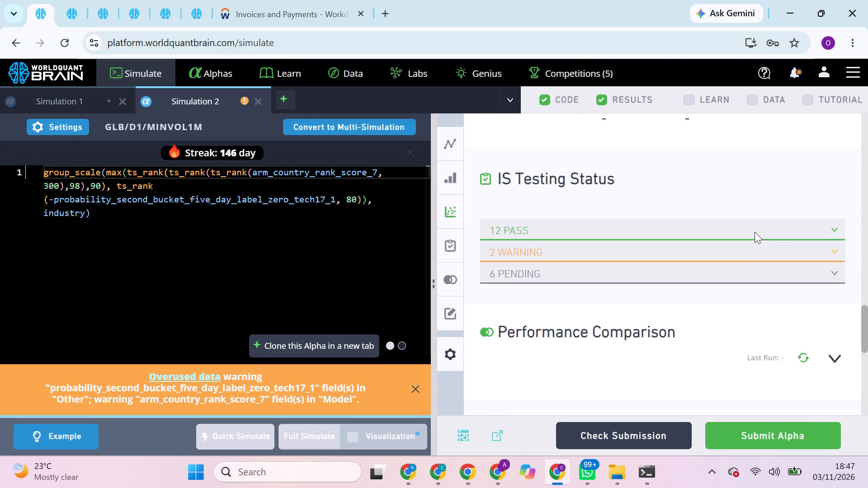
scroll(783, 216, "up", 2)
left_click(815, 206)
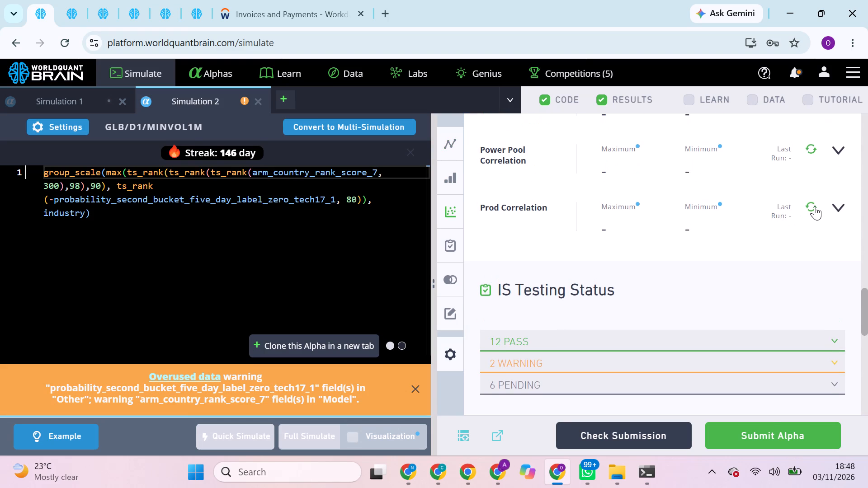
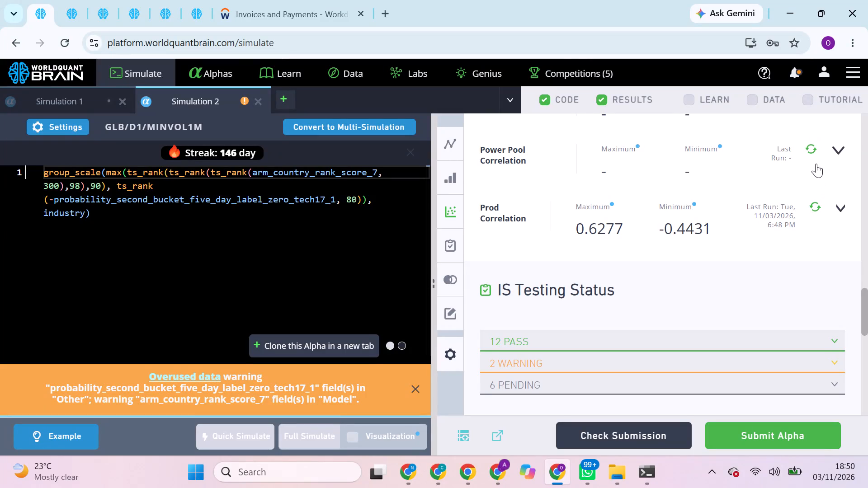
Run the Power Pool Correlation and Self Correlation checks on Simulation 2's alpha.
left_click(814, 148)
scroll(814, 148, "up", 1)
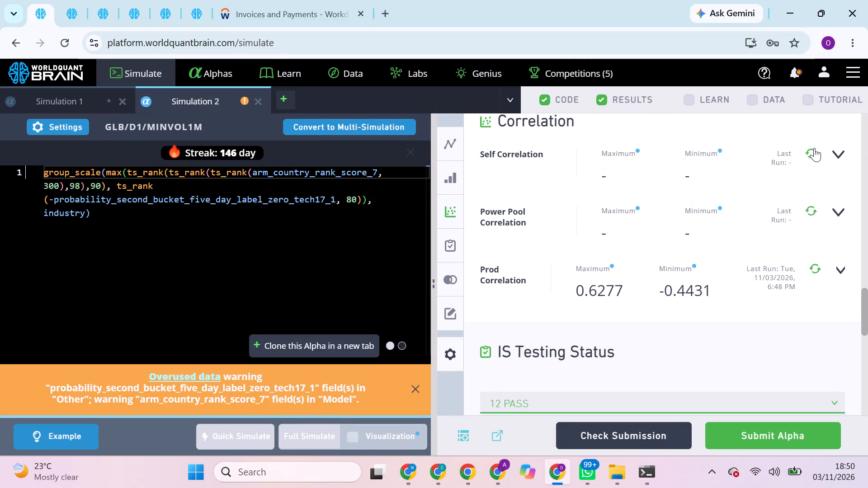
scroll(814, 148, "up", 1)
left_click_drag(814, 148, 812, 154)
left_click(812, 154)
left_click(811, 164)
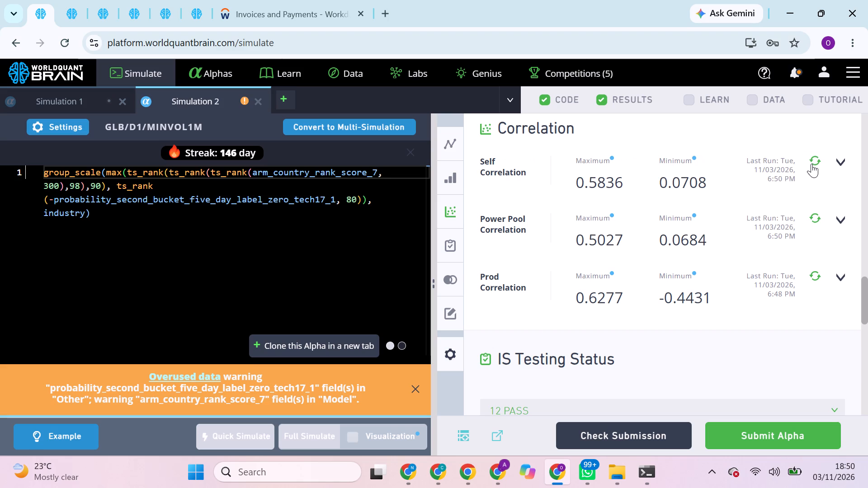
Expand the Prod Correlation distribution chart to examine how the alpha correlates with production alphas.
scroll(789, 288, "down", 2)
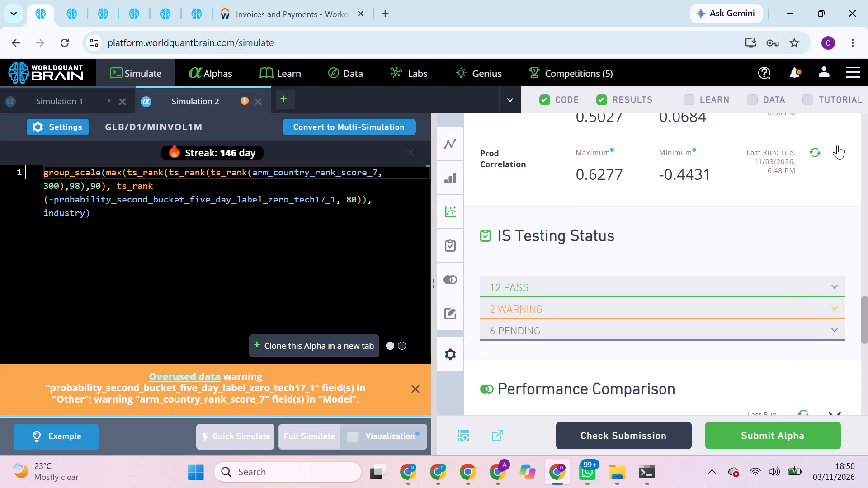
left_click(839, 152)
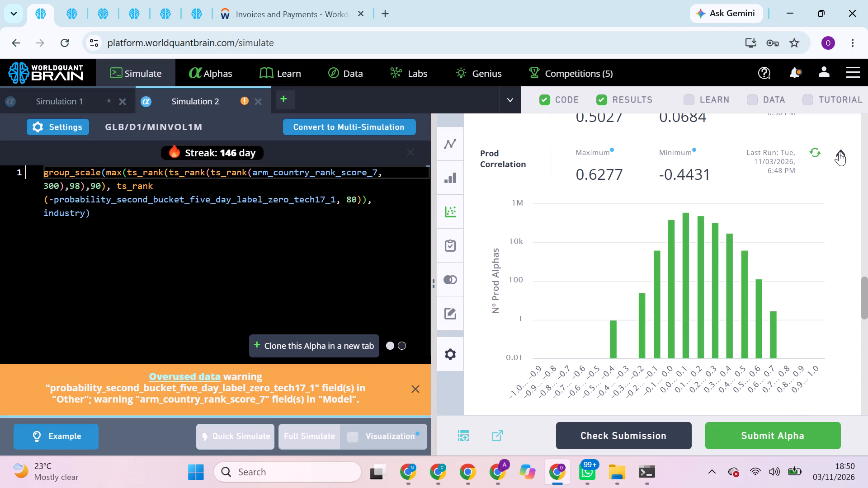
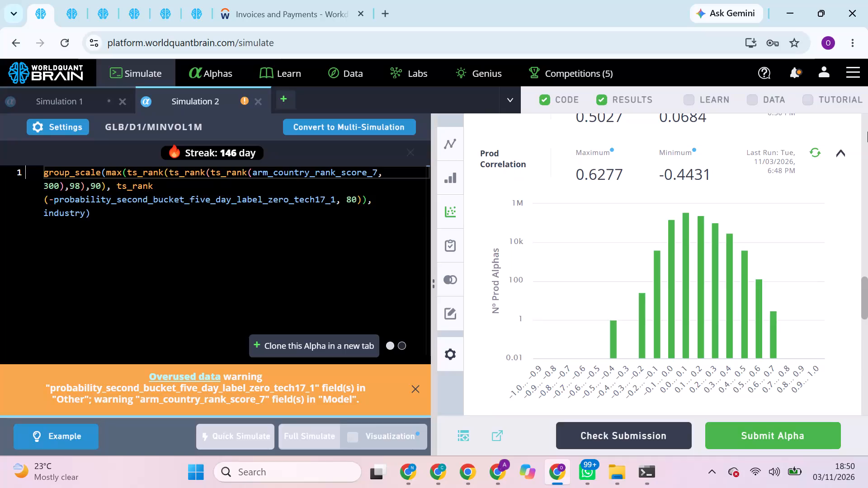
Run the Performance Comparison for Simulation 2's alpha to see its effect on the combined GLB performance.
scroll(726, 264, "up", 2)
scroll(726, 264, "down", 2)
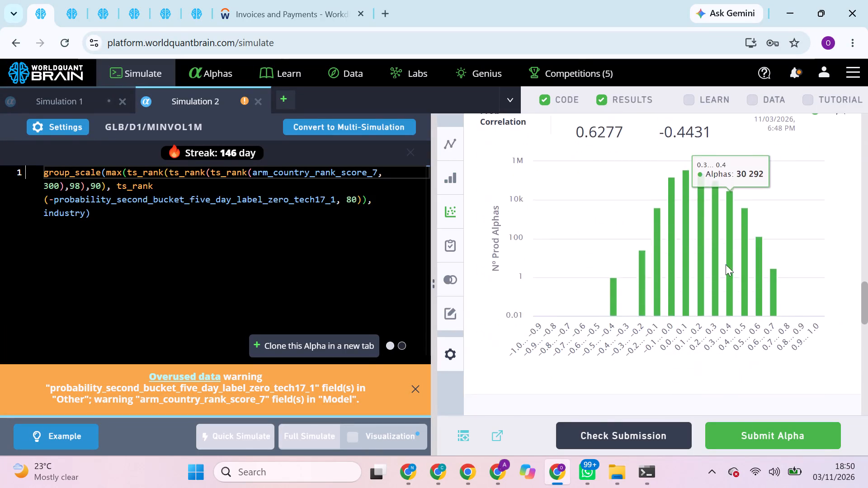
scroll(726, 264, "down", 3)
scroll(726, 264, "up", 3)
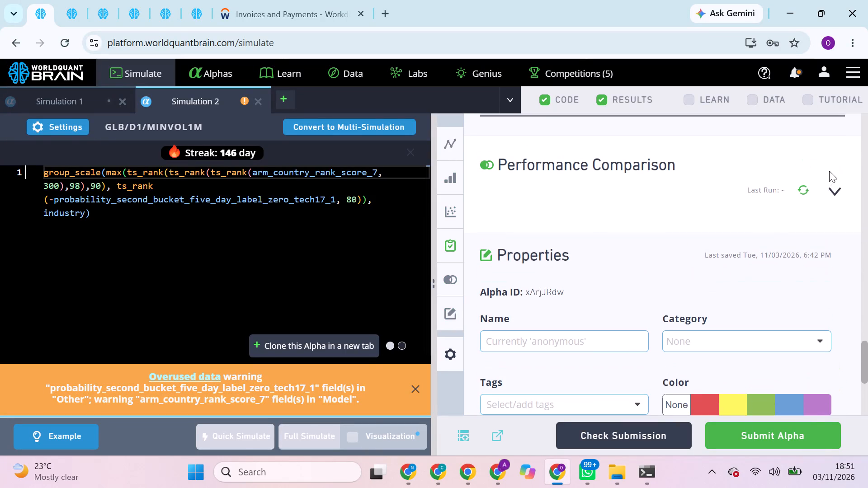
left_click(835, 188)
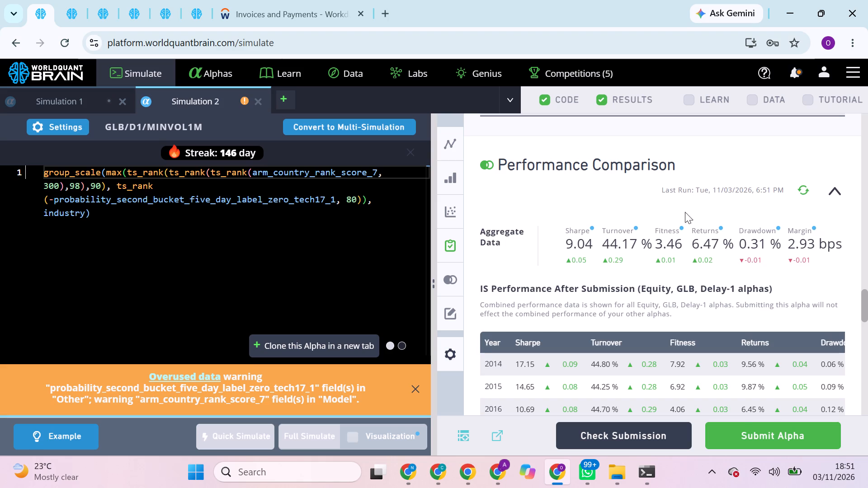
triple_click(201, 170)
left_click(201, 170)
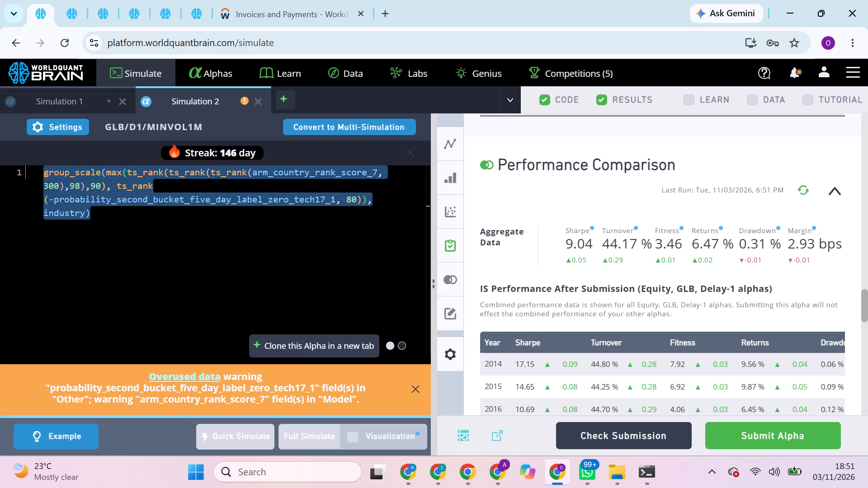
key("ctrl+c")
left_click(410, 471)
scroll(338, 194, "up", 2)
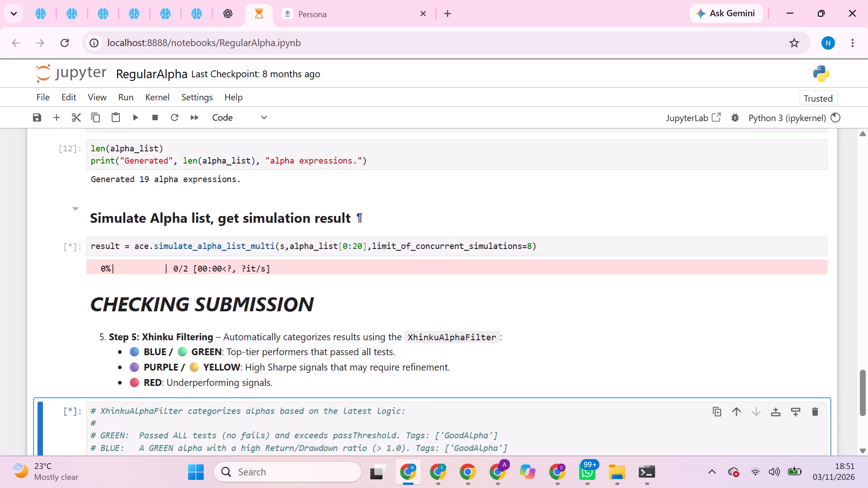
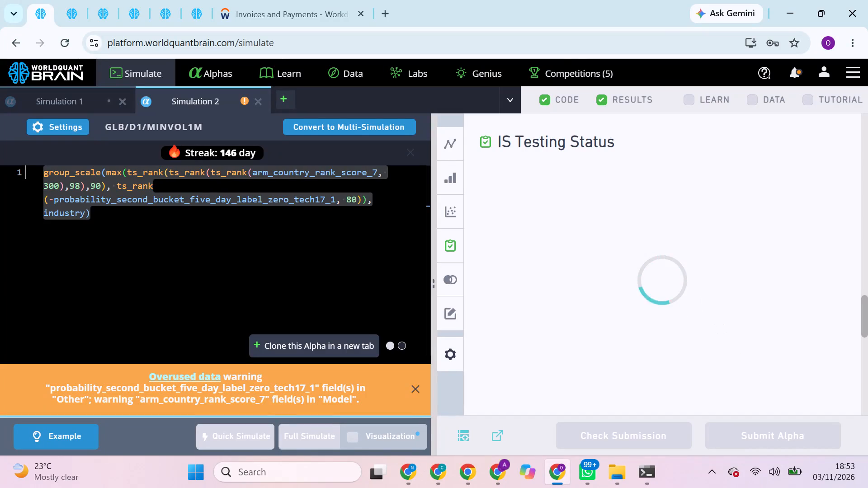
Run the Prod, Power Pool and Self Correlation checks for the GLB alpha that uses arm_country_rank_score_3.
left_click(67, 0)
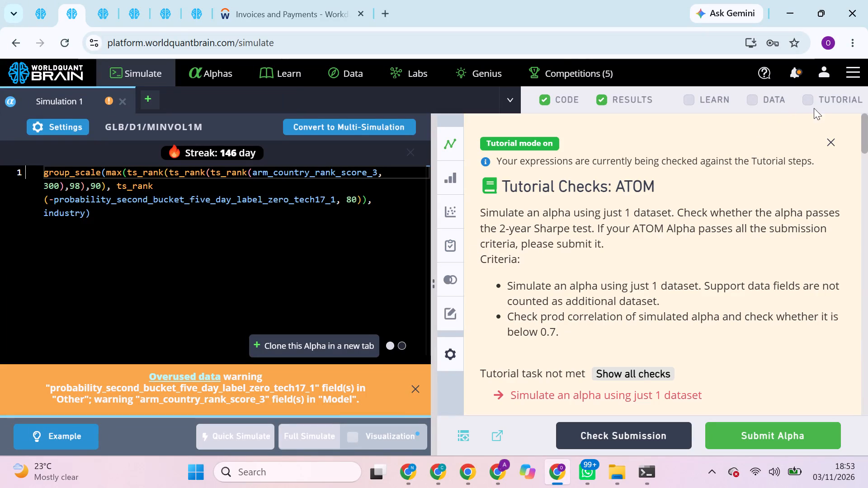
left_click(834, 144)
scroll(784, 253, "down", 2)
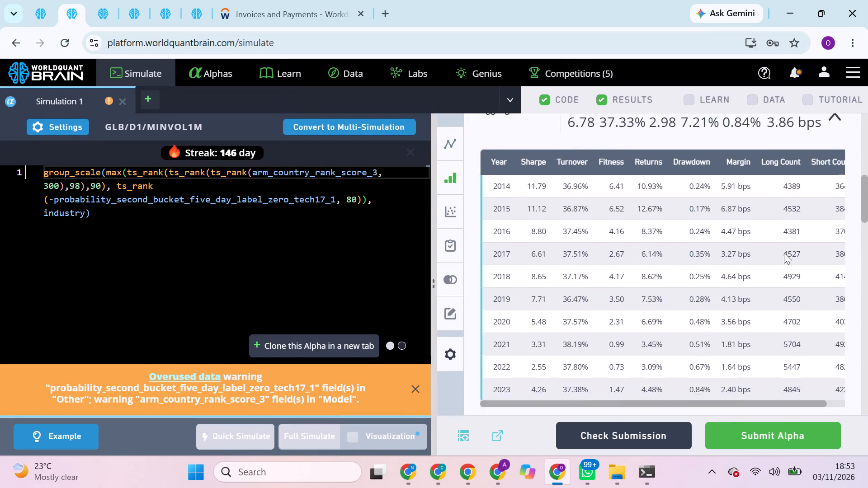
scroll(784, 253, "down", 3)
scroll(784, 253, "up", 3)
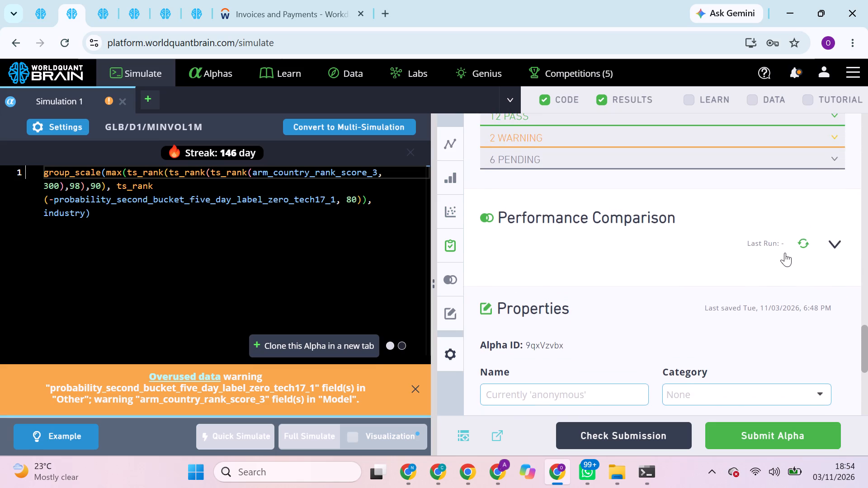
scroll(785, 253, "up", 3)
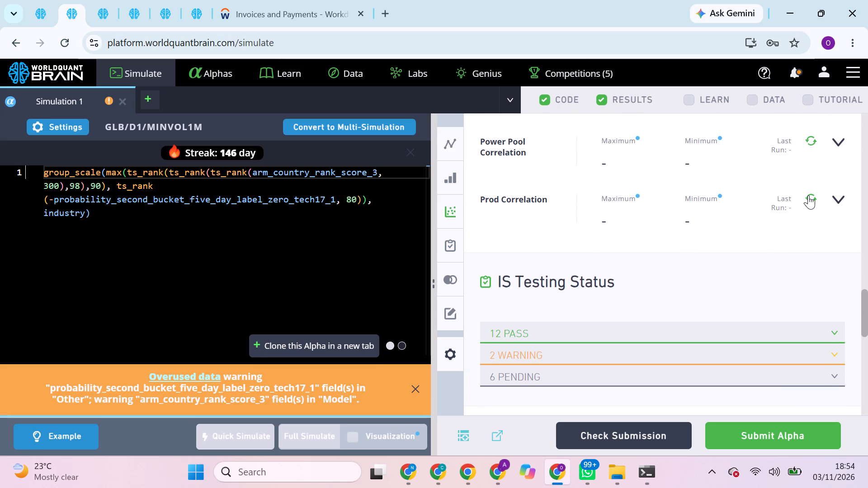
left_click(808, 195)
scroll(808, 195, "up", 1)
left_click(812, 222)
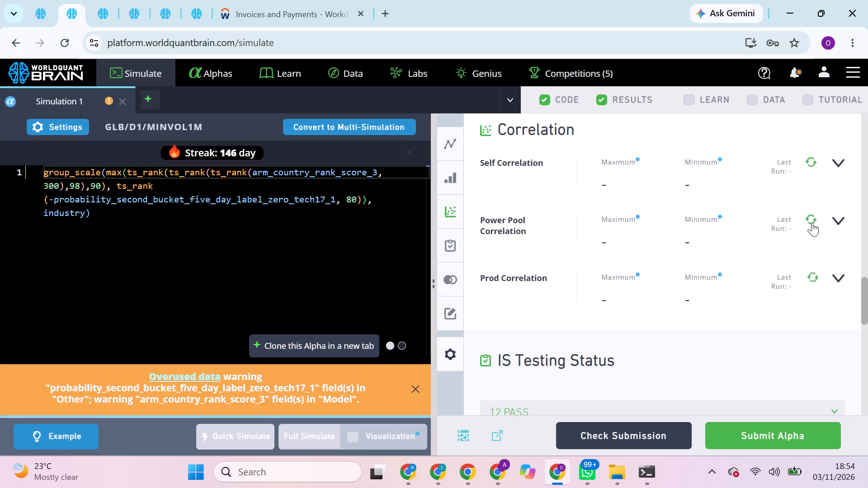
left_click_drag(812, 217, 805, 147)
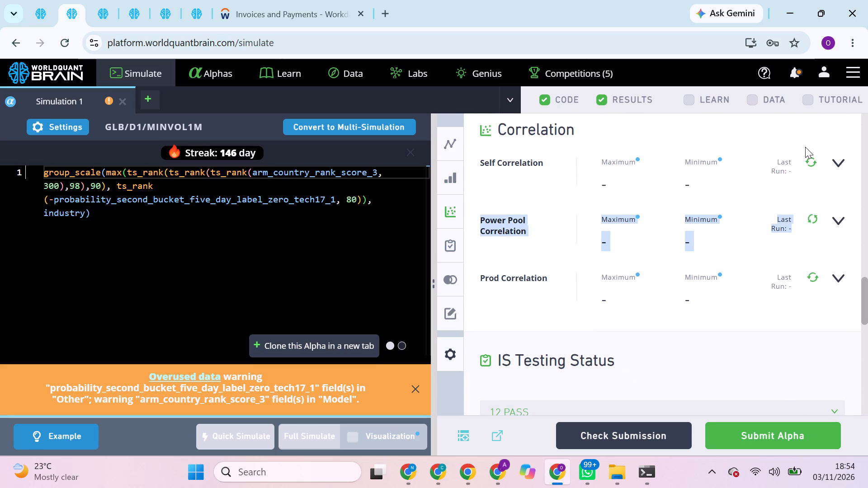
left_click_drag(805, 147, 811, 164)
left_click(811, 164)
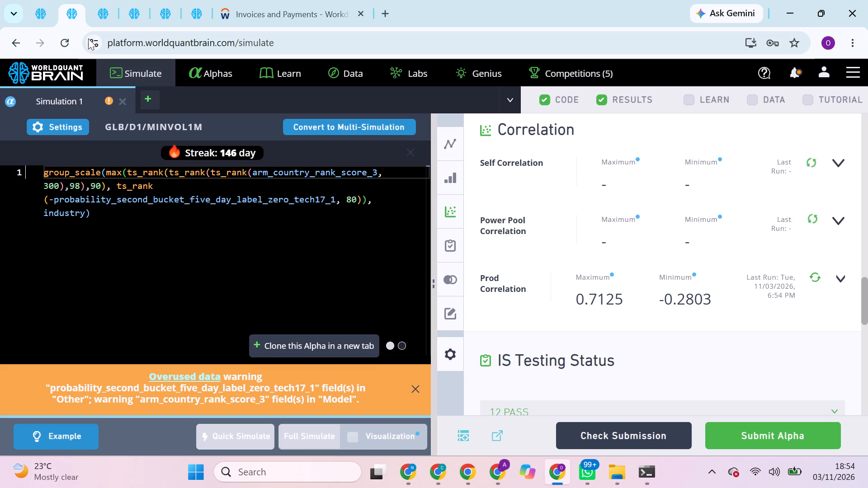
Look over the other open BRAIN pages, including Simulation 2's IS Testing Status, the correlation runs and the GLB data-field list.
left_click(41, 3)
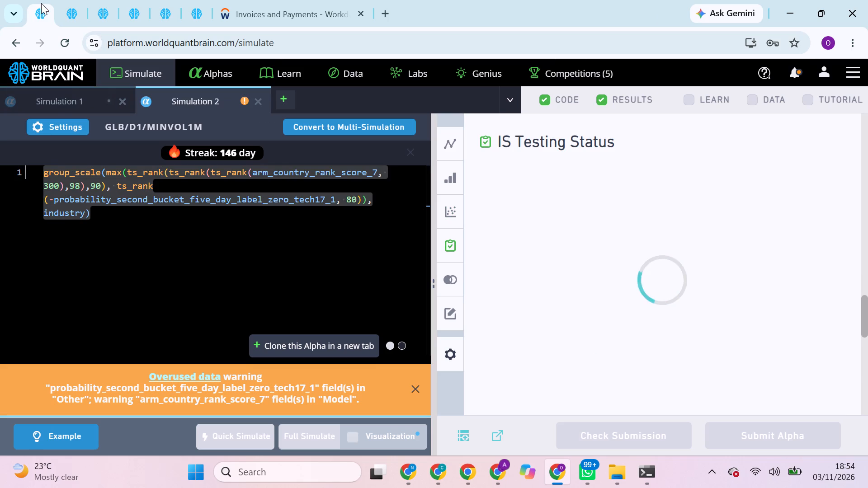
left_click(61, 0)
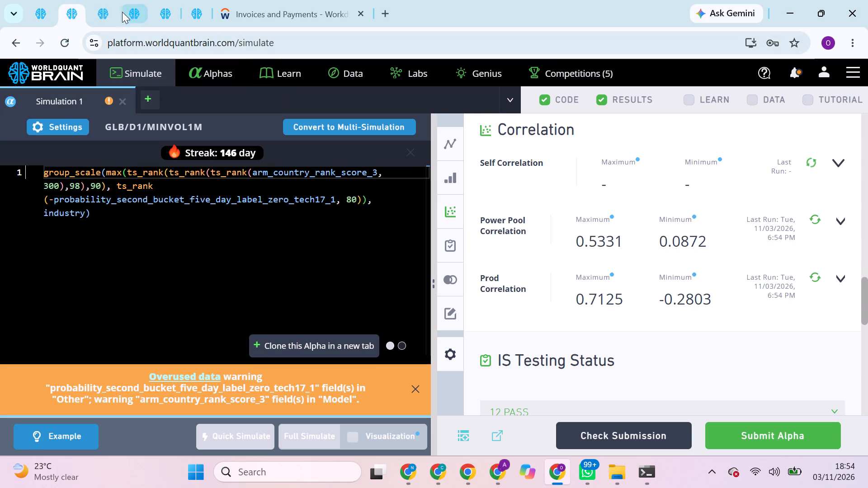
left_click(113, 4)
left_click(142, 0)
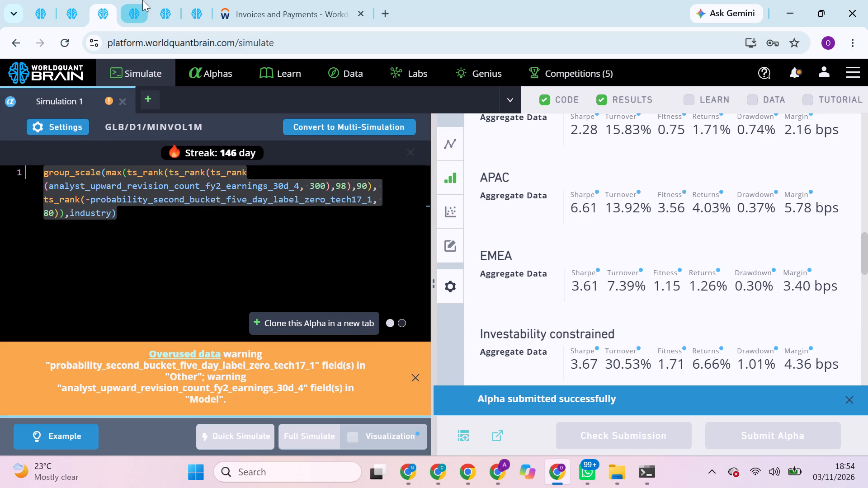
left_click(142, 0)
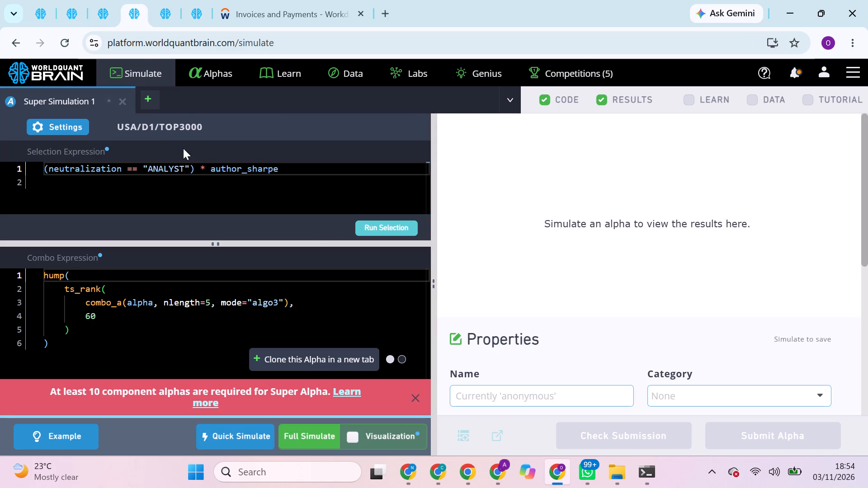
left_click(153, 2)
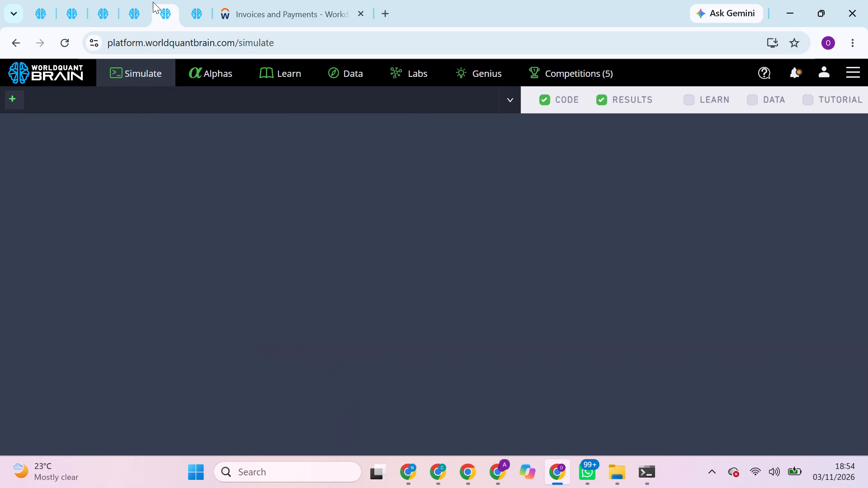
left_click_drag(153, 2, 147, 4)
left_click(147, 4)
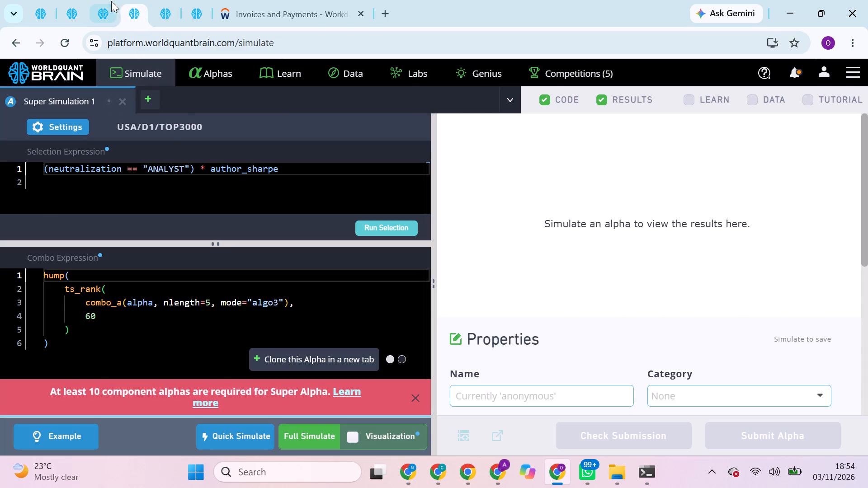
left_click(111, 1)
left_click(48, 0)
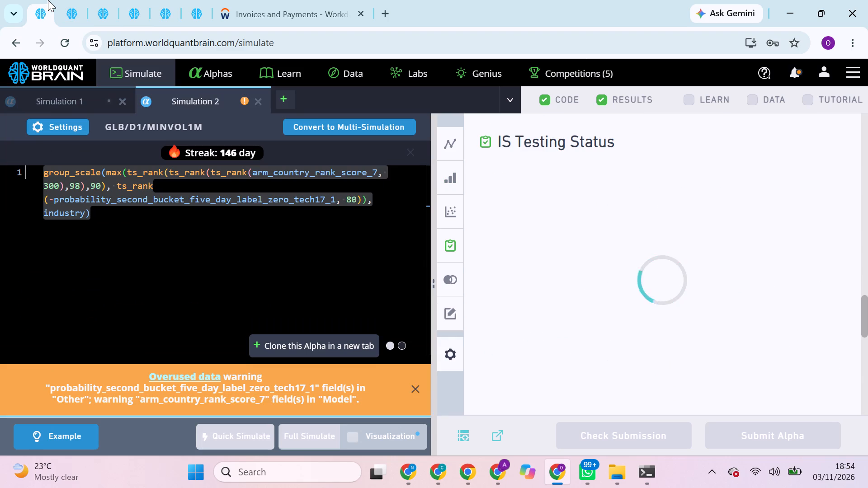
left_click(63, 5)
left_click(190, 1)
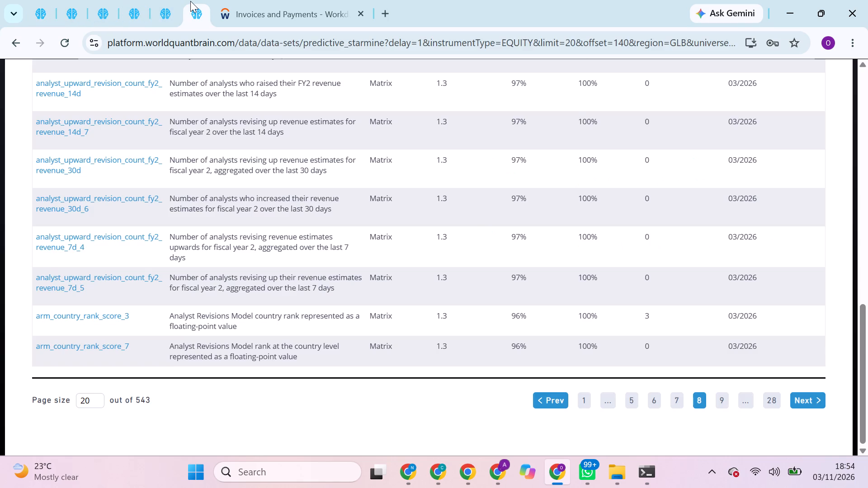
Move the empty Simulate page out into its own maximized browser window.
left_click(164, 0)
left_click_drag(164, 0, 321, 72)
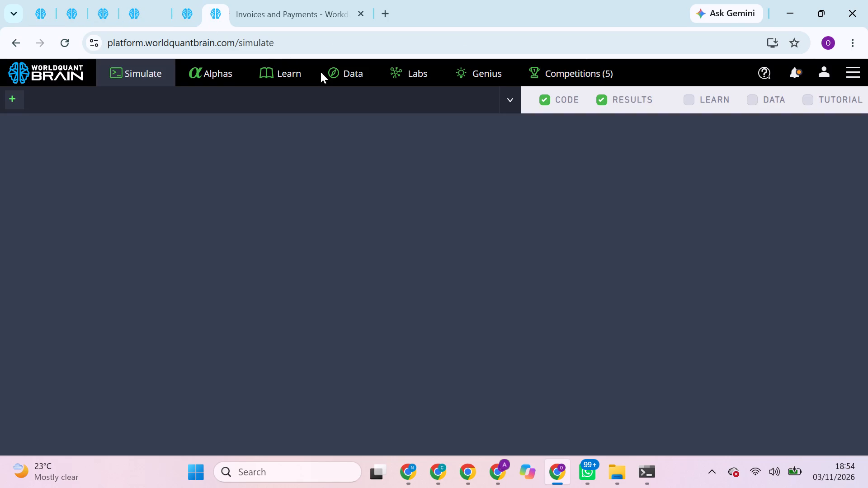
left_click_drag(321, 72, 365, 86)
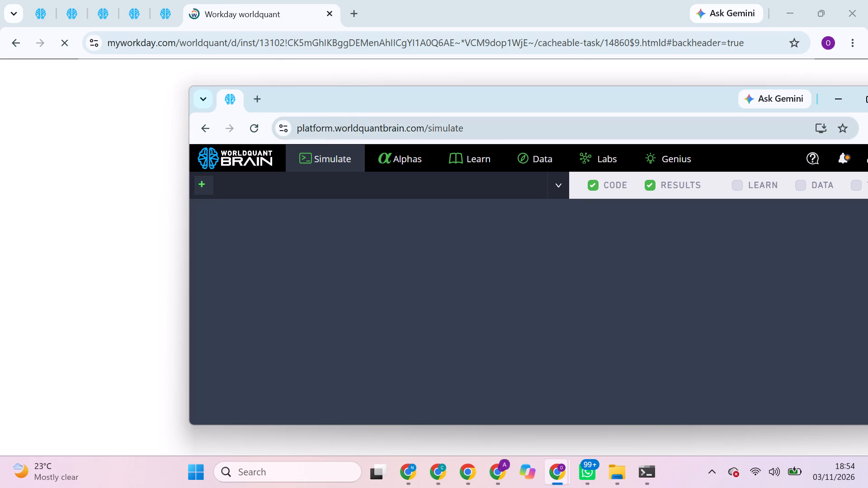
left_click_drag(337, 99, 118, 0)
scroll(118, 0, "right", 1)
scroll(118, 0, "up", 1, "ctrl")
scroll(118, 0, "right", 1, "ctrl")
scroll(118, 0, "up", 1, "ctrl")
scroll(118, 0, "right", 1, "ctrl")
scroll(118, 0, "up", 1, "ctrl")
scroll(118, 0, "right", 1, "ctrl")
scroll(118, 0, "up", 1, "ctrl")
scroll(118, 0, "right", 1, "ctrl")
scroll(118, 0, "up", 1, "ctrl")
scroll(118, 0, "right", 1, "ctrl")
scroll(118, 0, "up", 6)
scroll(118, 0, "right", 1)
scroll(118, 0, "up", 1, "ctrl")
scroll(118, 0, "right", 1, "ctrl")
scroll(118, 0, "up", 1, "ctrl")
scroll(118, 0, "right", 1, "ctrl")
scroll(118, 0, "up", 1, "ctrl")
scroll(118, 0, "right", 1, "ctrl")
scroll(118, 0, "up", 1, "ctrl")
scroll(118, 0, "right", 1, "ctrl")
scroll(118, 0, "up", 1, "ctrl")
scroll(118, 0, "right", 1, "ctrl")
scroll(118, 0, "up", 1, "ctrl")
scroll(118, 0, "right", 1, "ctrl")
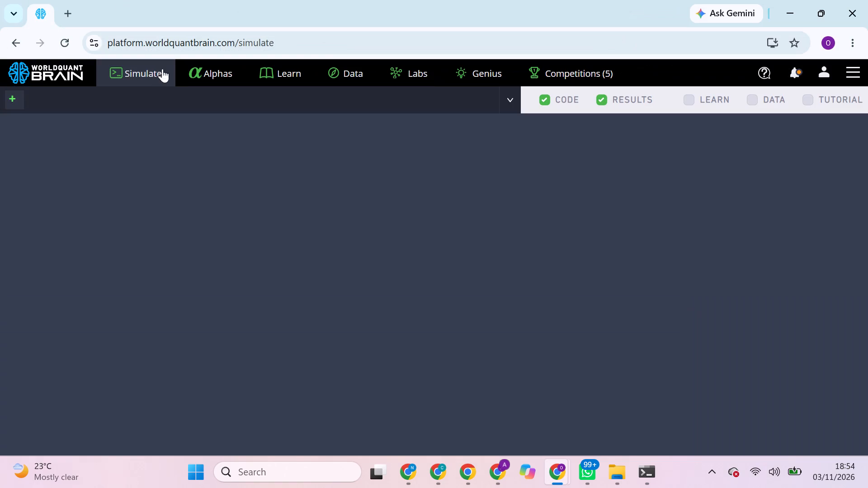
Return to the main BRAIN window and review Simulation 2's testing status and the arm_country_rank_score_3 alpha's correlations.
left_click(504, 464)
left_click(569, 471)
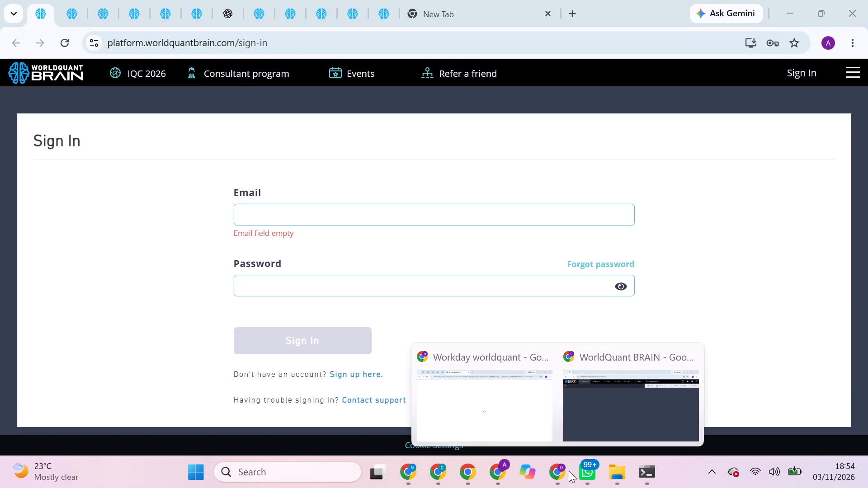
left_click(494, 419)
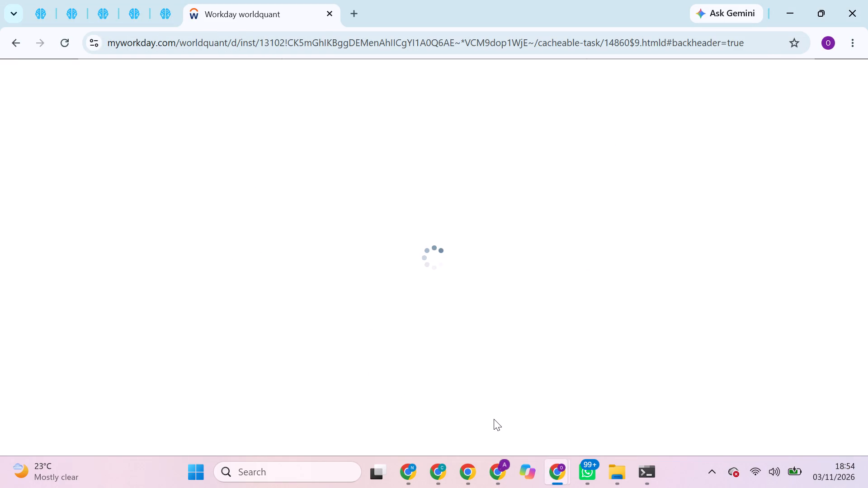
left_click(46, 0)
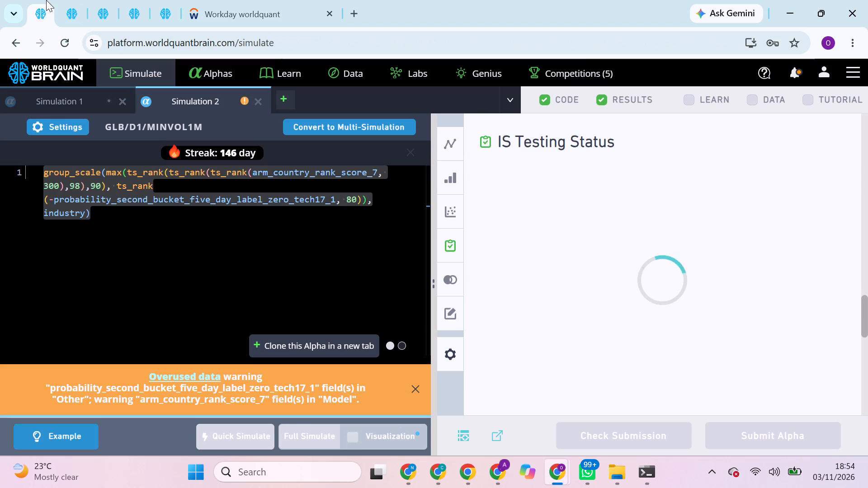
left_click(58, 0)
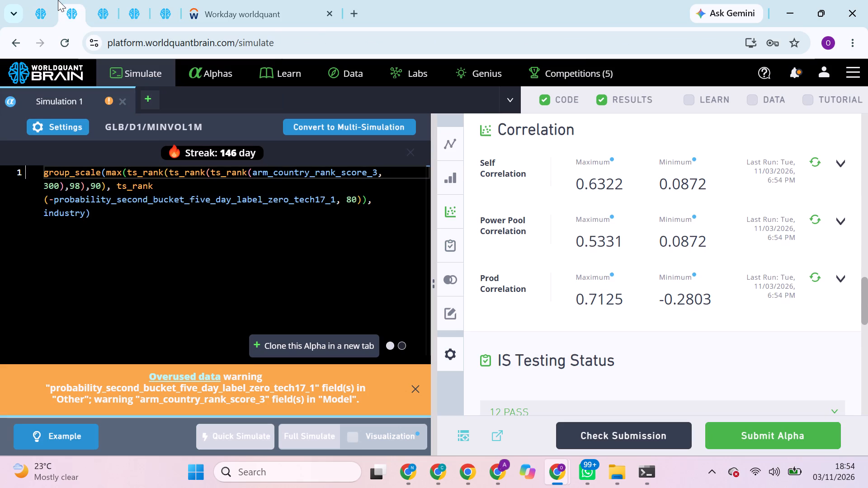
scroll(68, 8, "right", 1)
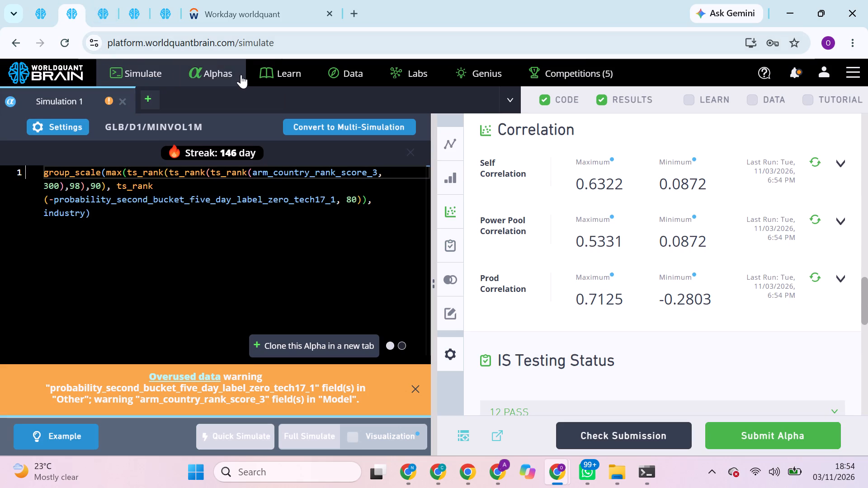
Open the submitted alphas list and view the details of the GLB Super alpha 58EwJwZN.
left_click(218, 70)
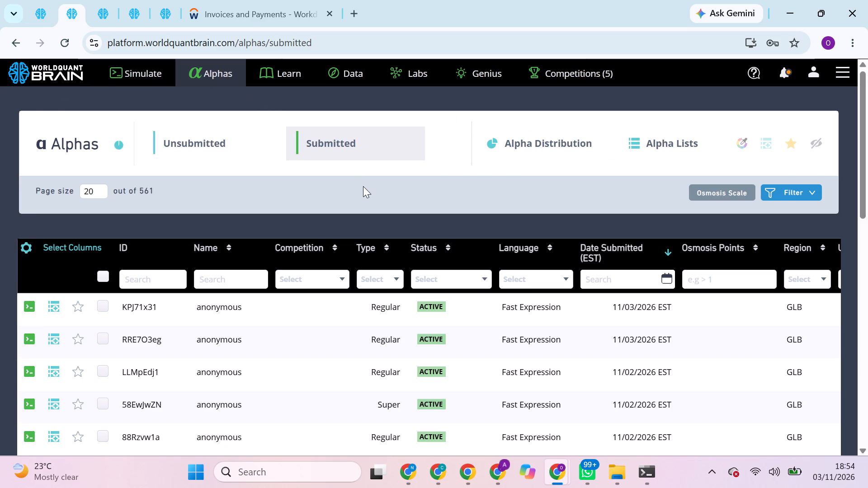
left_click(543, 392)
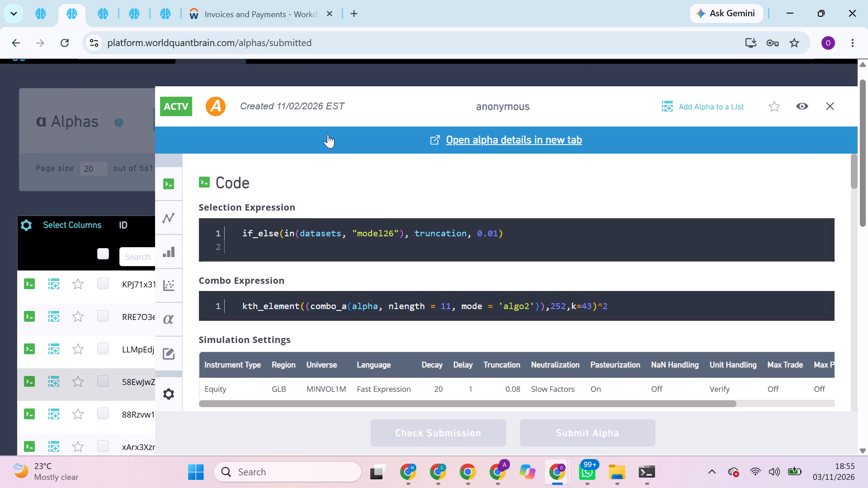
left_click(831, 104)
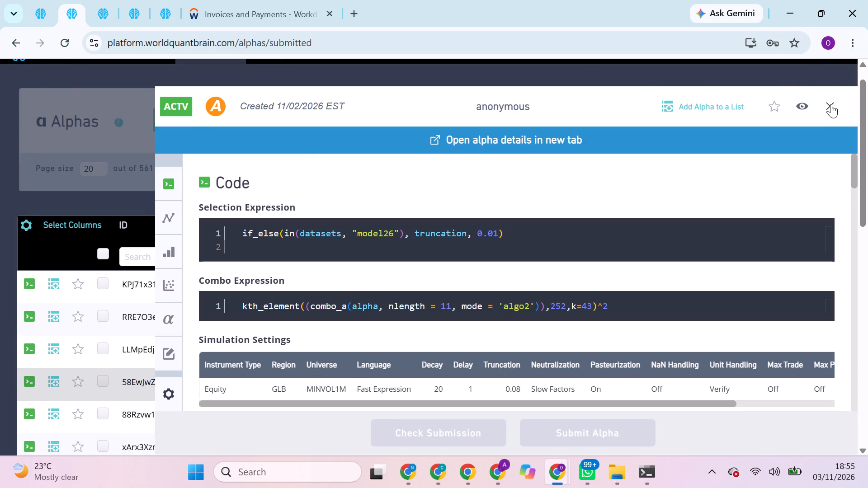
left_click_drag(831, 104, 385, 197)
triple_click(363, 111)
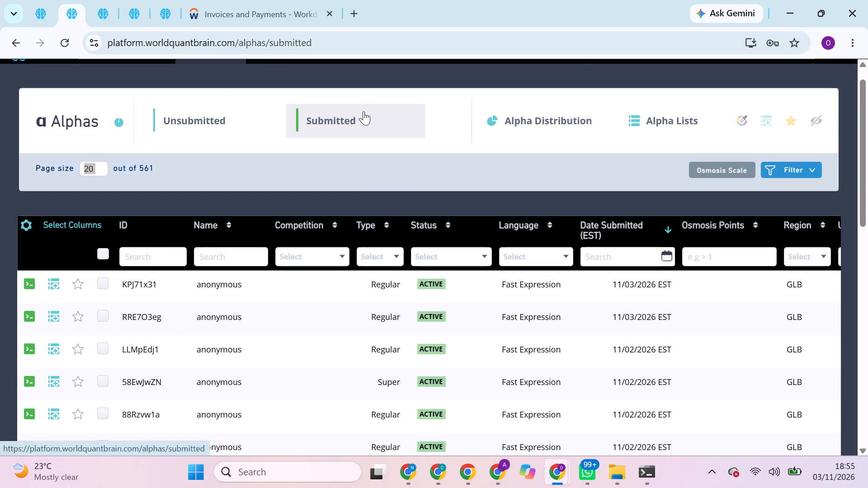
double_click(363, 111)
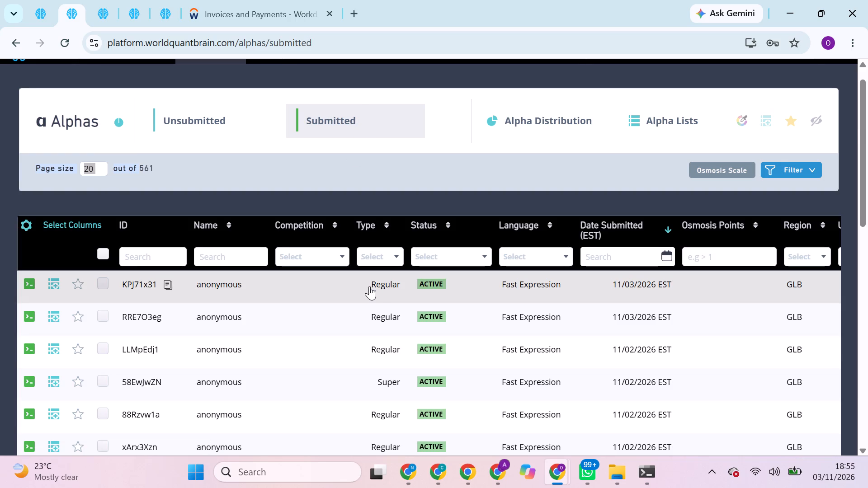
Clone the submitted GLB Super alpha 58EwJwZN into a new Super Simulation.
scroll(449, 376, "down", 1)
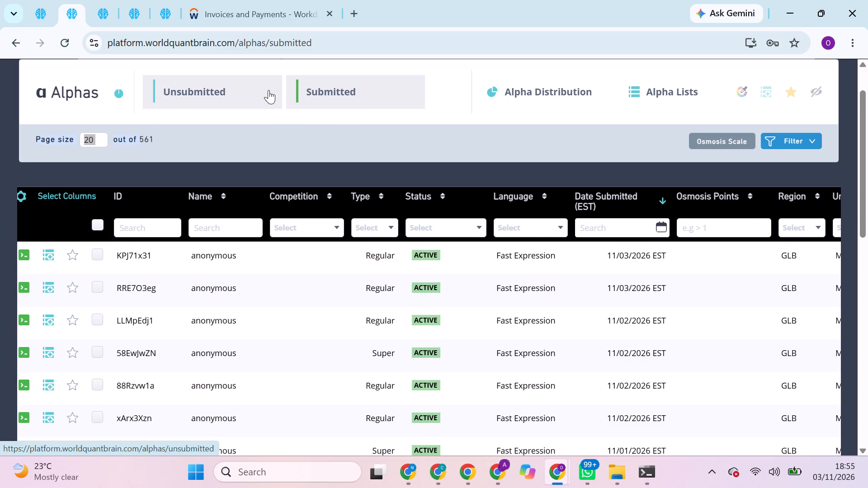
scroll(371, 238, "down", 1)
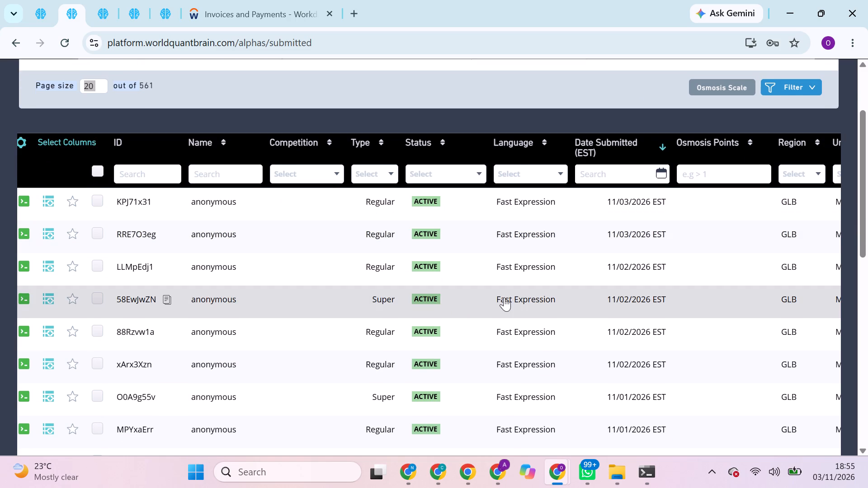
left_click(504, 297)
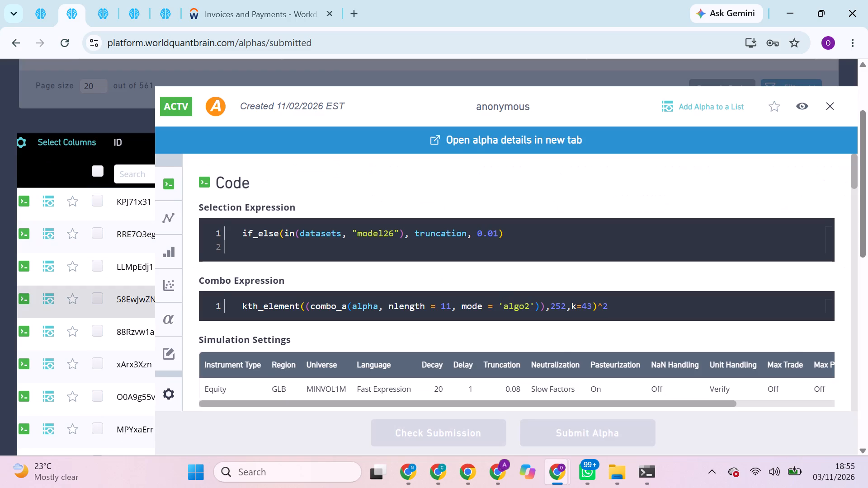
scroll(558, 340, "down", 2)
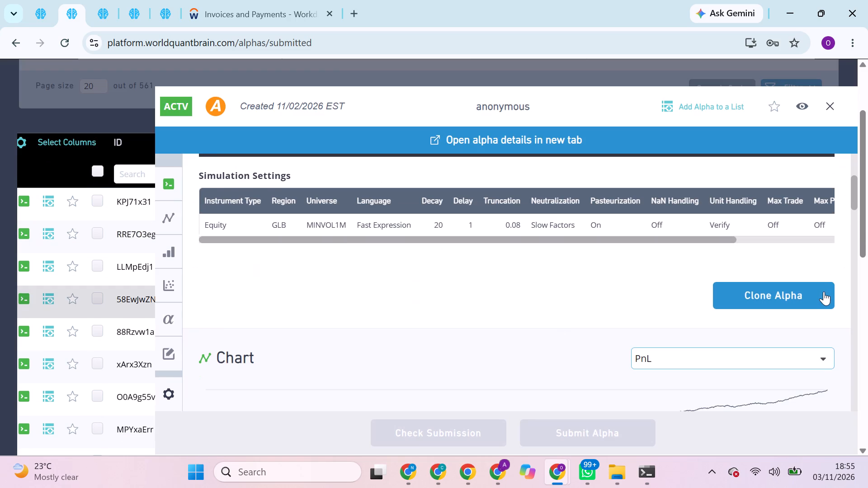
left_click(824, 291)
left_click(824, 291)
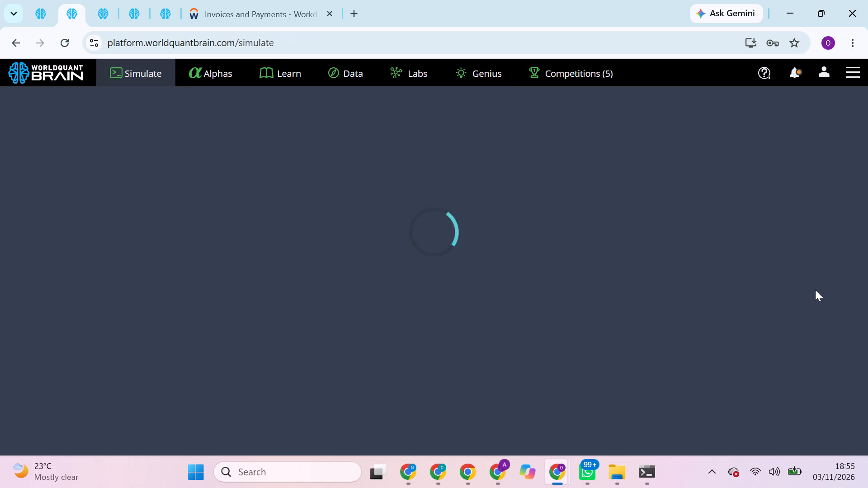
left_click(815, 290)
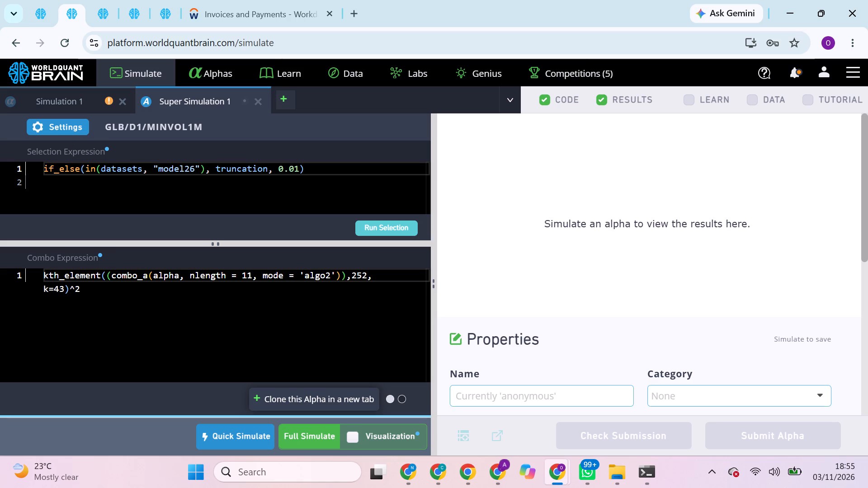
Replace the cloned GLB Super Simulation's combo expression with the USA one, hump(ts_rank(combo_a(alpha, nlength=5, mode="algo3"), 60)), copied from its Super Simulation.
triple_click(122, 276)
left_click(122, 276)
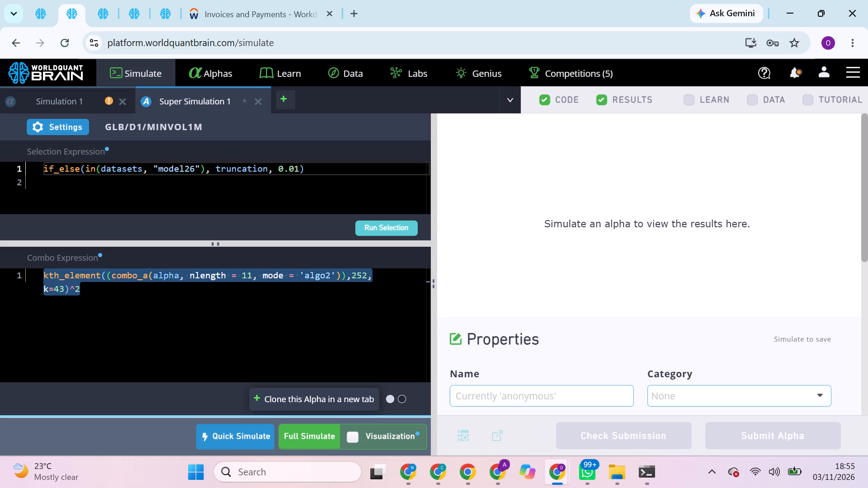
key("BackSpace")
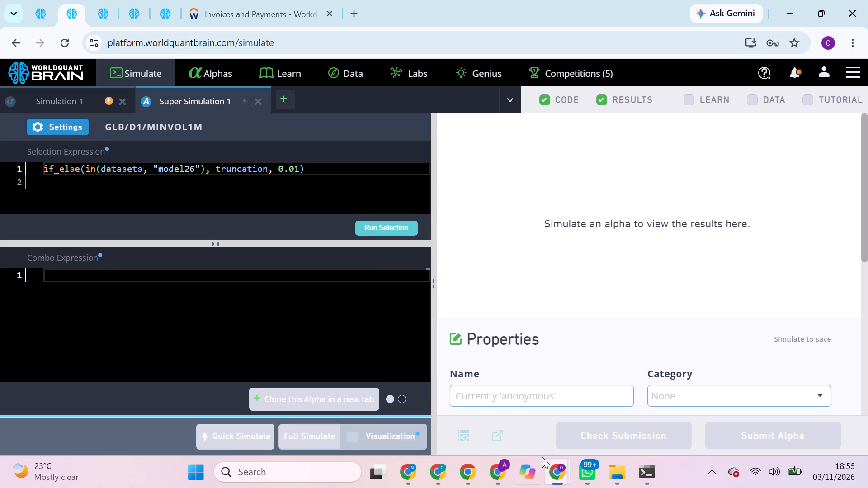
left_click(146, 9)
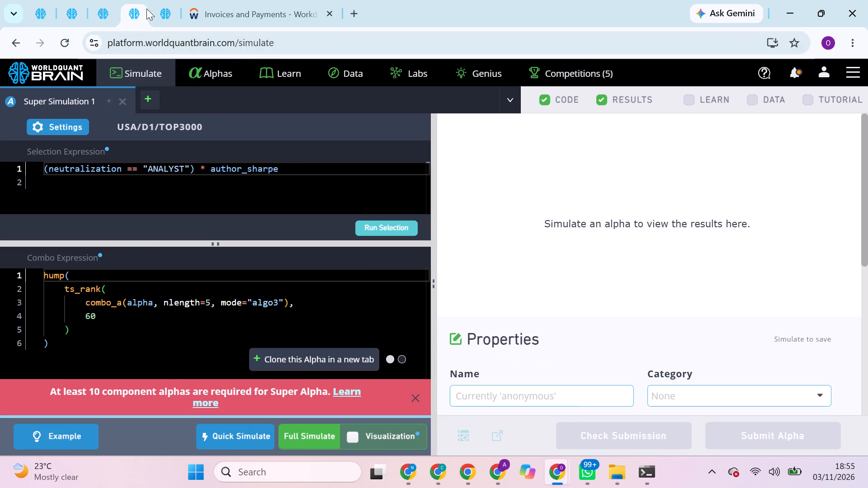
triple_click(133, 308)
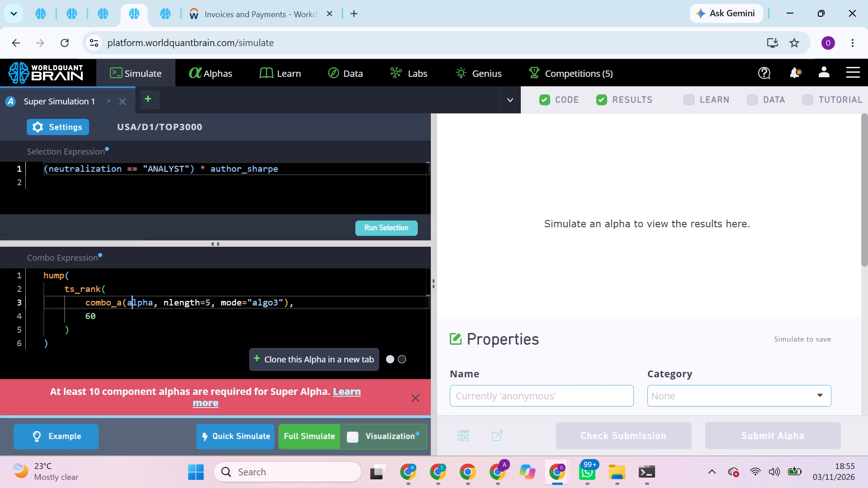
double_click(133, 308)
key("ctrl+c")
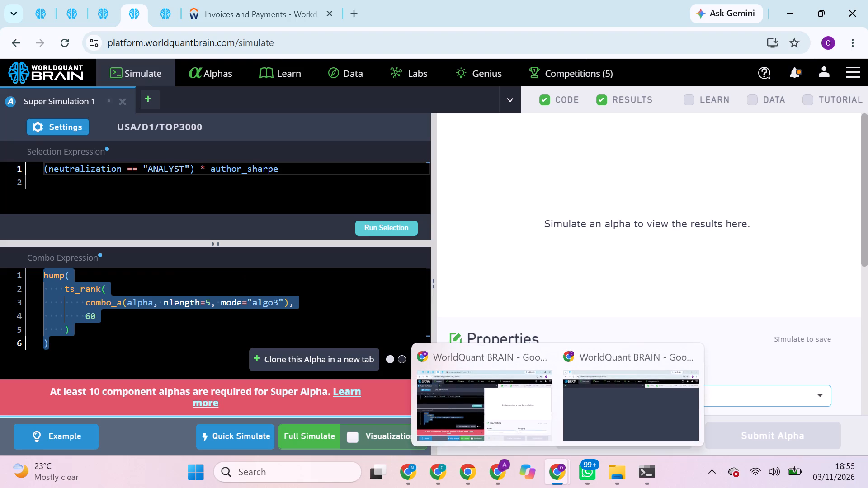
left_click(47, 2)
left_click(73, 4)
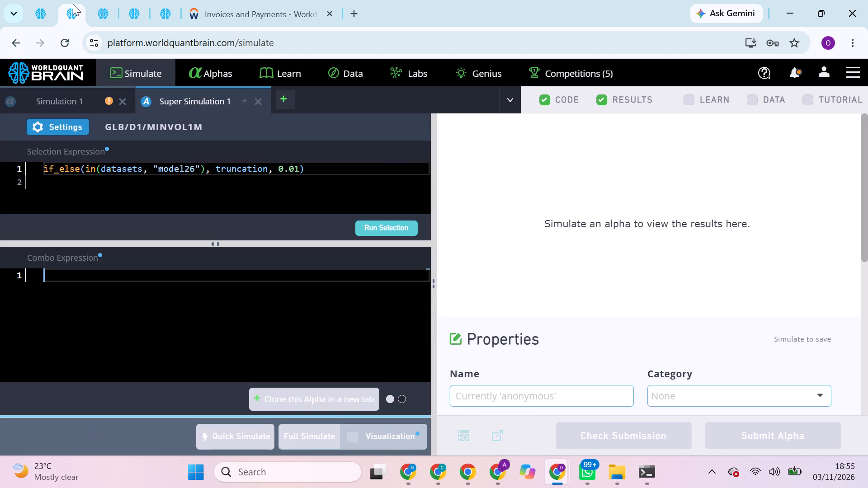
left_click(162, 277)
key("ctrl+v")
Run the selection expression for the GLB Super Simulation and start its full simulation.
left_click(377, 226)
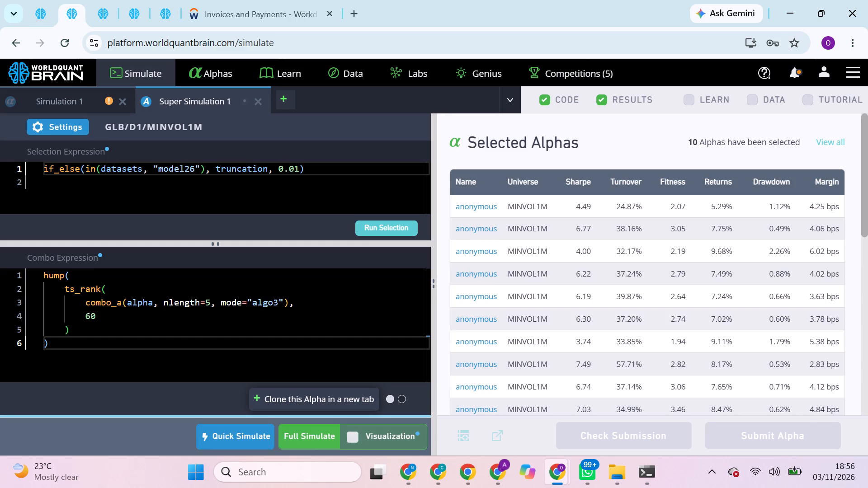
left_click(311, 441)
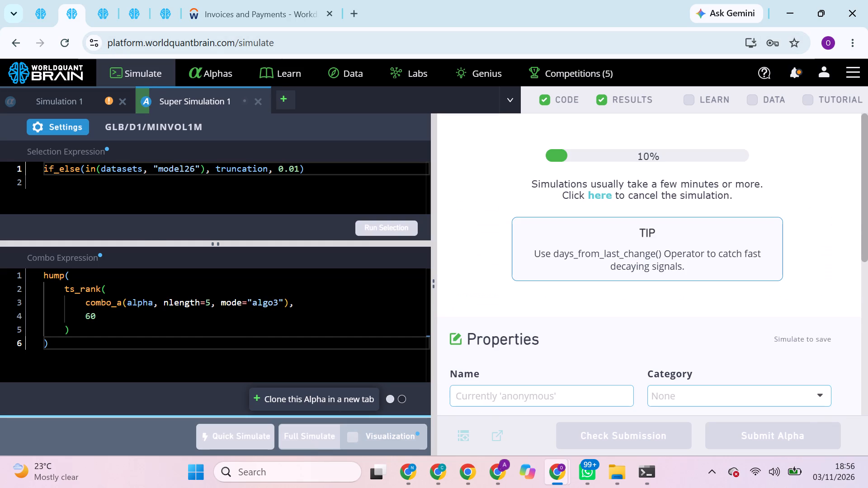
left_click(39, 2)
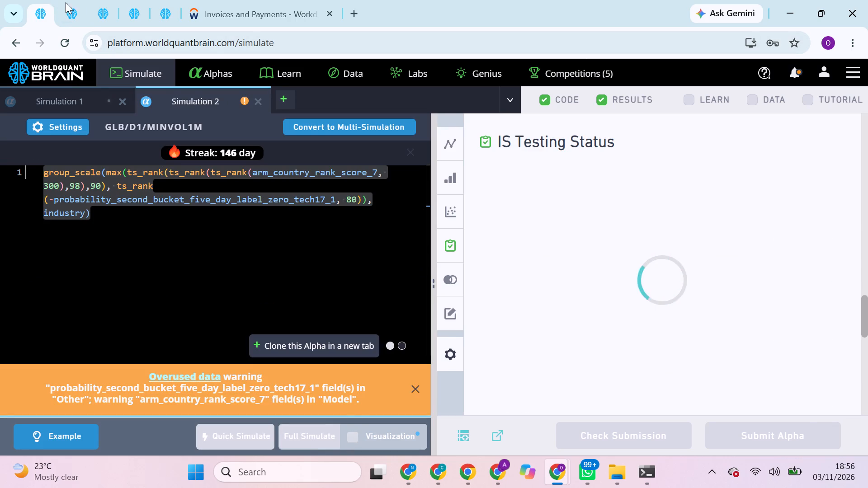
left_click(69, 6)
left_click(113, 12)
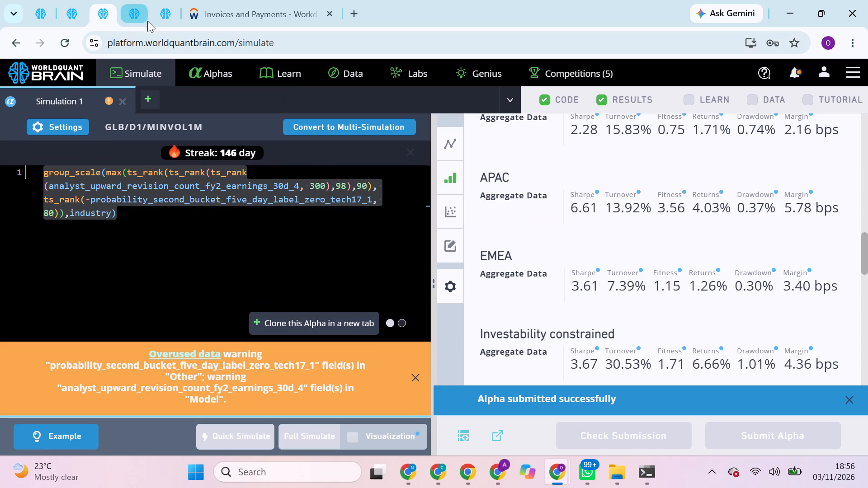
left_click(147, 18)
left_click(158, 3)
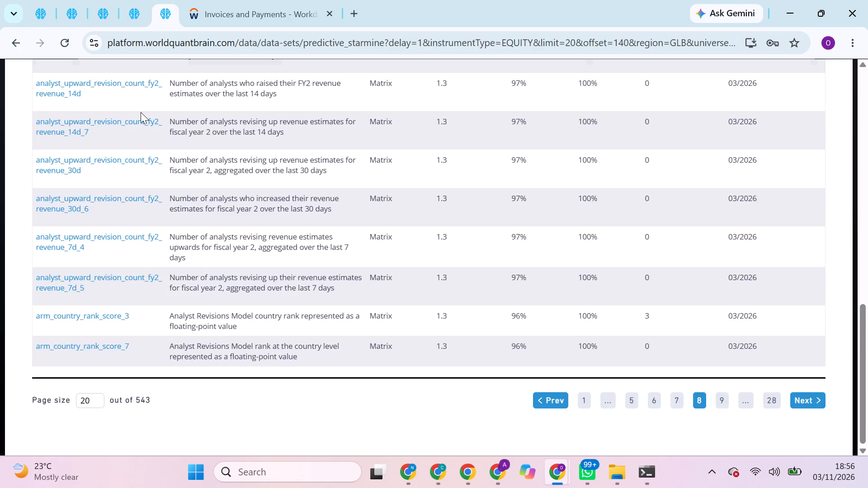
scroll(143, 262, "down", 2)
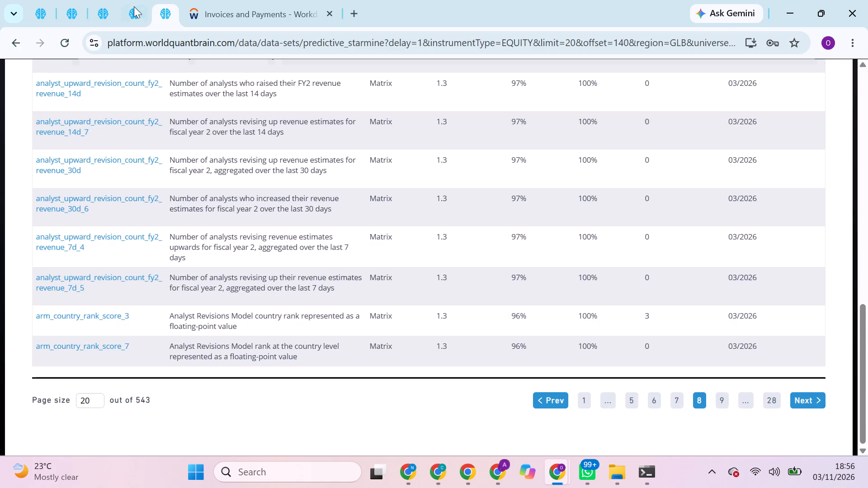
In the browser tab holding the USA Super Simulation, open the data catalogue and list the Model category's GLB datasets.
left_click(134, 2)
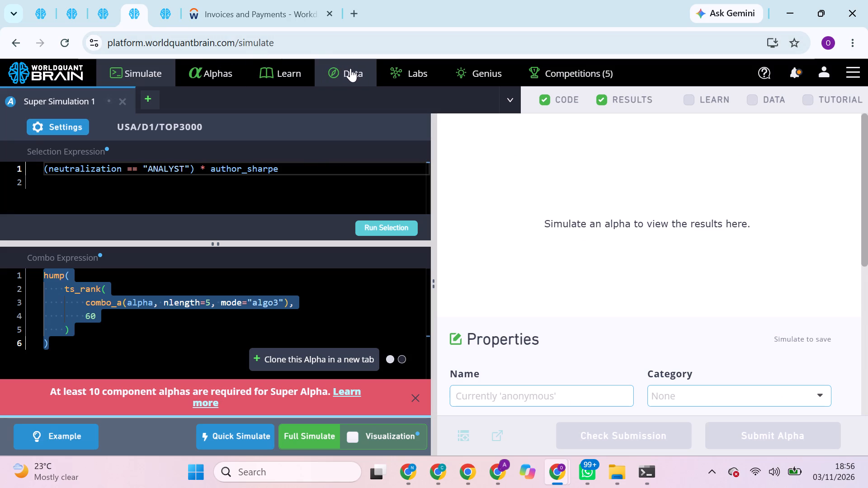
left_click(351, 68)
scroll(357, 232, "down", 2)
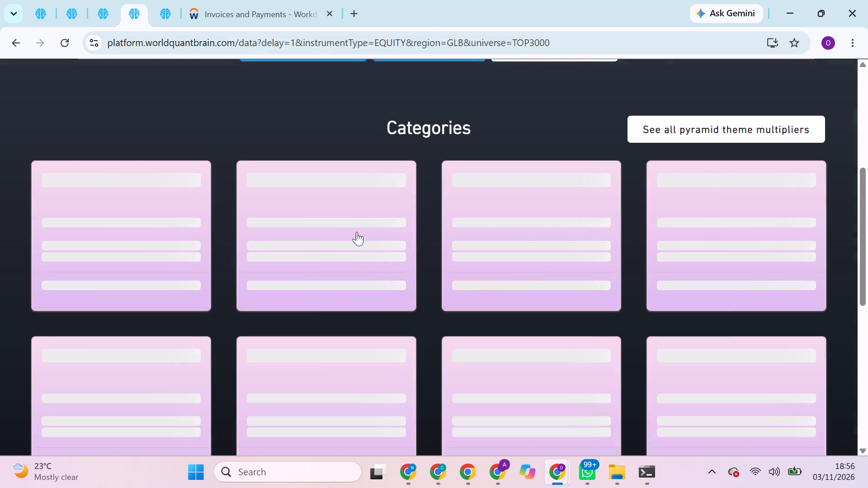
scroll(357, 232, "down", 1)
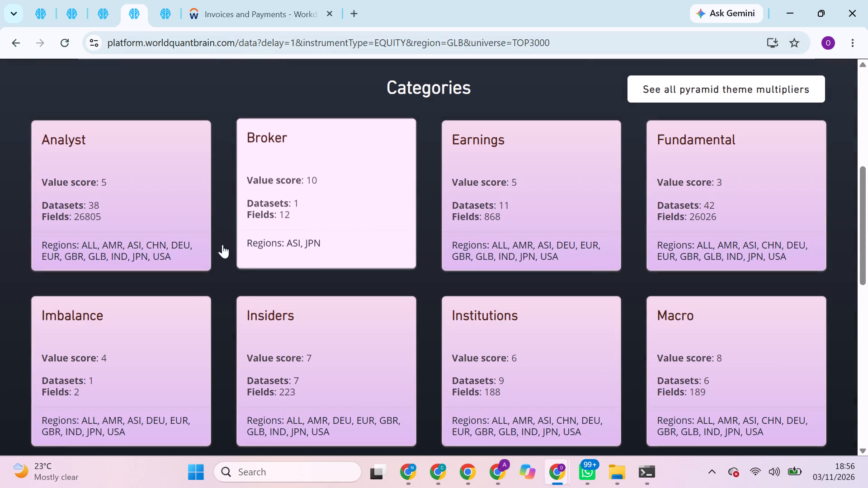
scroll(145, 318, "down", 4)
scroll(145, 318, "up", 1)
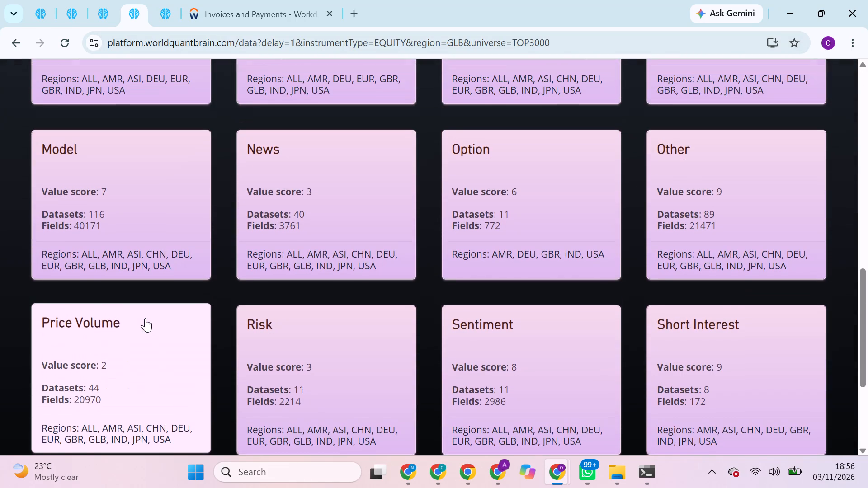
scroll(145, 318, "up", 1)
left_click(155, 238)
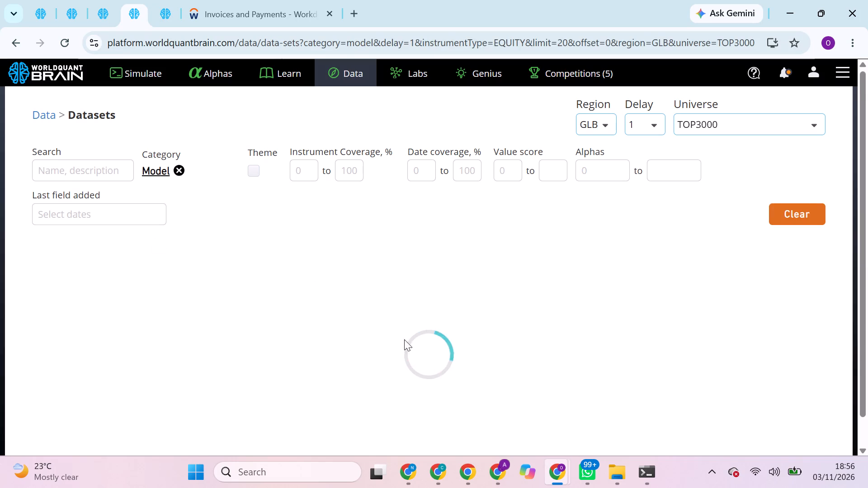
Look through the Model datasets, inspect the fields of Stock Selection from Accounting-based Factors, and return to the dataset list.
scroll(414, 352, "down", 8)
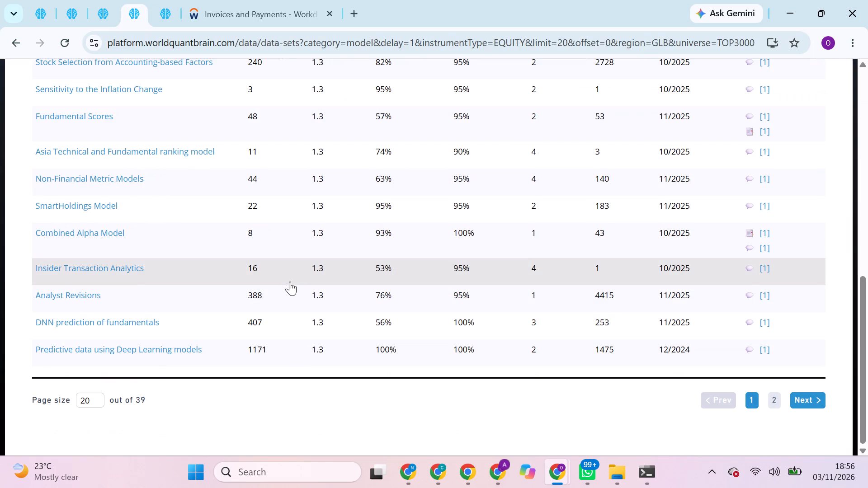
scroll(307, 194, "up", 3)
left_click(303, 204)
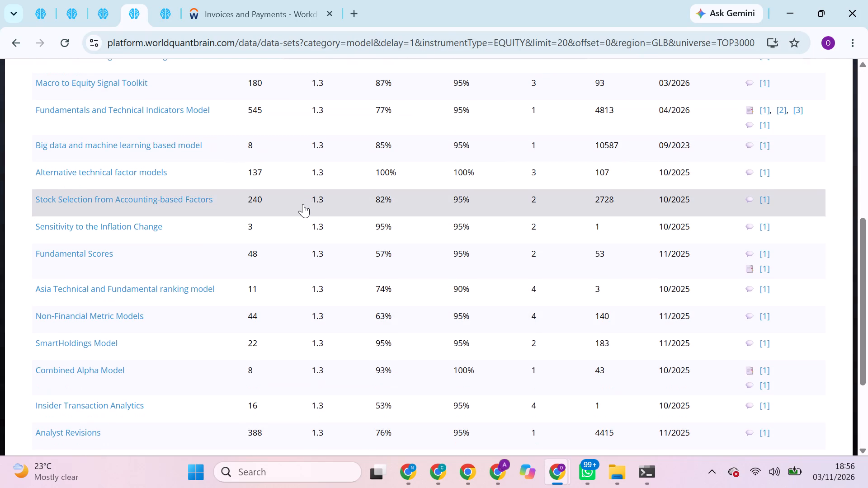
scroll(343, 333, "down", 2)
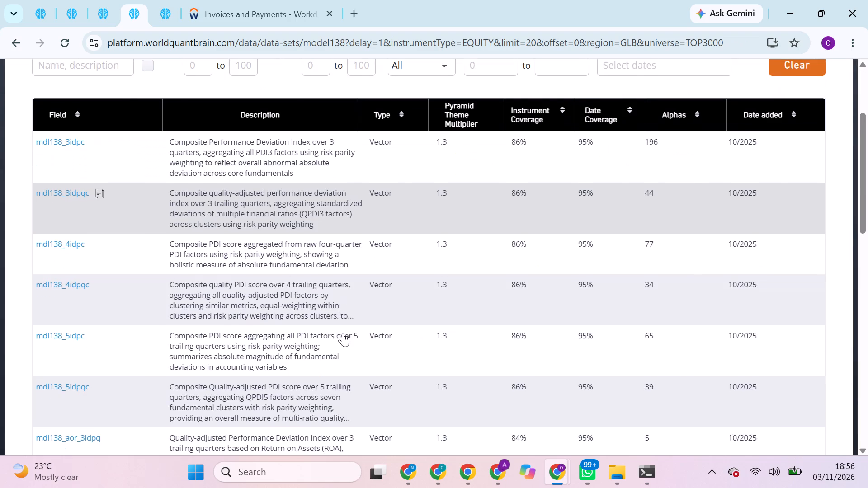
left_click(17, 47)
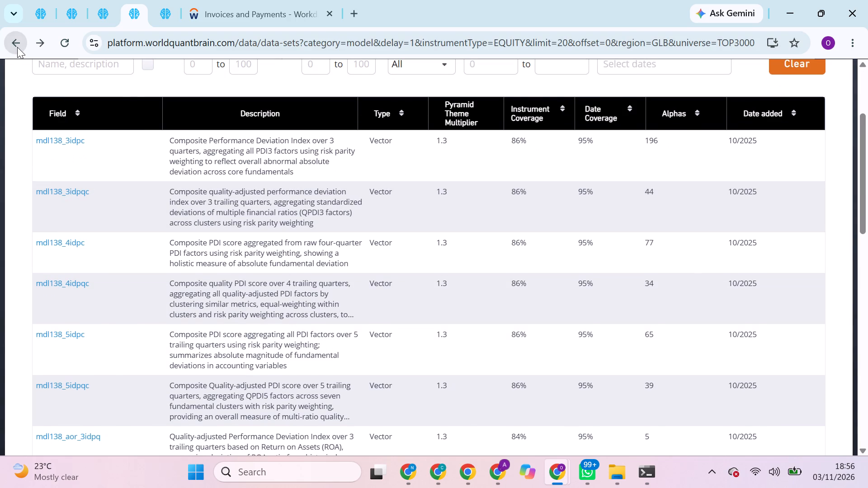
Open the Predictive data using Deep Learning models dataset from page 2 of the Model datasets.
scroll(271, 285, "down", 7)
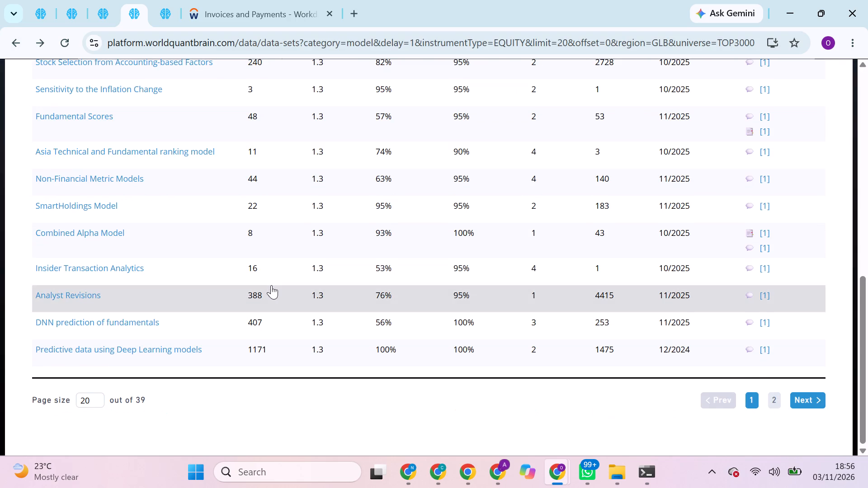
left_click(773, 397)
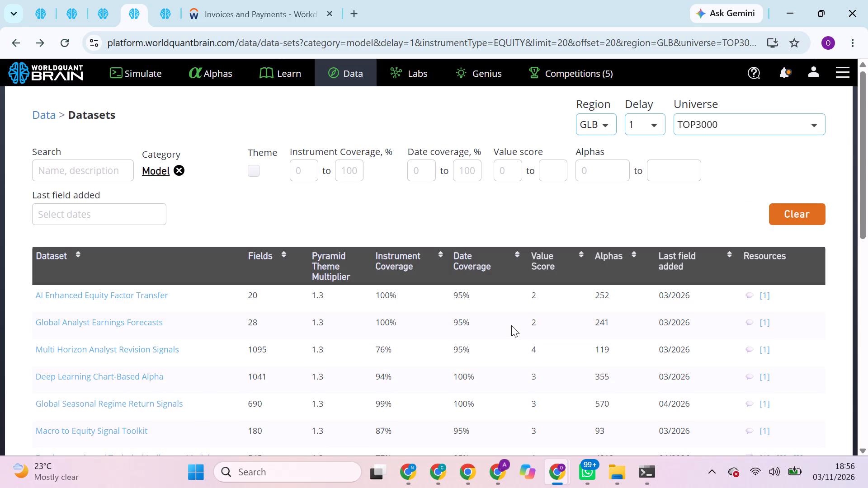
scroll(511, 325, "down", 7)
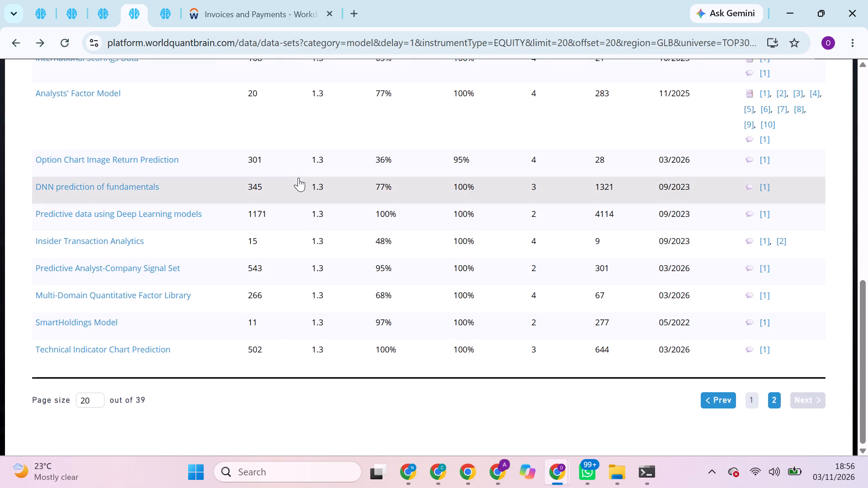
left_click(293, 218)
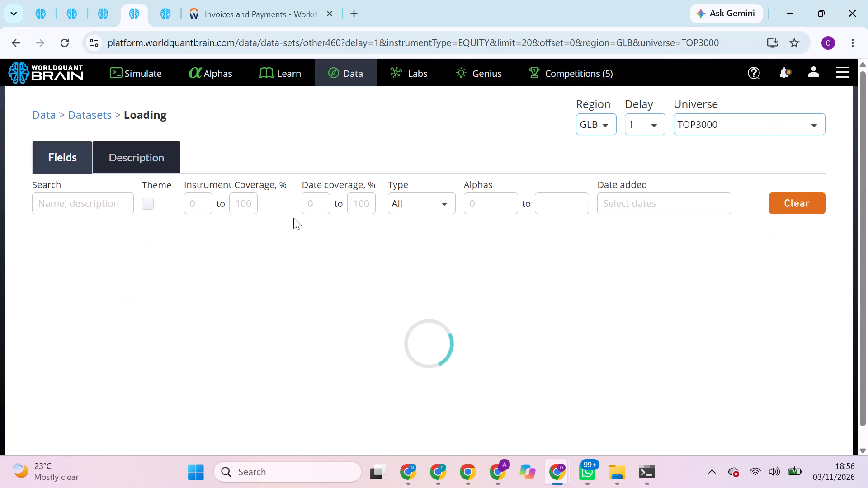
Browse the dataset's last pages of fields and copy the field name oth460_vmin_l3 from page 58.
scroll(209, 305, "down", 7)
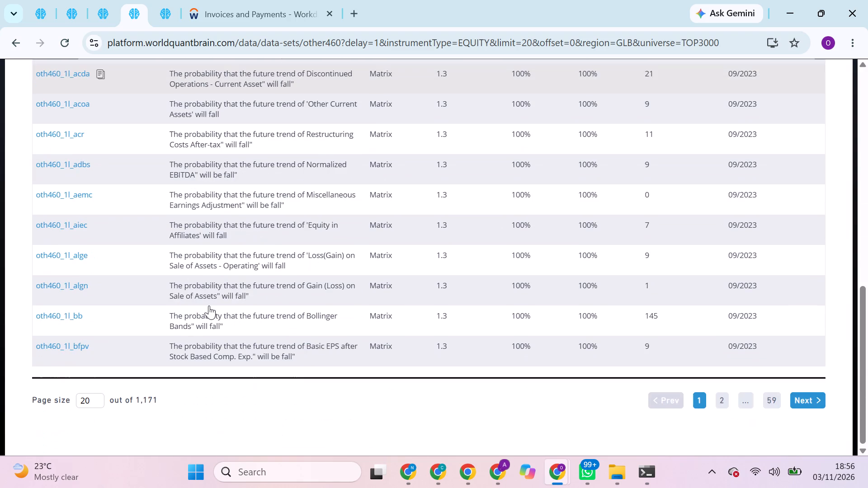
left_click(765, 392)
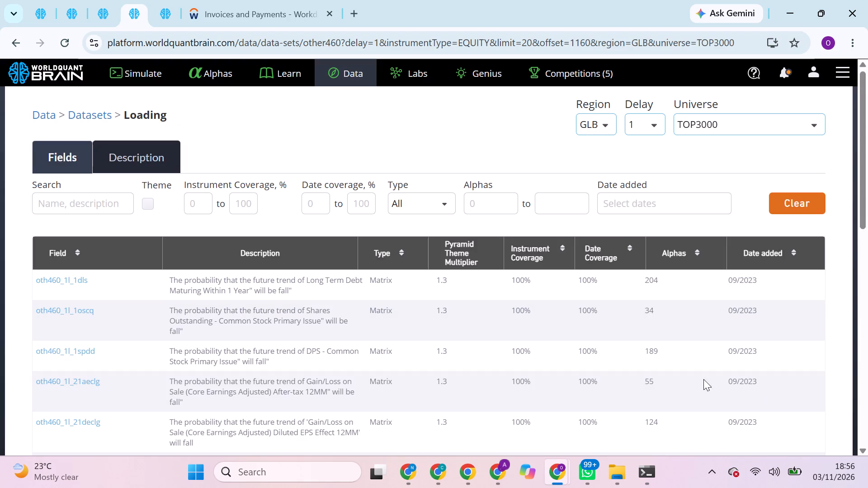
scroll(492, 329, "down", 5)
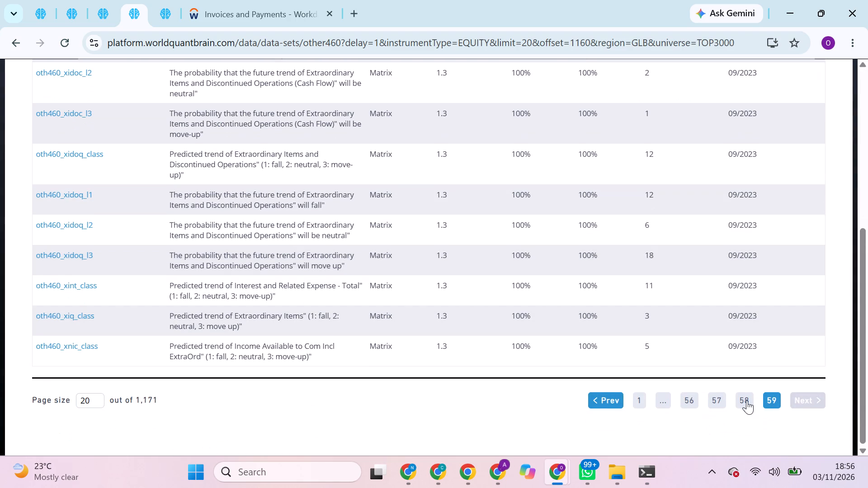
left_click(750, 404)
scroll(275, 390, "down", 3)
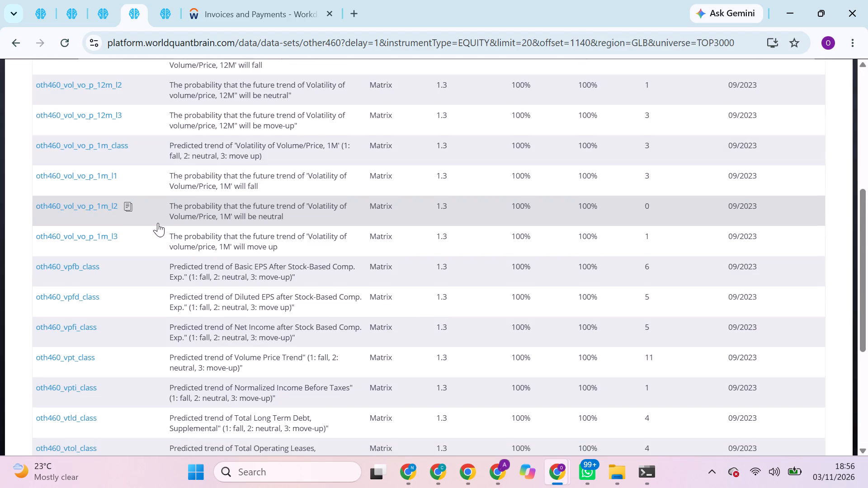
scroll(158, 223, "up", 5)
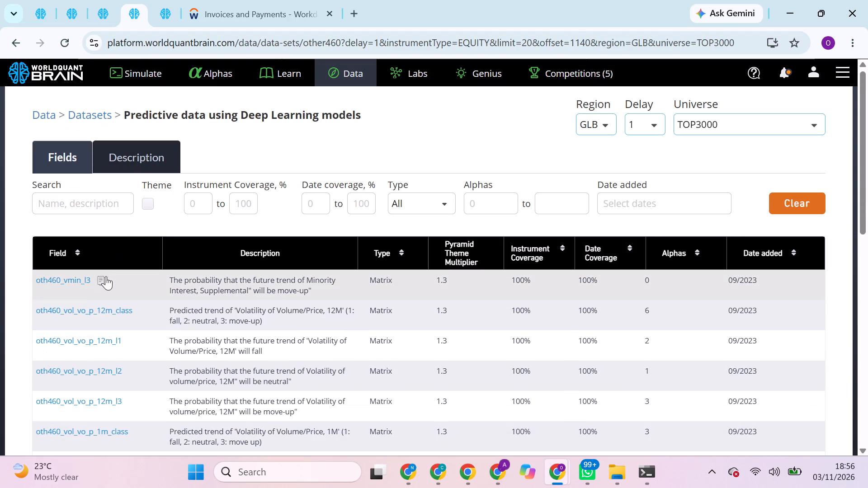
left_click(104, 279)
In the submitted GLB alpha's Simulation 1 expression, replace analyst_upward_revision_count_fy2_earnings_30d_4 with oth460_vmin_l3.
left_click(44, 0)
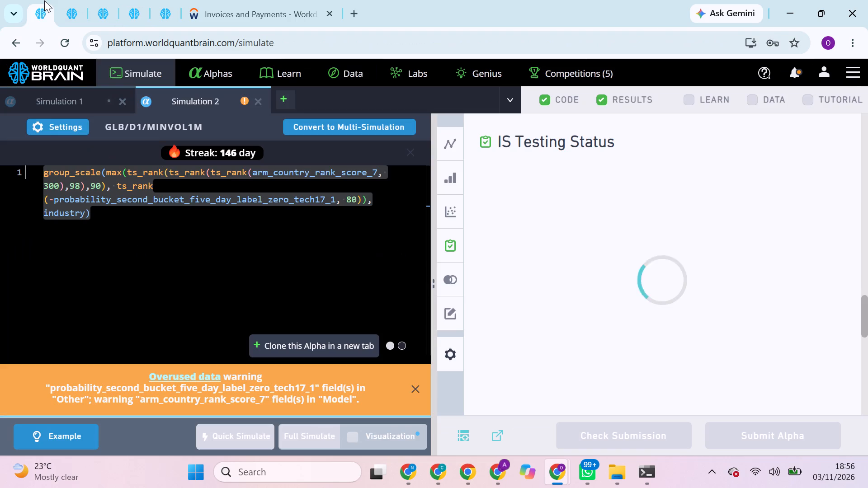
left_click(80, 12)
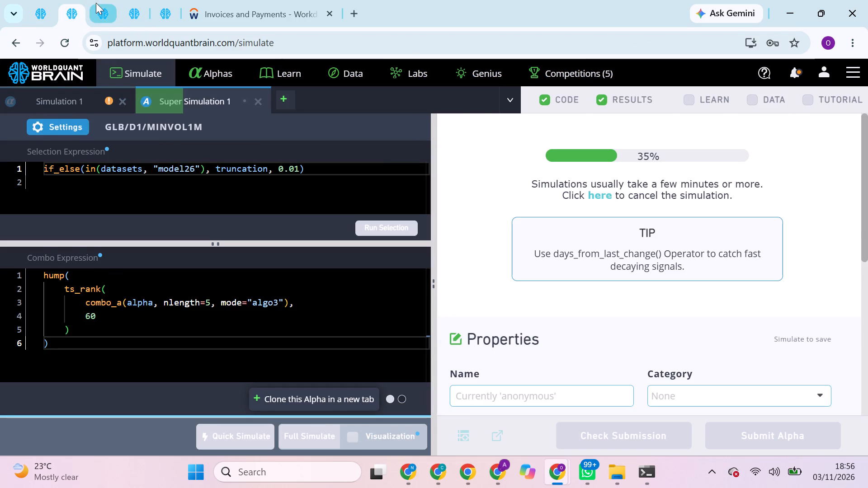
left_click(96, 3)
double_click(197, 183)
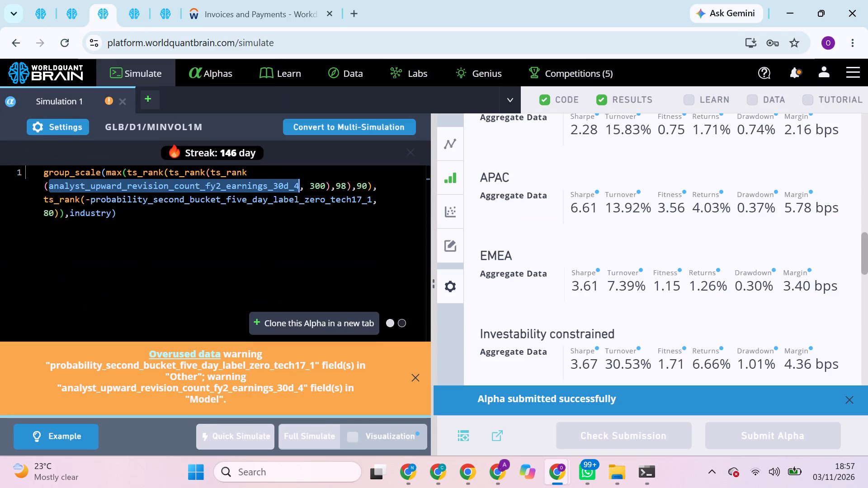
key("ctrl+v")
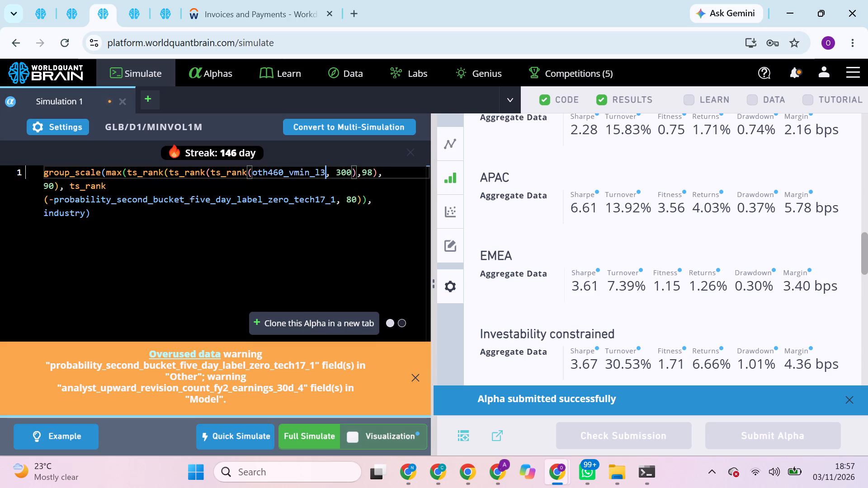
Run a full simulation of the GLB alpha that uses oth460_vmin_l3.
left_click(296, 429)
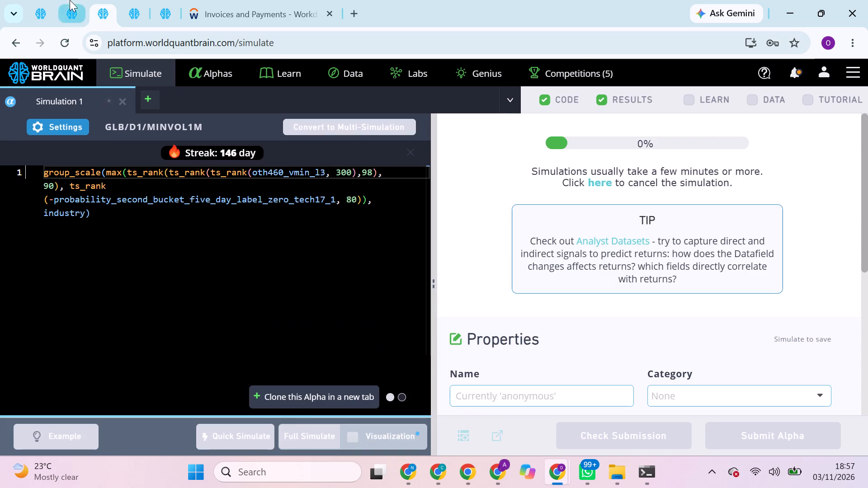
Switch to the other browser profile's GLB Super Simulation 1, dismiss its Tutorial Checks, and run the Prod Correlation check.
left_click(127, 0)
left_click(95, 2)
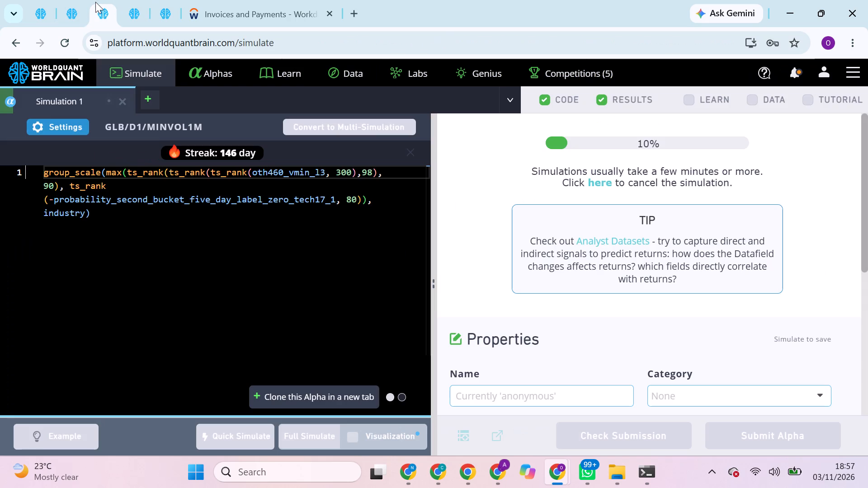
left_click(80, 0)
left_click(48, 0)
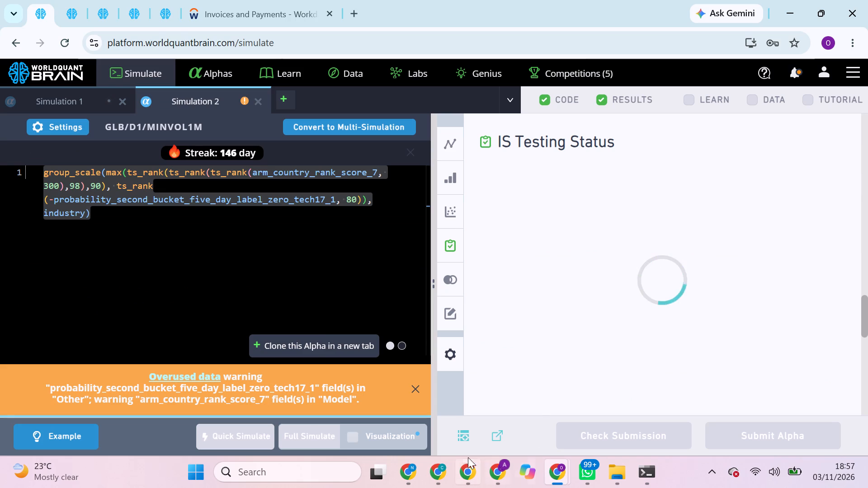
left_click(413, 473)
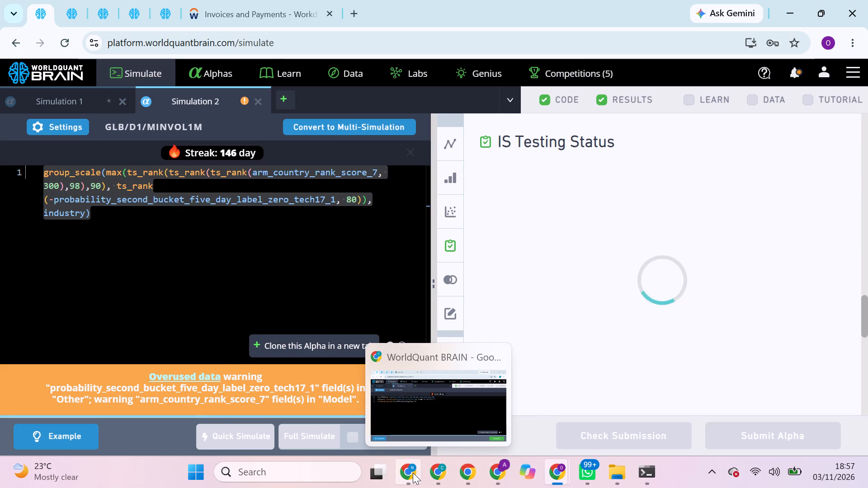
left_click(413, 473)
left_click(413, 473)
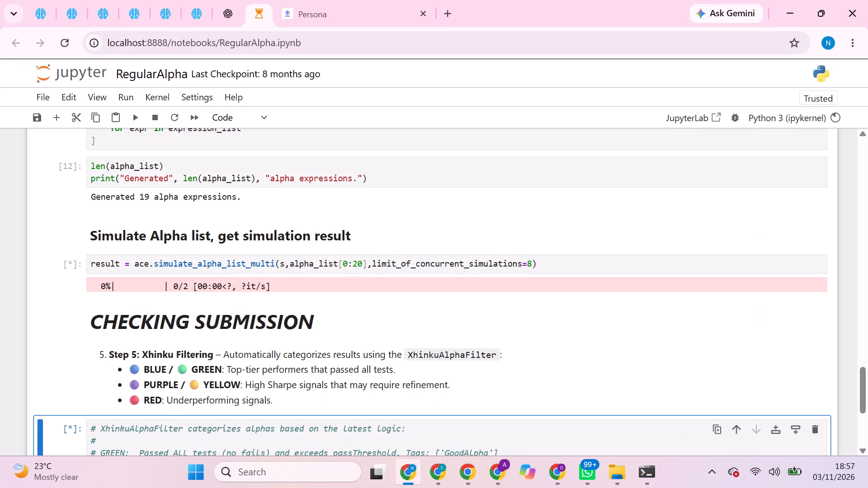
left_click(52, 0)
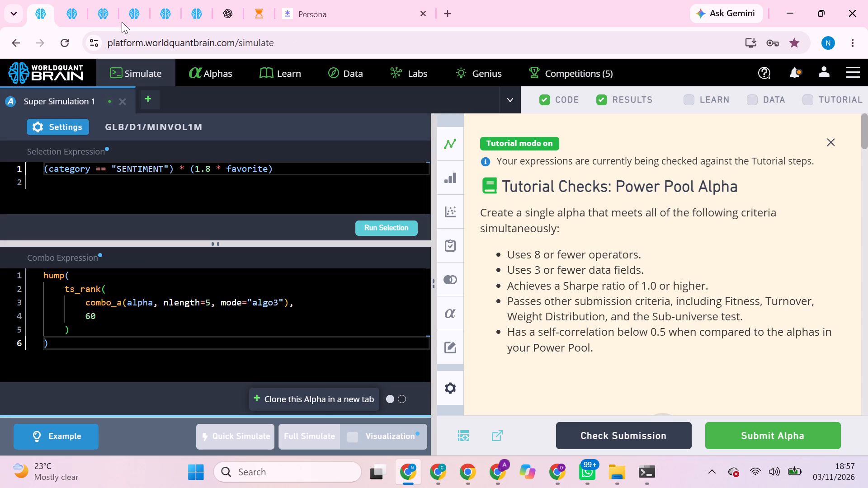
left_click(852, 187)
left_click(831, 146)
scroll(752, 285, "down", 2)
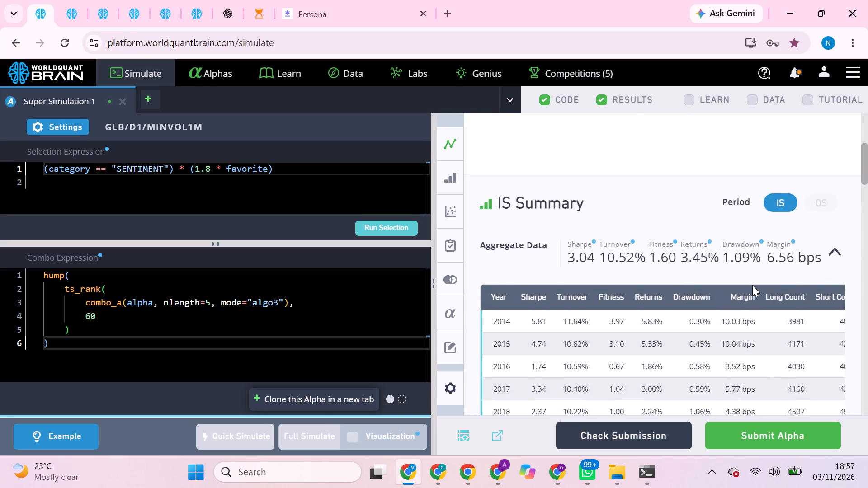
scroll(752, 285, "down", 3)
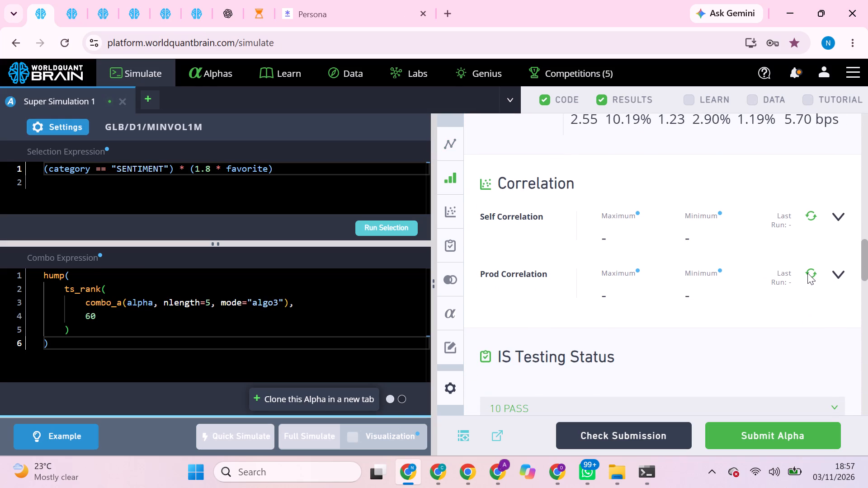
left_click(807, 273)
left_click(813, 272)
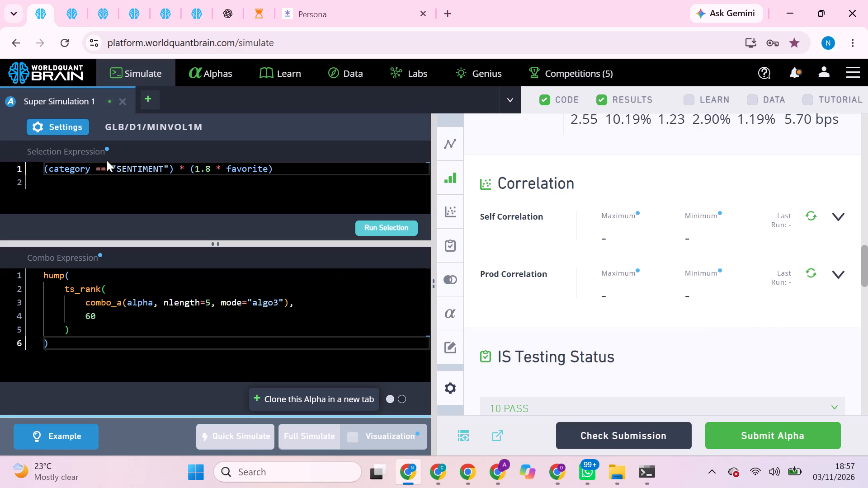
In the Super Simulation 1 settings, set the decay to 15 and the neutralization to Crowding Factors.
left_click(71, 133)
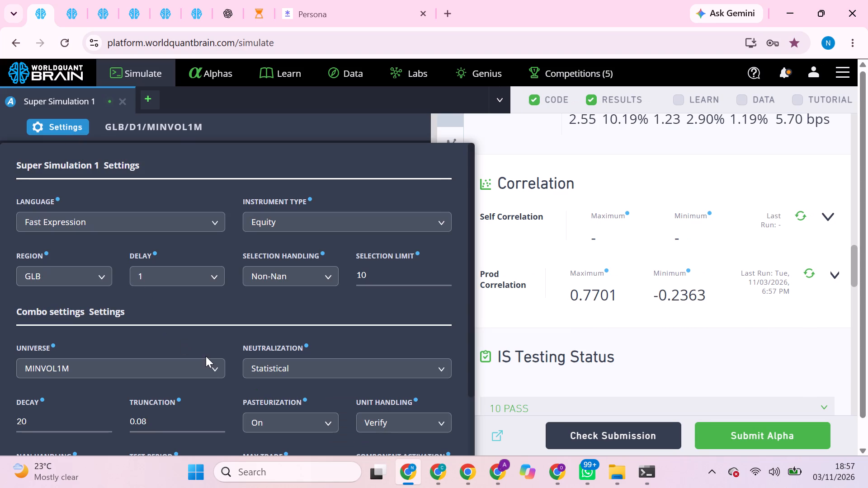
left_click(62, 417)
key("BackSpace")
key("BackSpace")
key("BackSpace")
type("21")
scroll(142, 418, "down", 1)
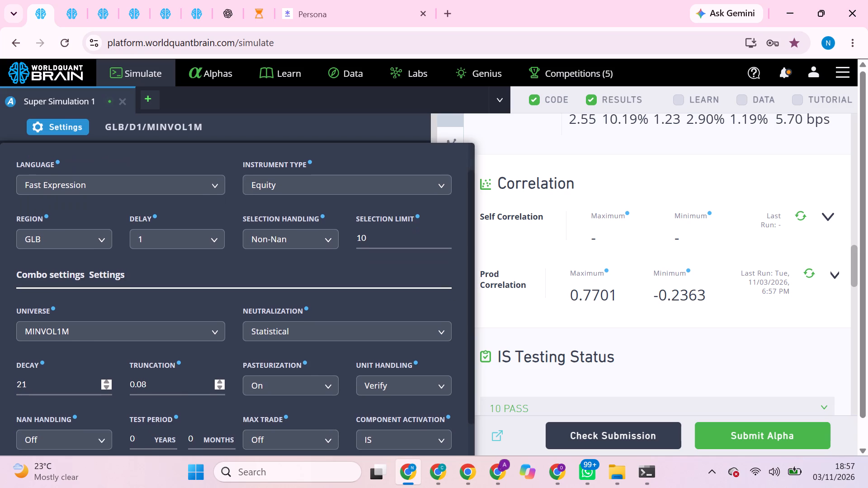
key("BackSpace")
key("BackSpace")
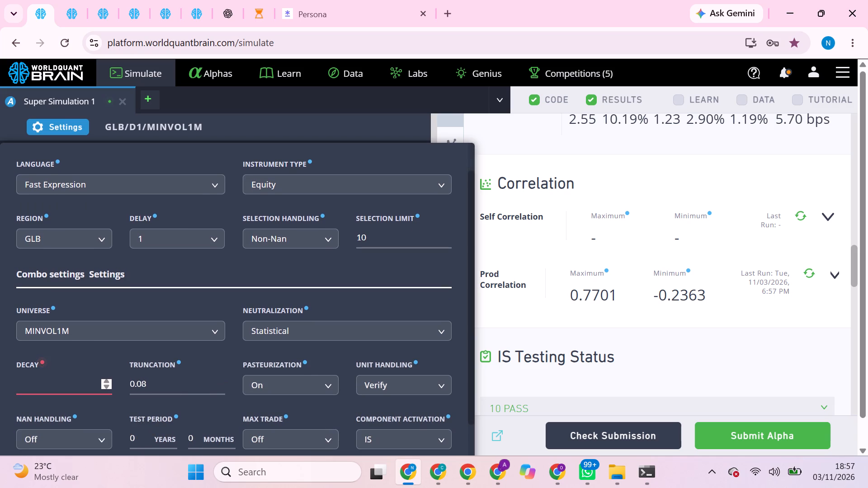
key("1")
key("5")
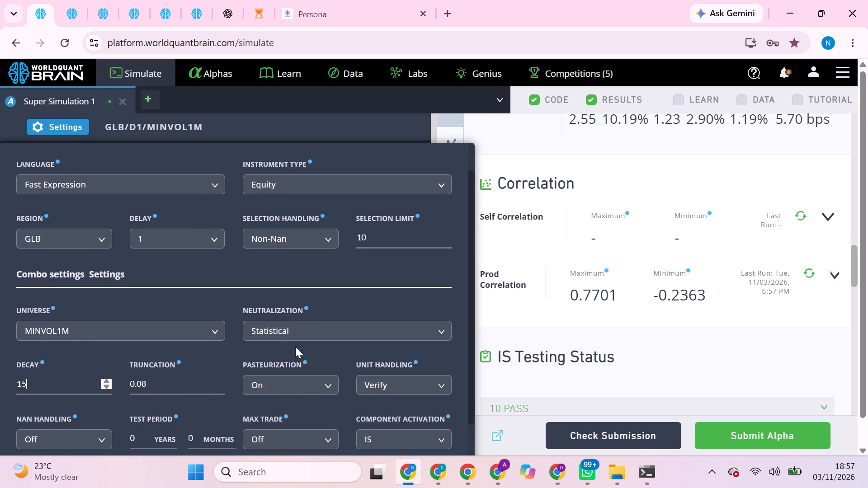
left_click(293, 336)
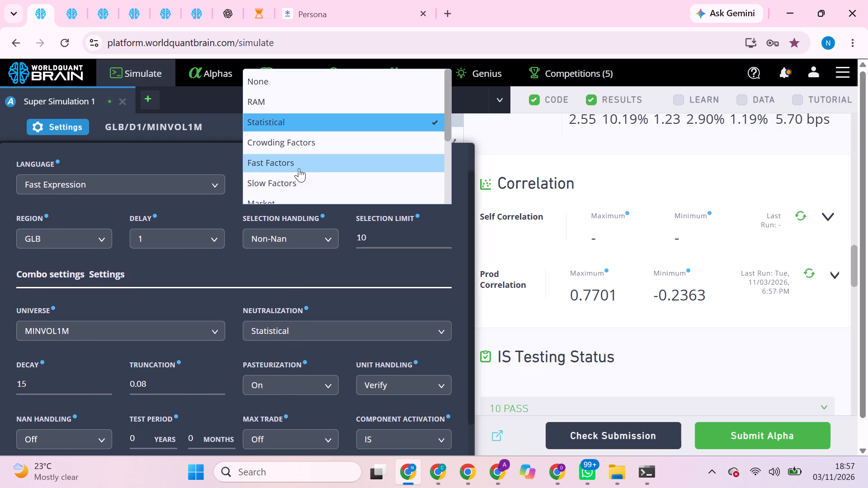
left_click(314, 143)
Set the Super Simulation's truncation to 0.04, apply the settings, and close them.
scroll(316, 325, "down", 1)
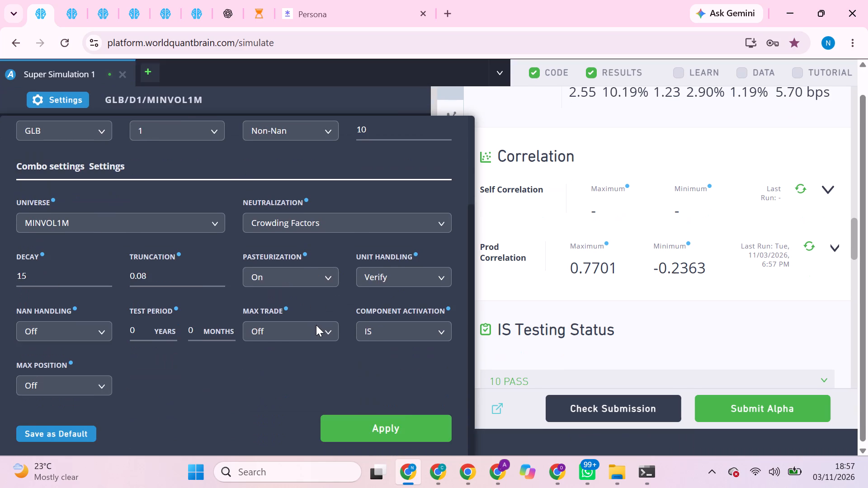
scroll(316, 325, "down", 1)
left_click(156, 271)
key("BackSpace")
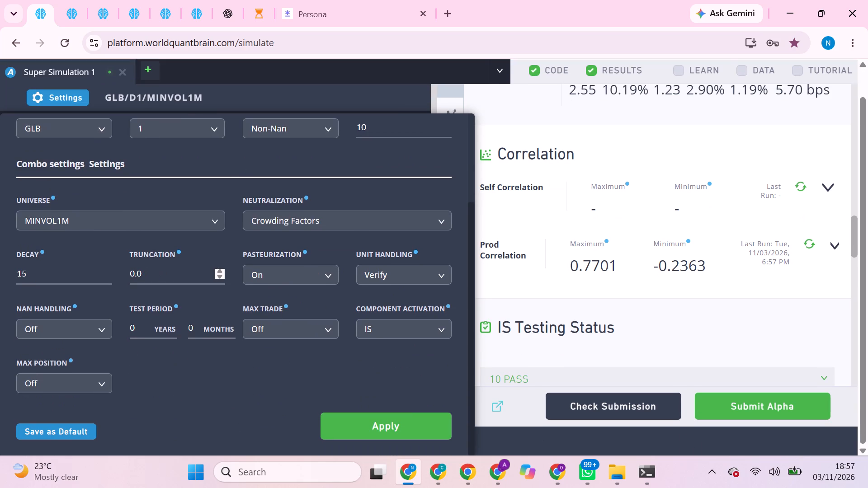
key("4")
scroll(248, 392, "down", 1)
left_click(374, 435)
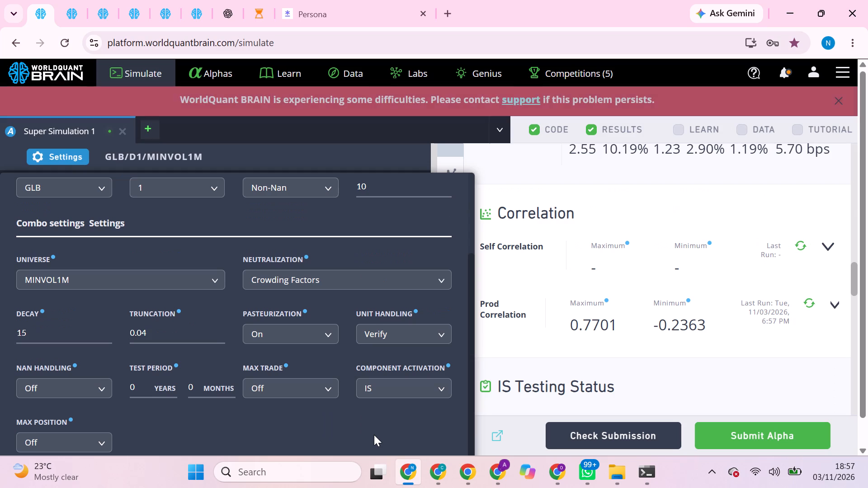
left_click(524, 315)
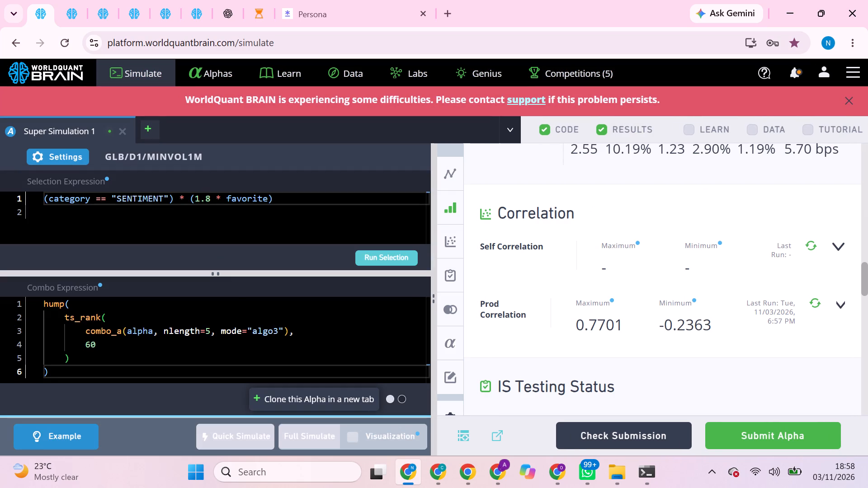
Go to the empty USA/D1/TOP3000 simulation page and skip its welcome tour.
left_click(72, 0)
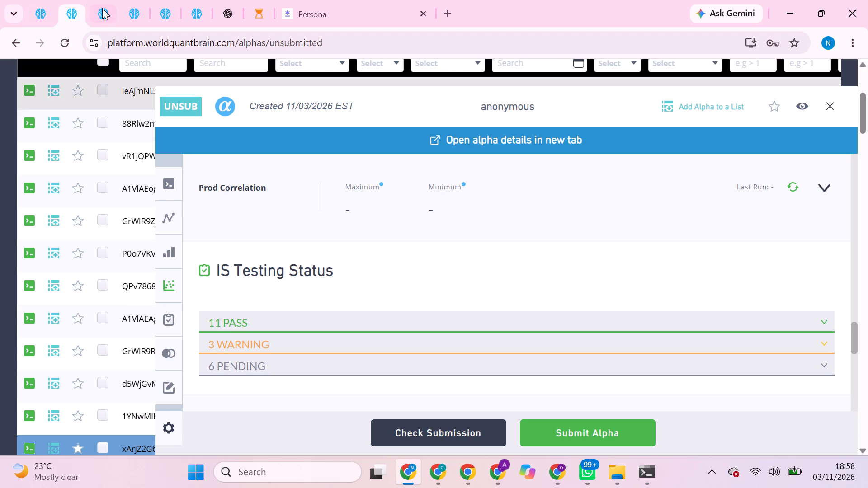
left_click(102, 8)
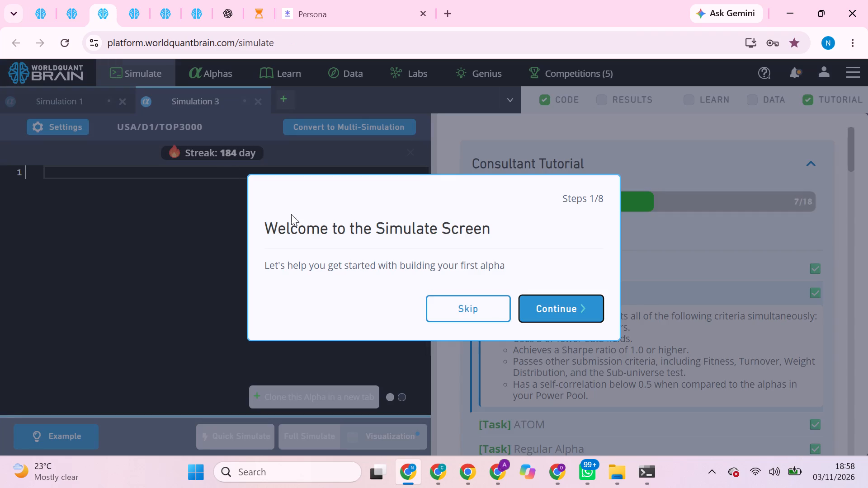
left_click(456, 320)
left_click(457, 318)
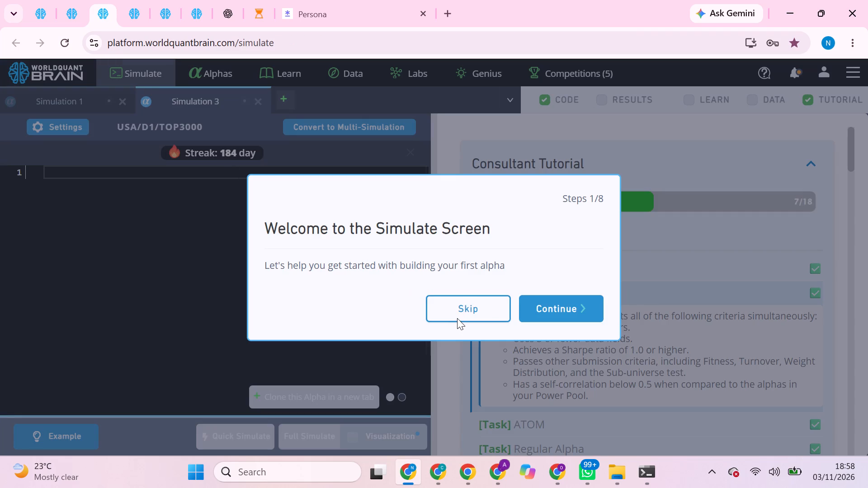
left_click(460, 316)
left_click(467, 311)
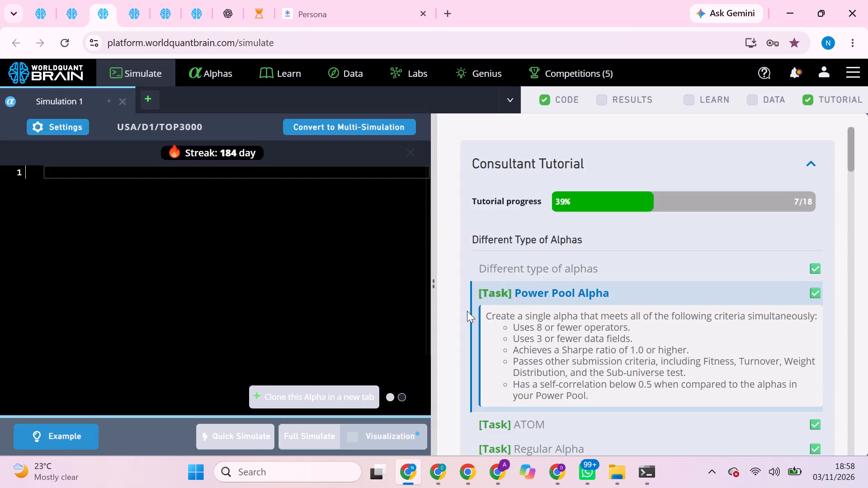
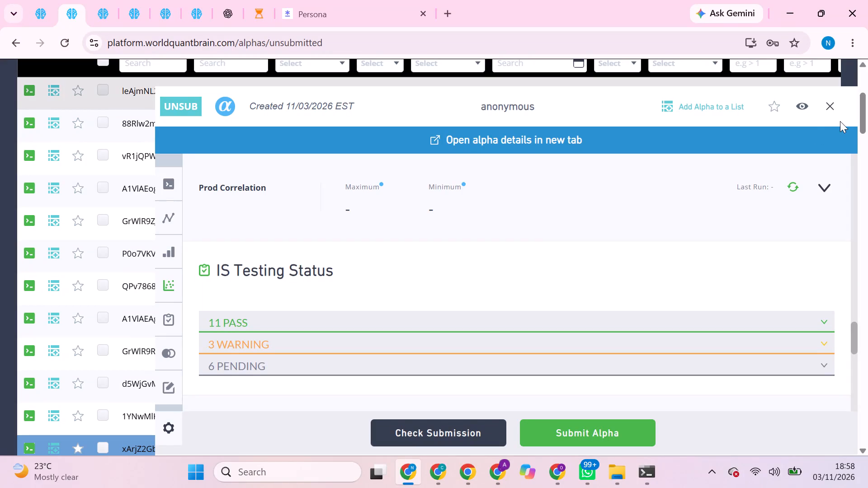
Close the open GLB alpha's details and filter the unsubmitted alphas by ID d5KompNg.
left_click(830, 104)
scroll(230, 181, "up", 4)
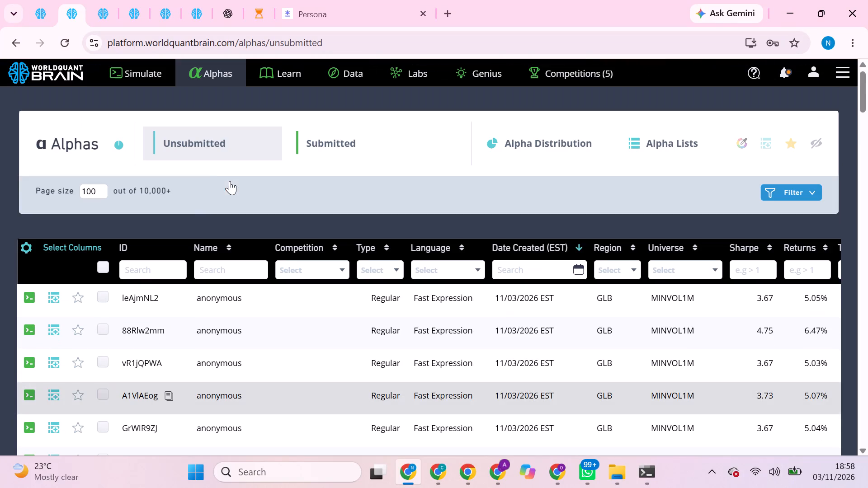
left_click(156, 264)
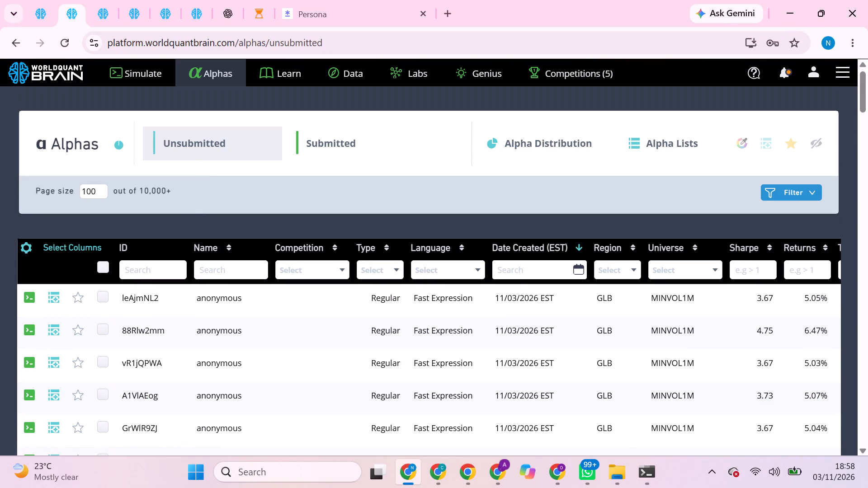
left_click(156, 264)
key("ctrl+v")
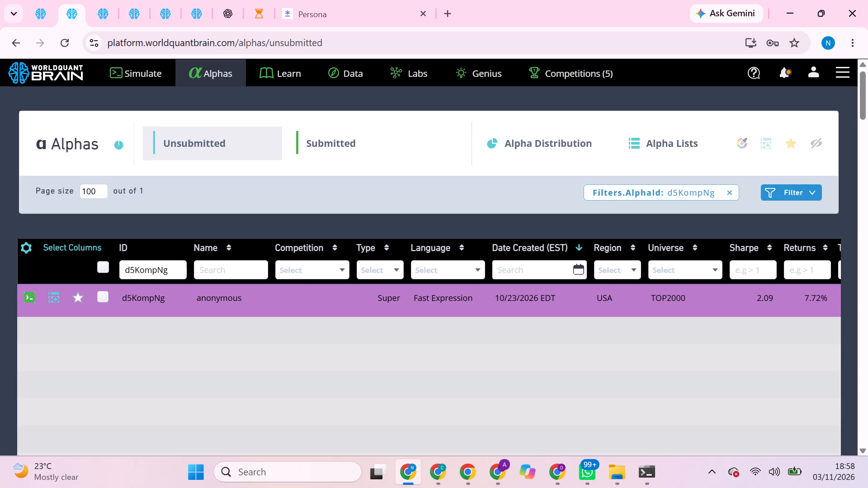
Open super alpha d5KompNg, run its Prod Correlation check, and close its details.
left_click(499, 303)
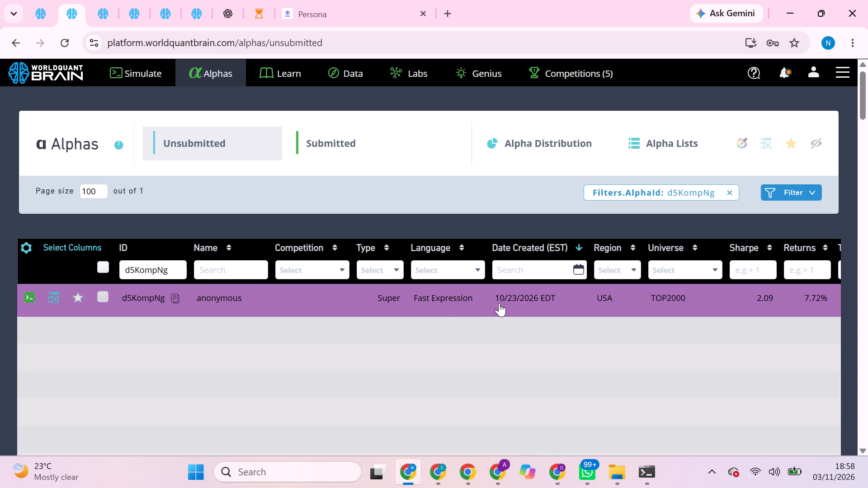
scroll(512, 325, "down", 2)
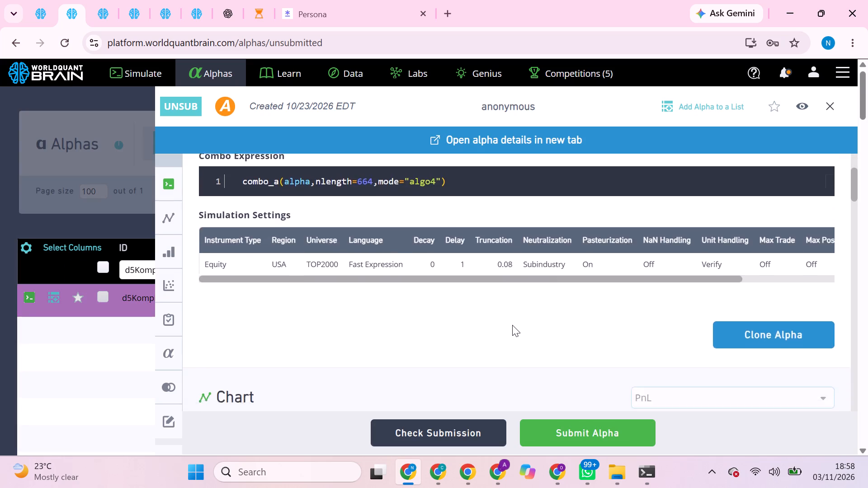
scroll(512, 325, "down", 5)
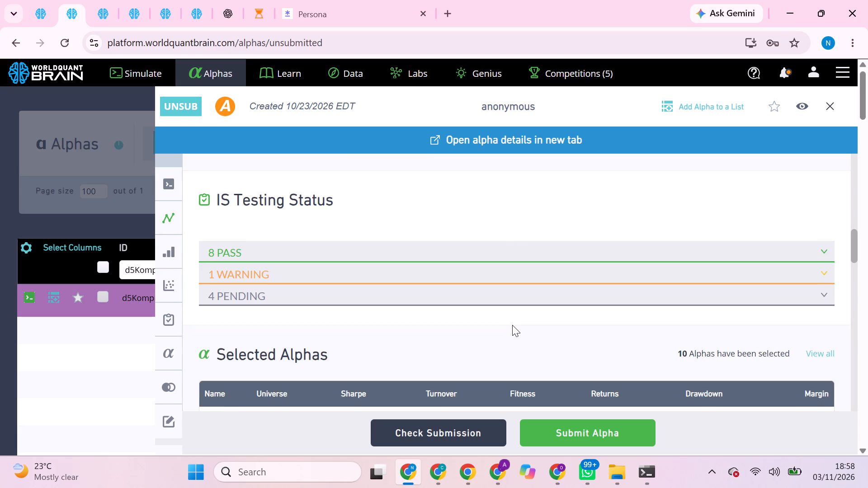
scroll(512, 325, "up", 1)
scroll(700, 288, "down", 1)
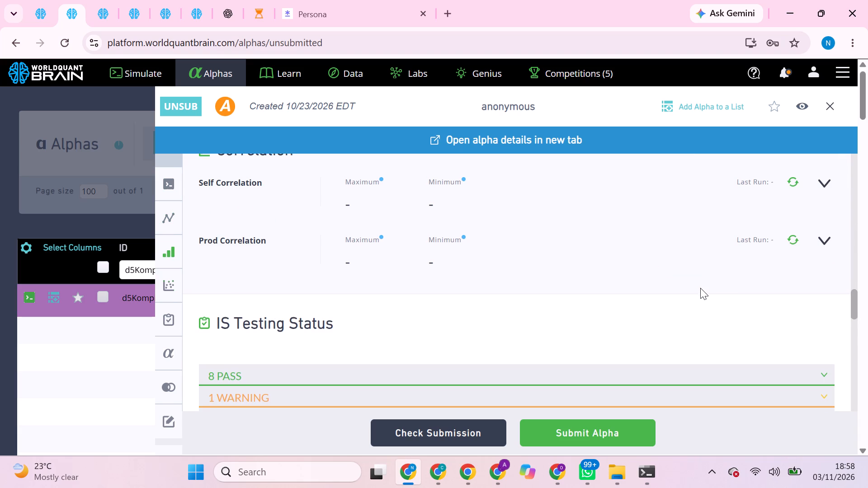
left_click(792, 239)
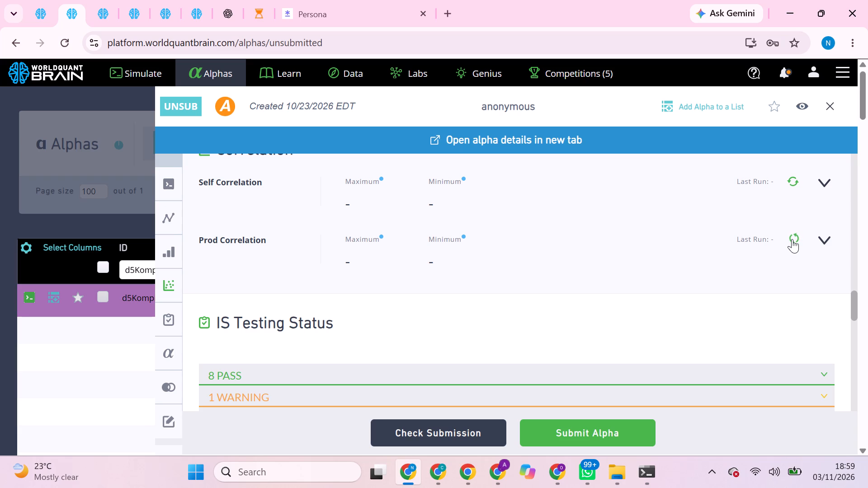
left_click(792, 239)
left_click(835, 105)
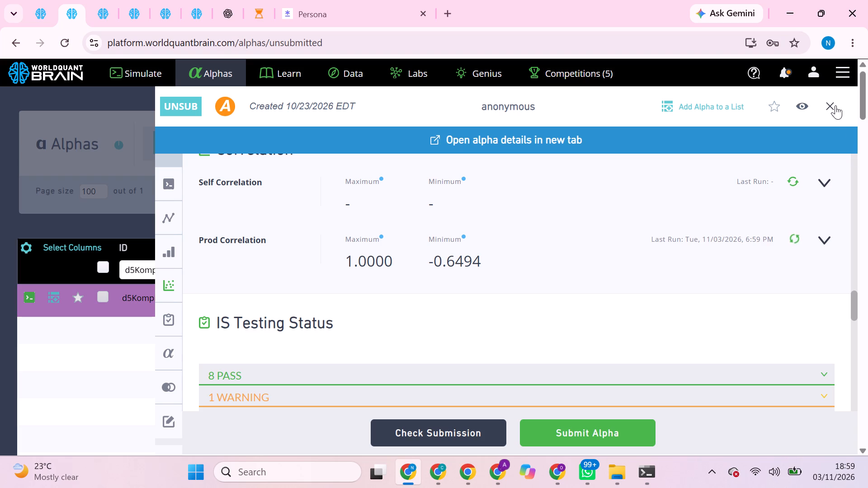
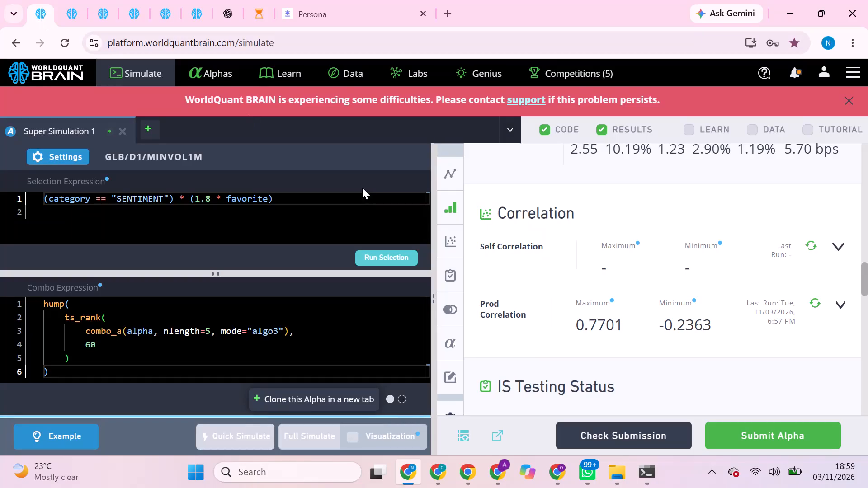
Change the category in the super simulation's selection expression to "INDUSTRY" and run the selection.
double_click(148, 198)
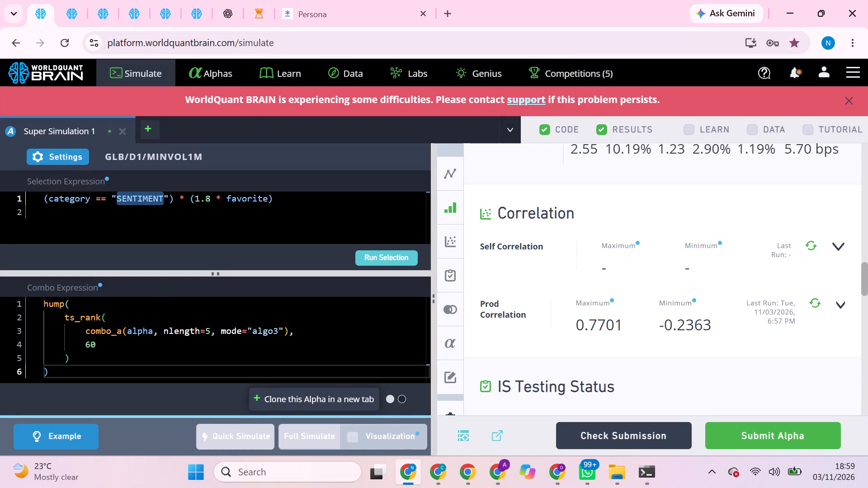
type("INDUSTRY")
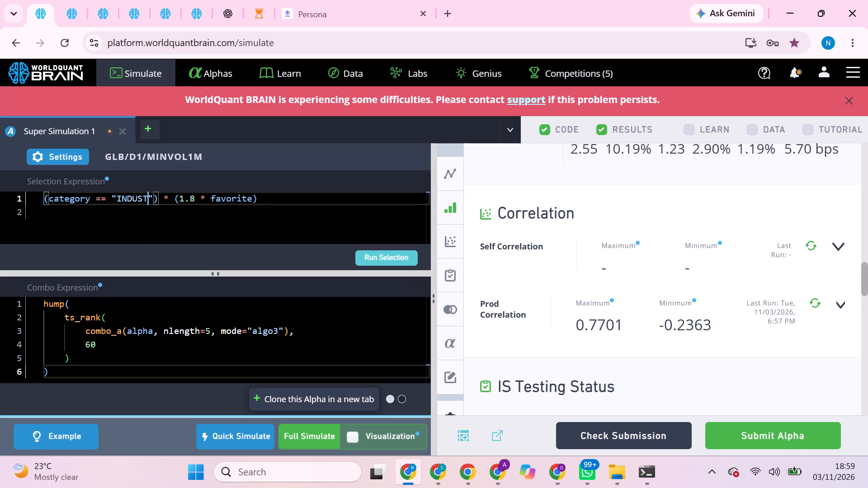
left_click(385, 259)
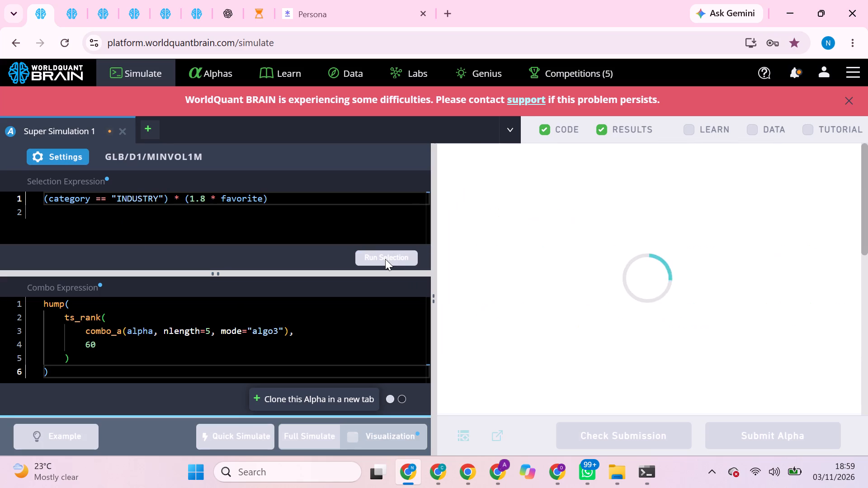
Start a full simulation of the GLB super alpha and dismiss the site difficulties banner.
left_click(323, 424)
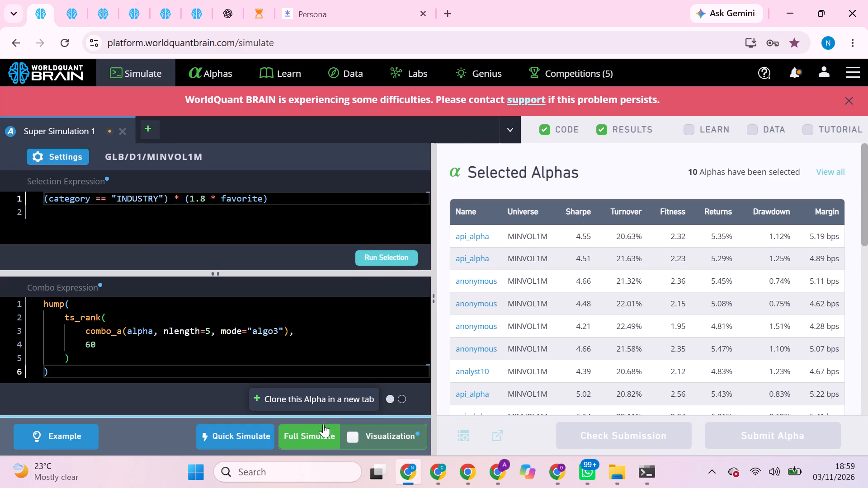
left_click(850, 95)
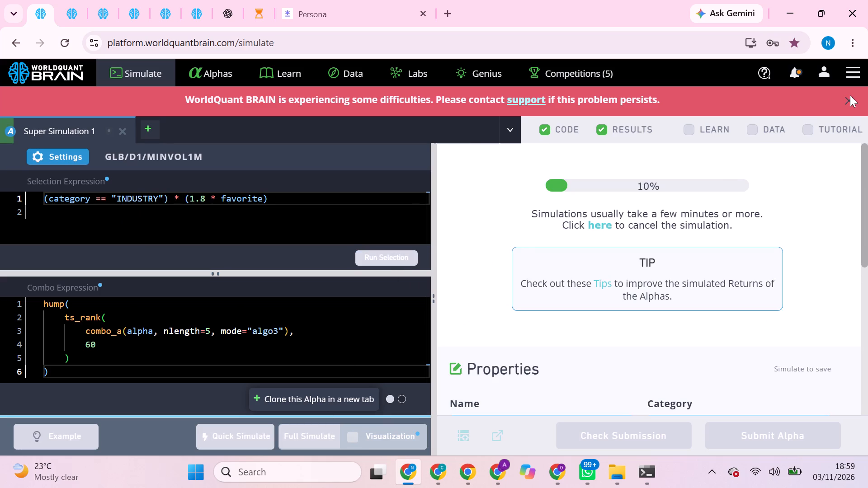
left_click(848, 100)
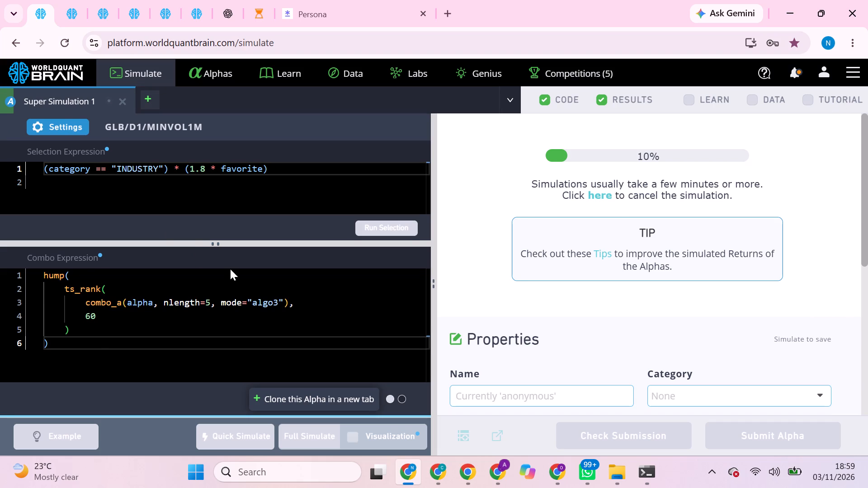
In the other Chrome profile's window, check the progress of the pending GLB simulations and submission check, and glance at the dataset's fields.
left_click(553, 475)
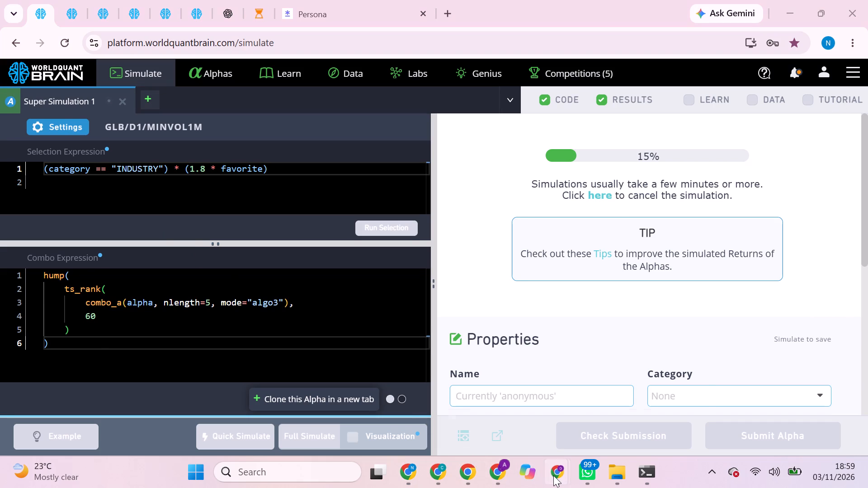
left_click(514, 406)
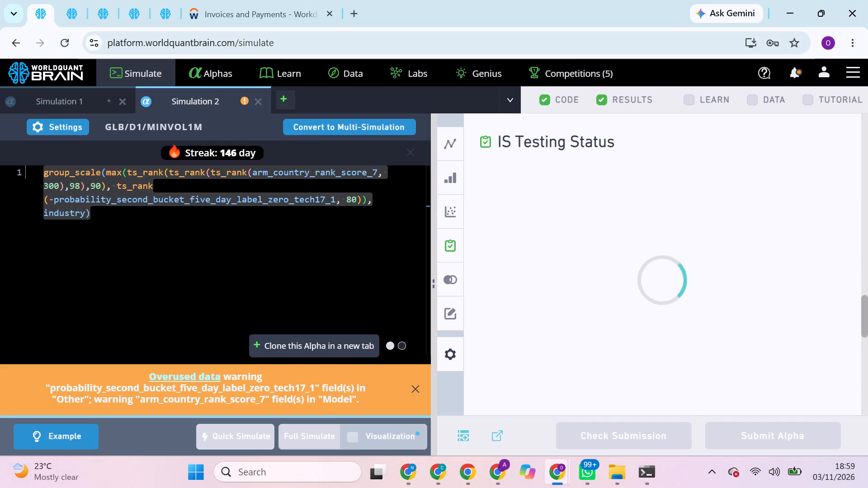
left_click(63, 5)
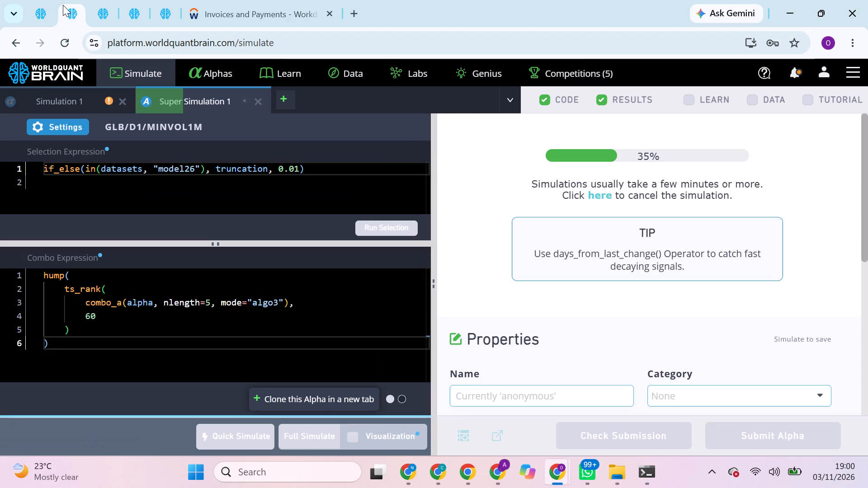
left_click(34, 0)
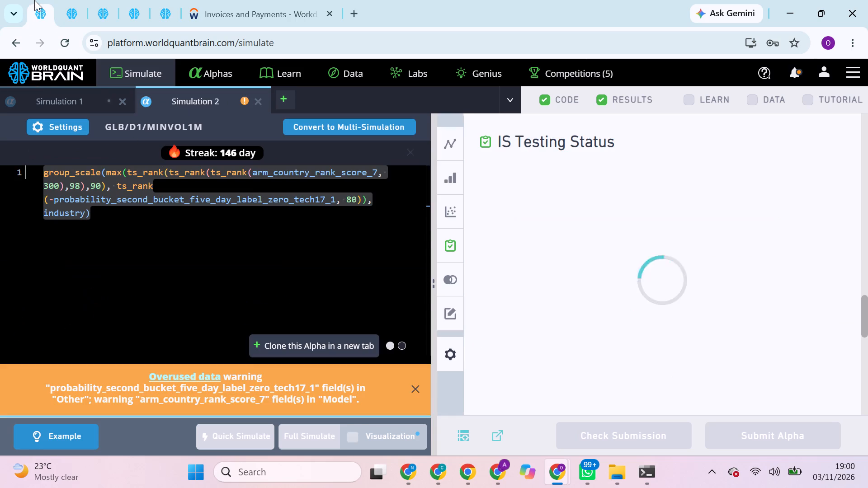
left_click(82, 0)
double_click(82, 0)
left_click(104, 7)
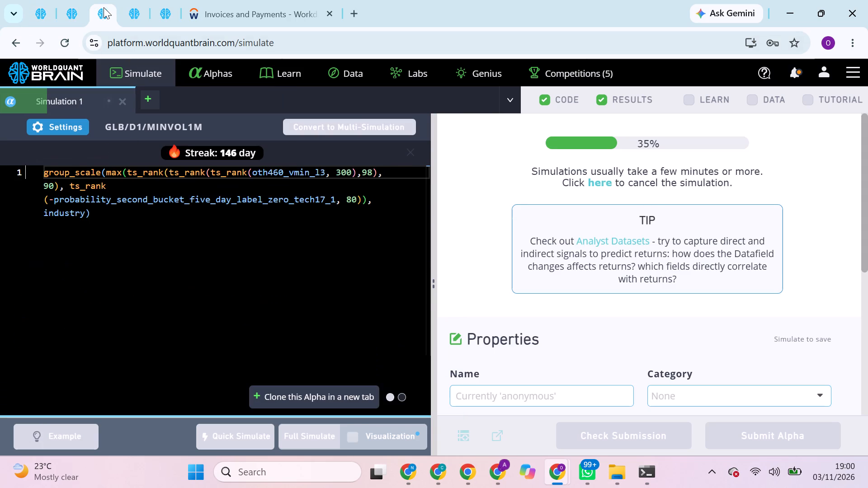
left_click(140, 1)
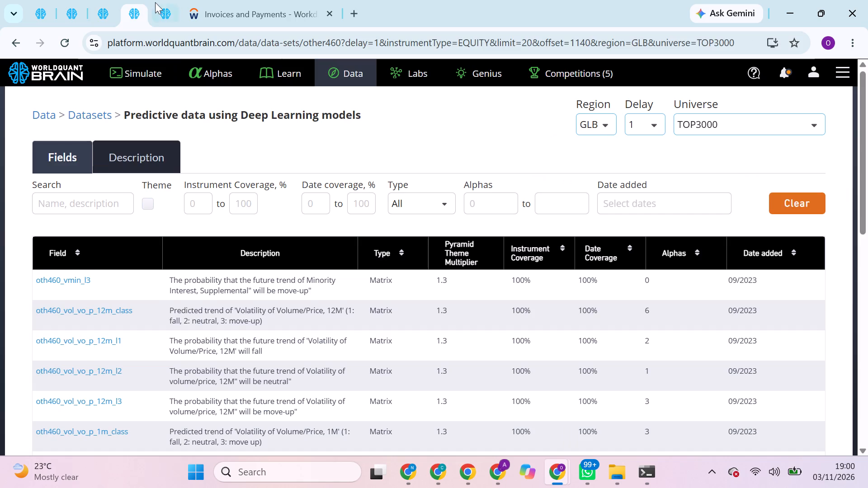
left_click(166, 1)
left_click(143, 0)
left_click(105, 0)
left_click(71, 0)
left_click(47, 2)
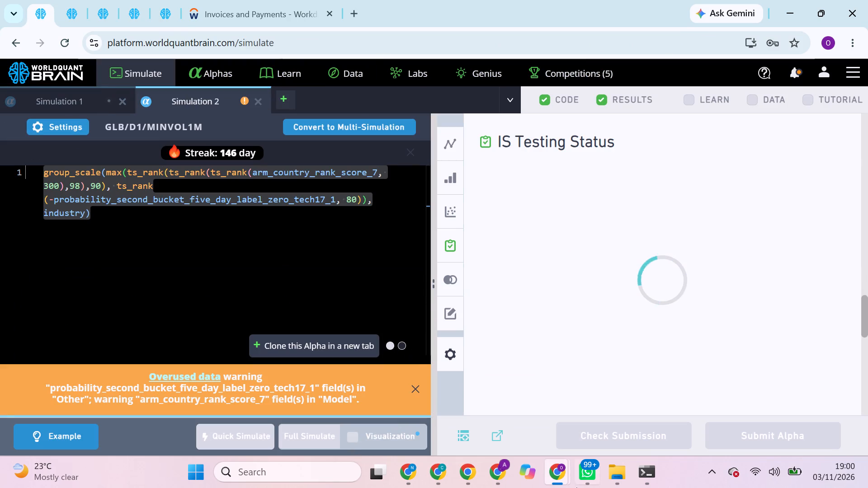
Return to the first profile's window, reload the unsubmitted alphas without the ID filter, and look through the newest ones.
left_click(407, 464)
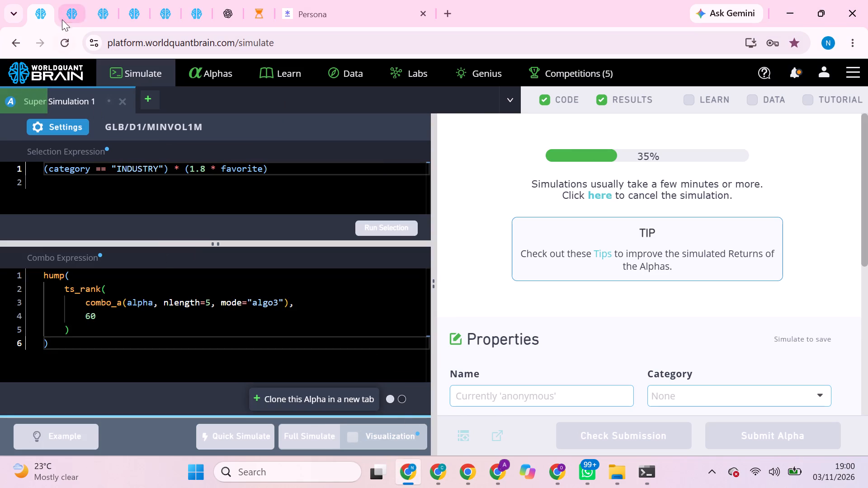
left_click(66, 2)
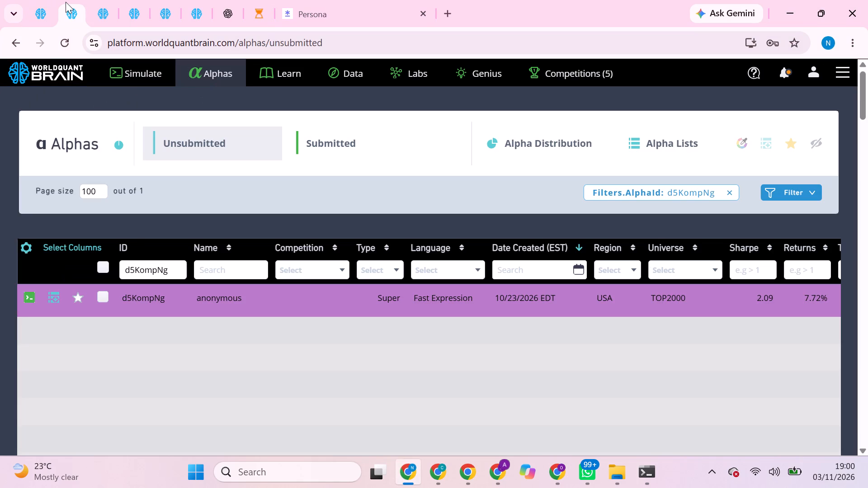
double_click(220, 141)
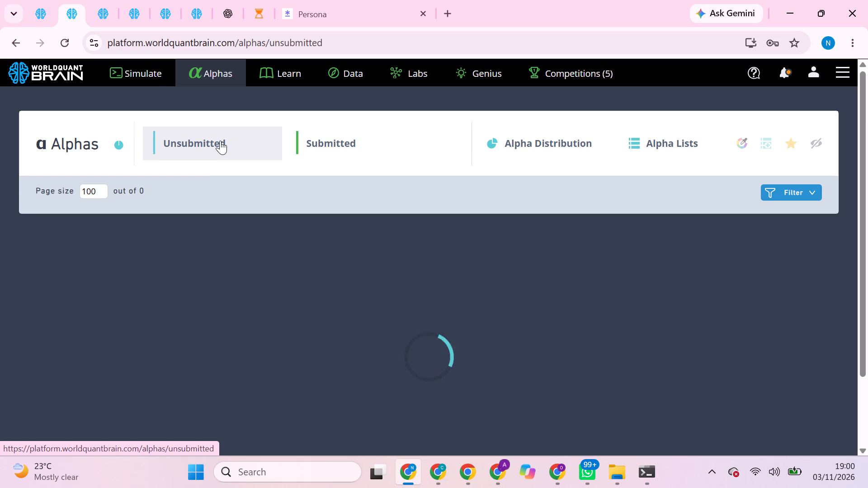
scroll(351, 288, "down", 1)
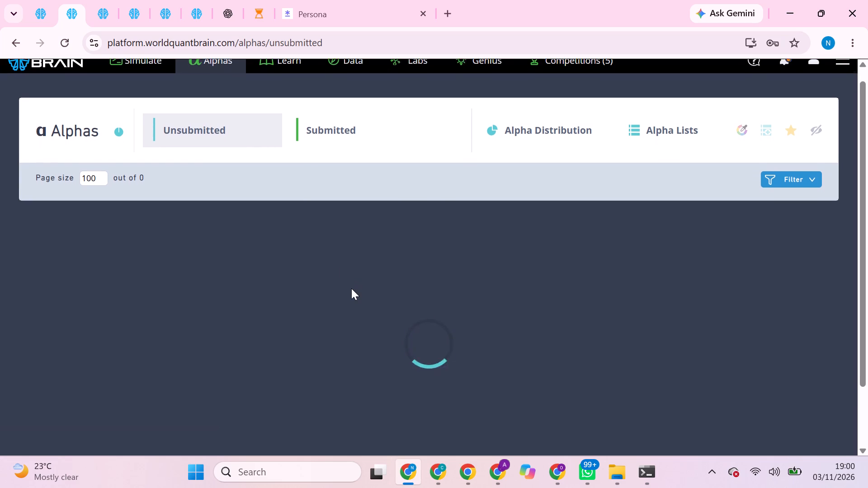
scroll(351, 288, "down", 2)
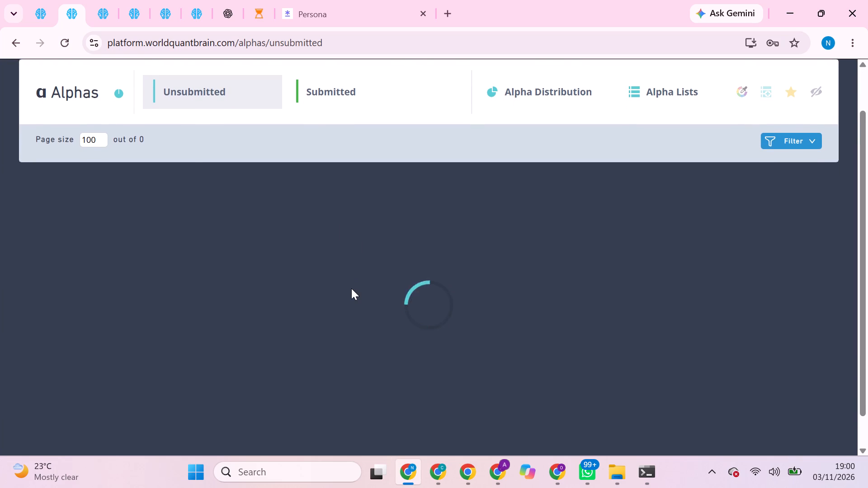
scroll(351, 288, "down", 3)
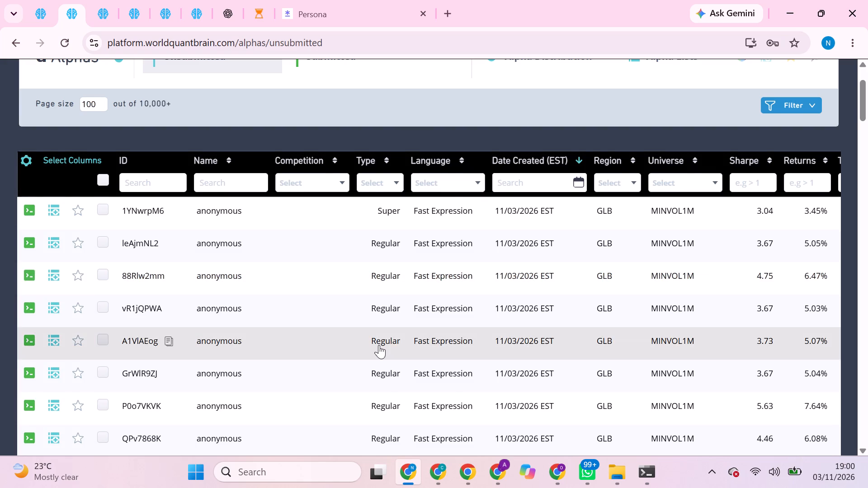
scroll(379, 345, "down", 3)
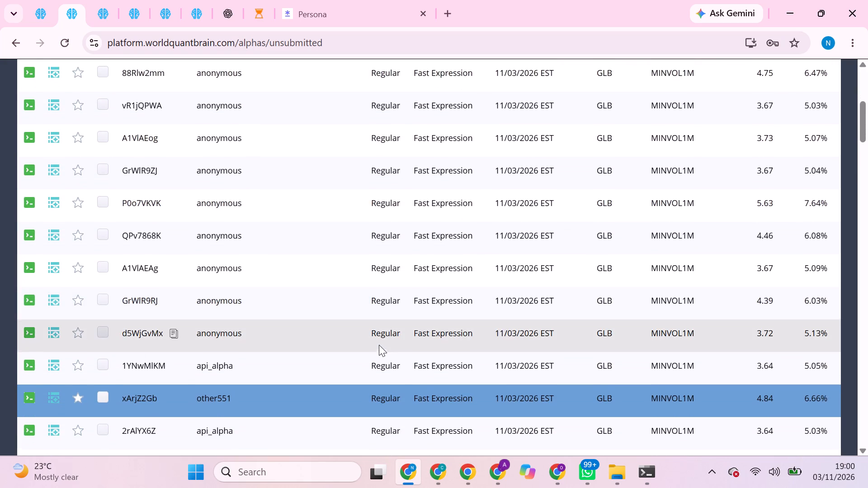
scroll(379, 345, "up", 1)
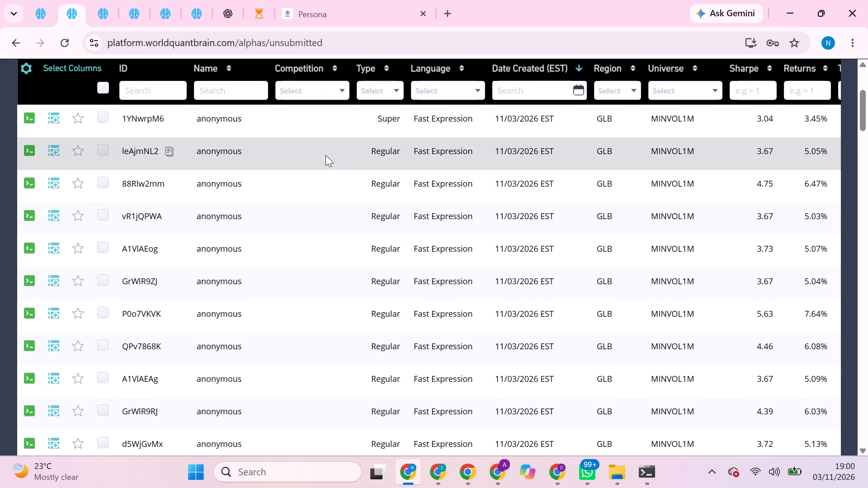
Open the unsubmitted regular alpha leAjmNL2 and review its code and simulation settings.
left_click(447, 150)
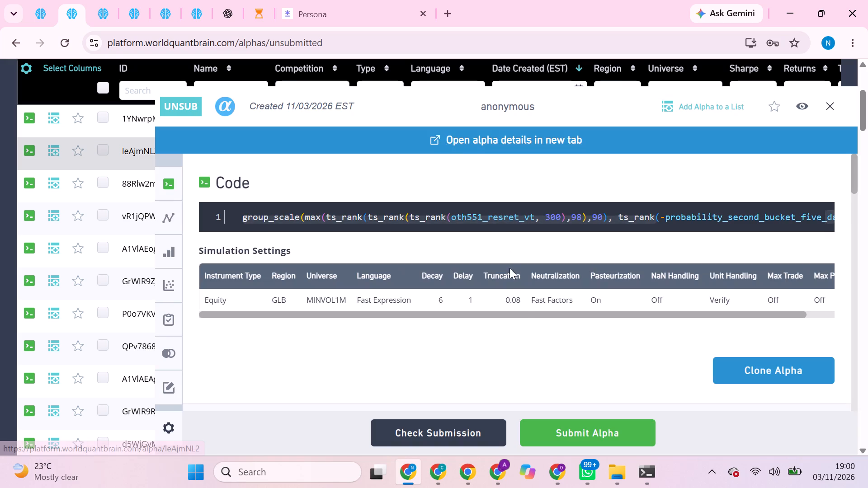
scroll(532, 338, "down", 1)
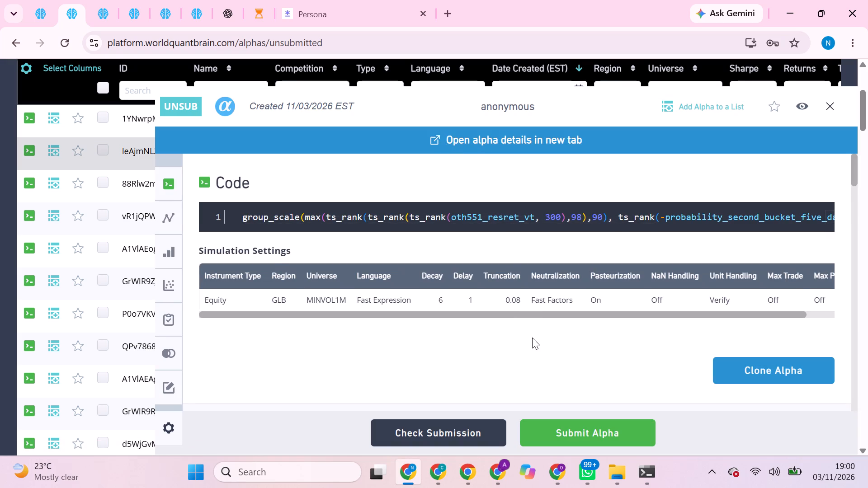
scroll(532, 338, "down", 1)
triple_click(503, 303)
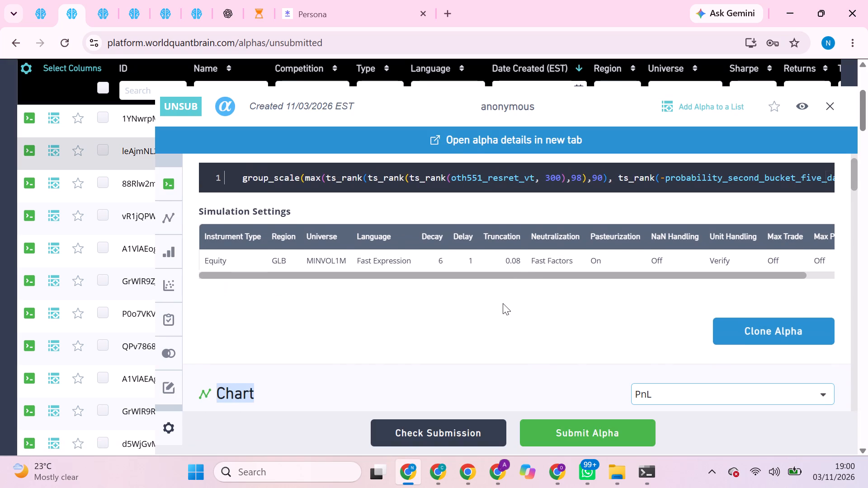
Check the progress of the running super and regular GLB simulations in both Chrome profiles' windows.
left_click(56, 2)
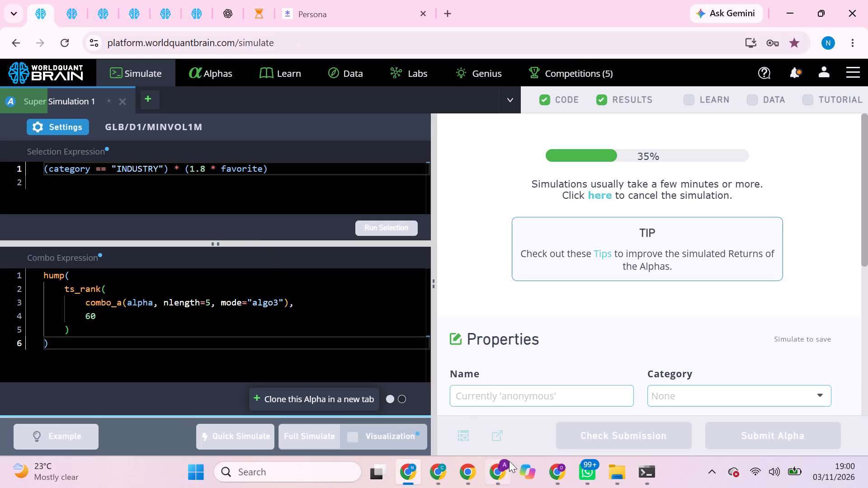
left_click(545, 467)
left_click(543, 416)
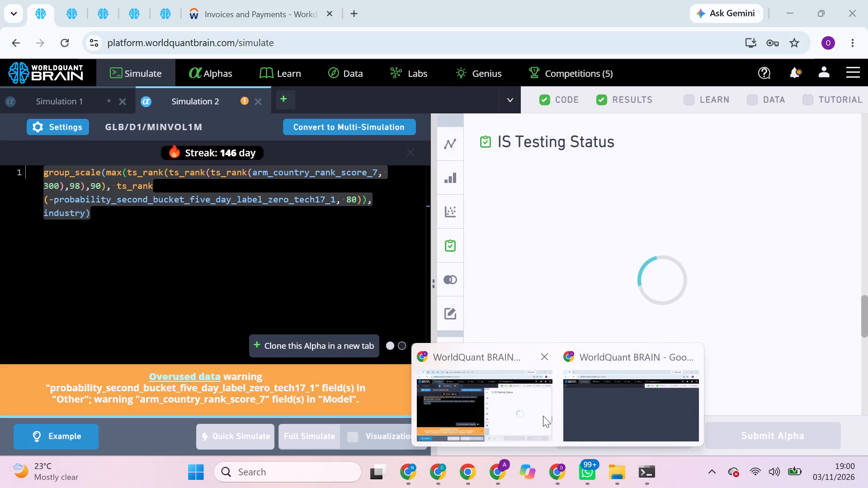
left_click(71, 0)
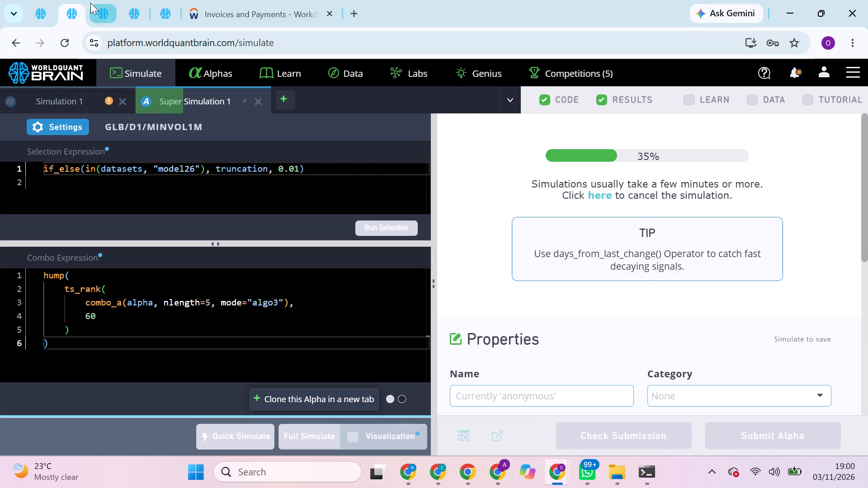
left_click(90, 3)
left_click(118, 4)
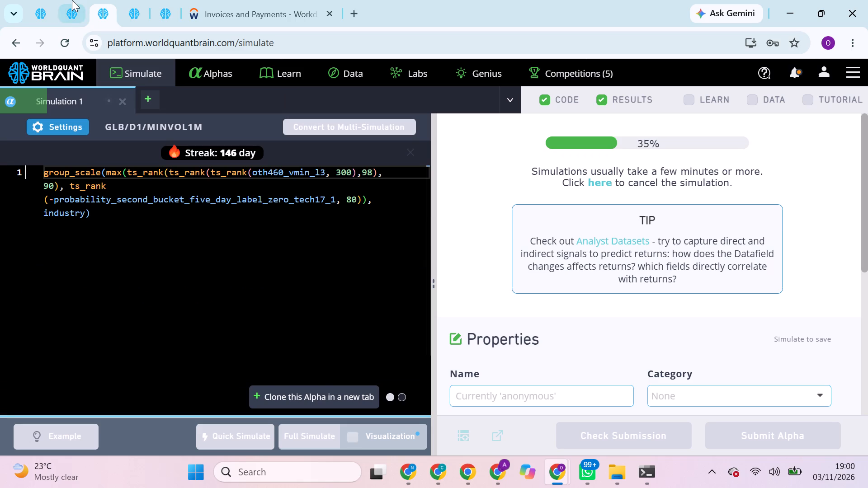
left_click(72, 0)
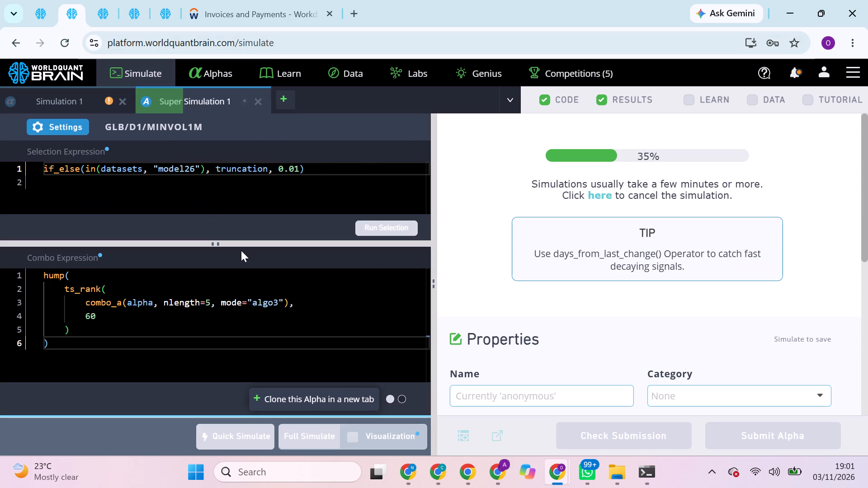
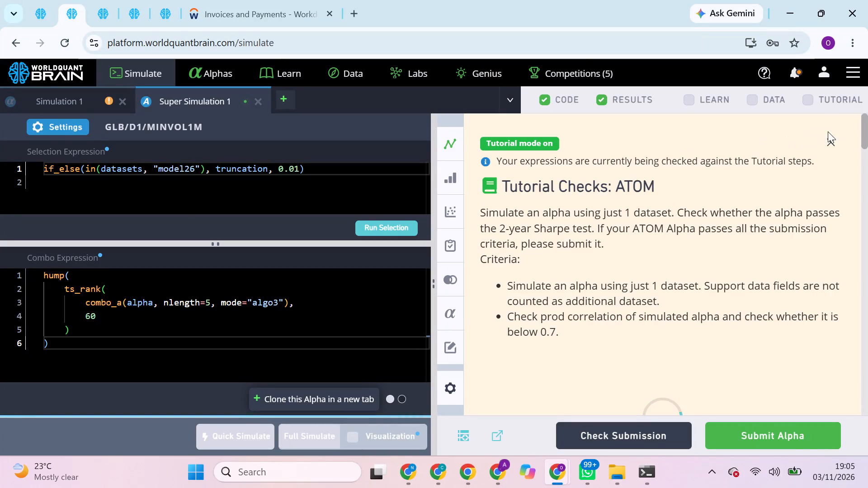
Dismiss the ATOM tutorial checks notice and run the Prod Correlation check for the Super Simulation 1 alpha.
left_click(830, 142)
scroll(790, 228, "down", 3)
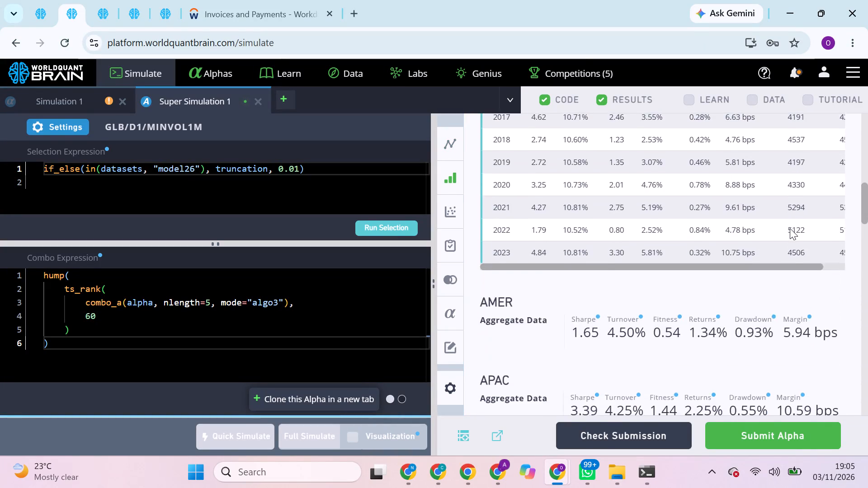
scroll(790, 228, "down", 4)
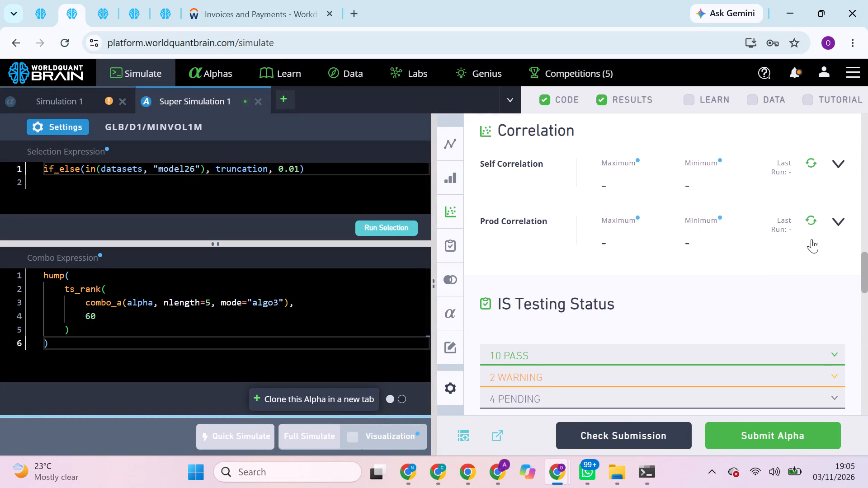
left_click(810, 218)
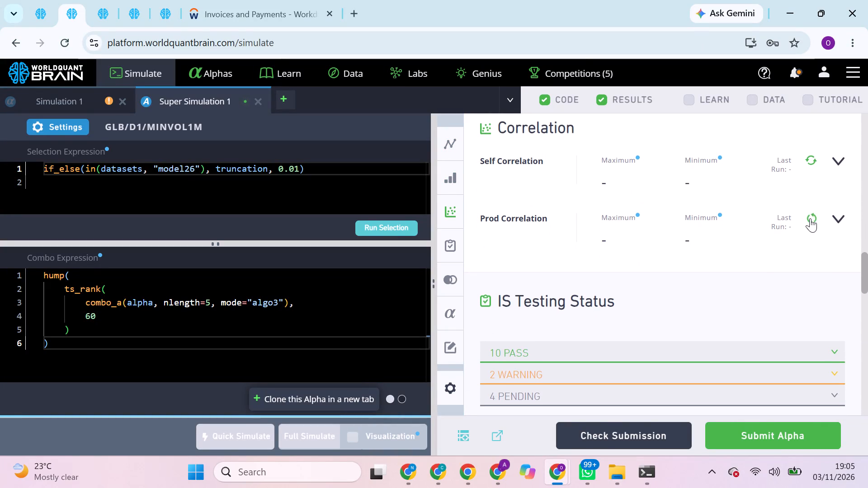
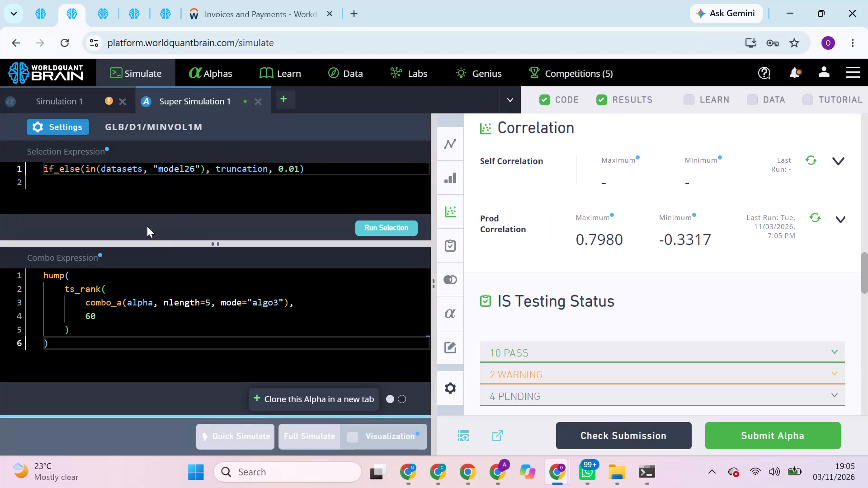
Set the neutralization to Crowding Factors in the Super Simulation 1 combo settings.
left_click(68, 127)
scroll(239, 344, "down", 1)
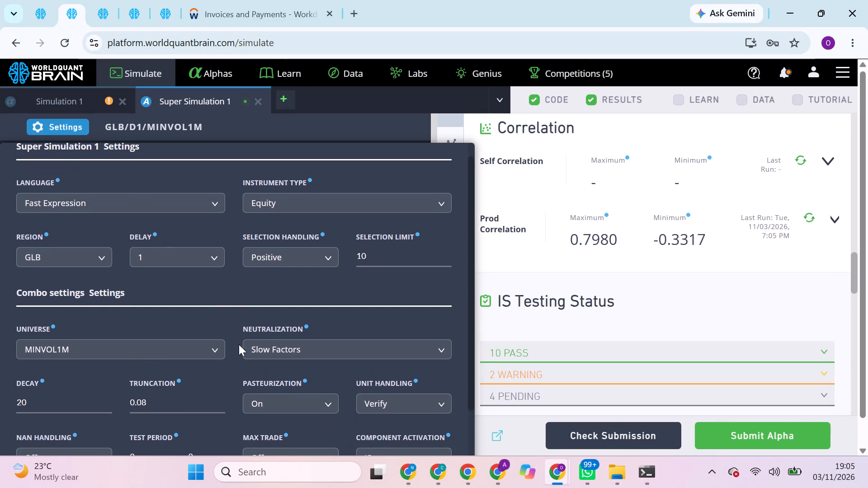
left_click(264, 350)
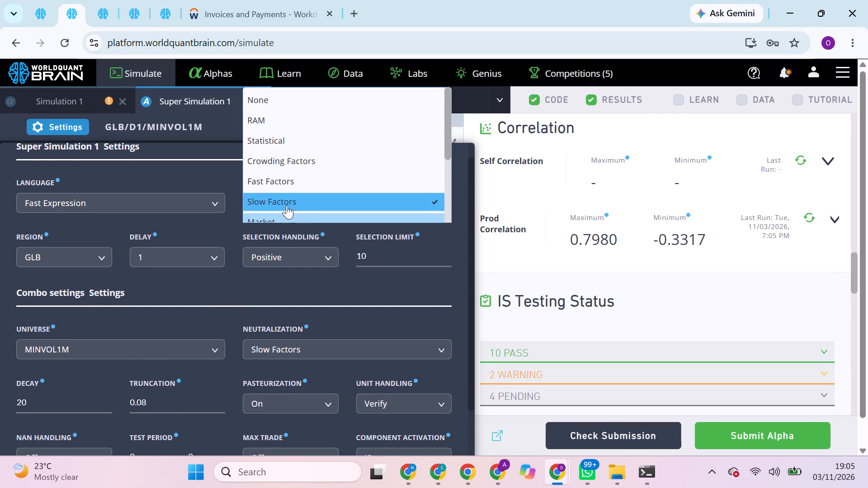
left_click(289, 160)
Set the decay to 14 and the truncation to 0.04, and apply the Super Simulation 1 settings.
scroll(181, 299, "down", 1)
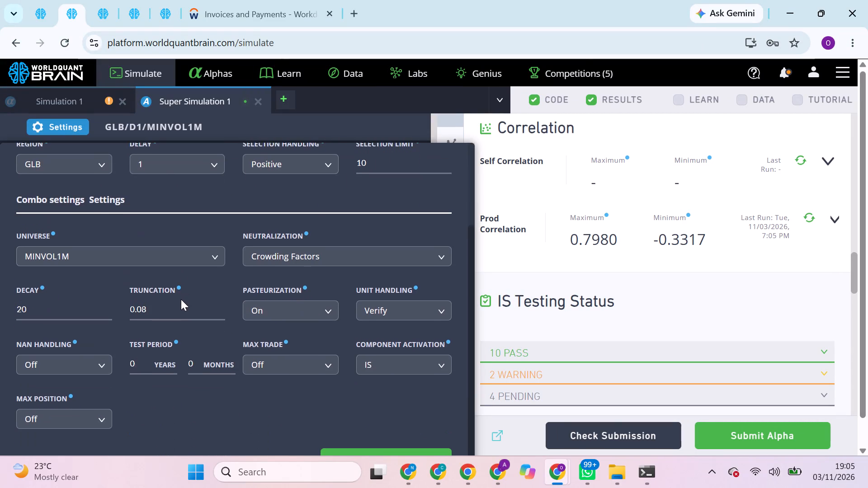
scroll(181, 299, "down", 1)
left_click(80, 303)
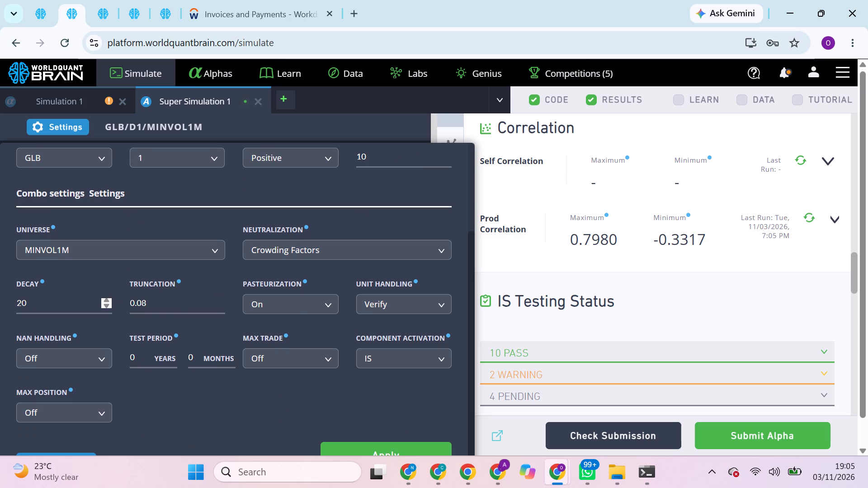
key("BackSpace")
key("BackSpace")
key("BackSpace")
key("1")
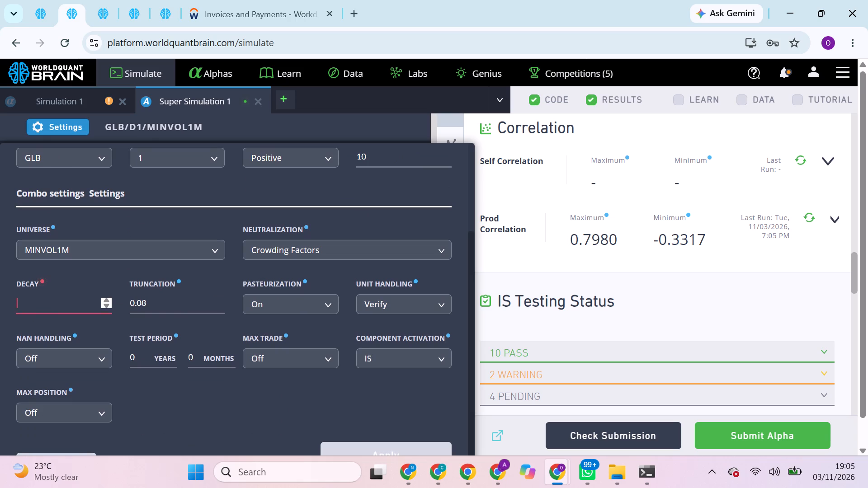
key("4")
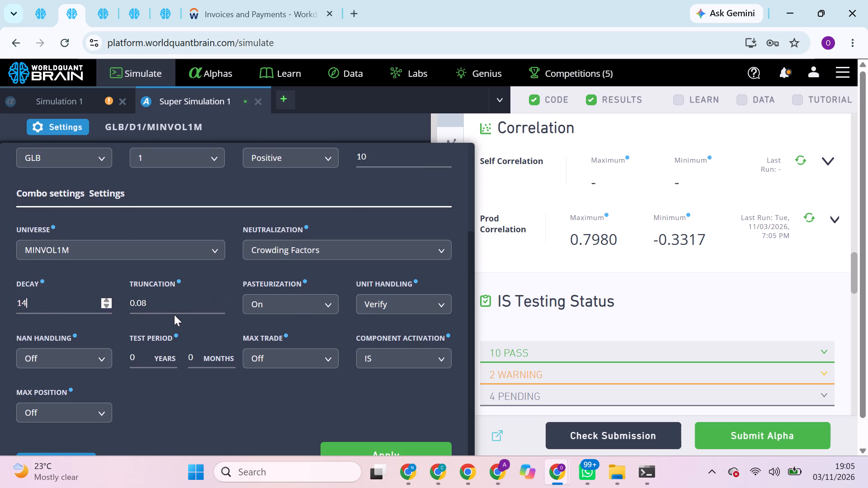
left_click(173, 299)
key("BackSpace")
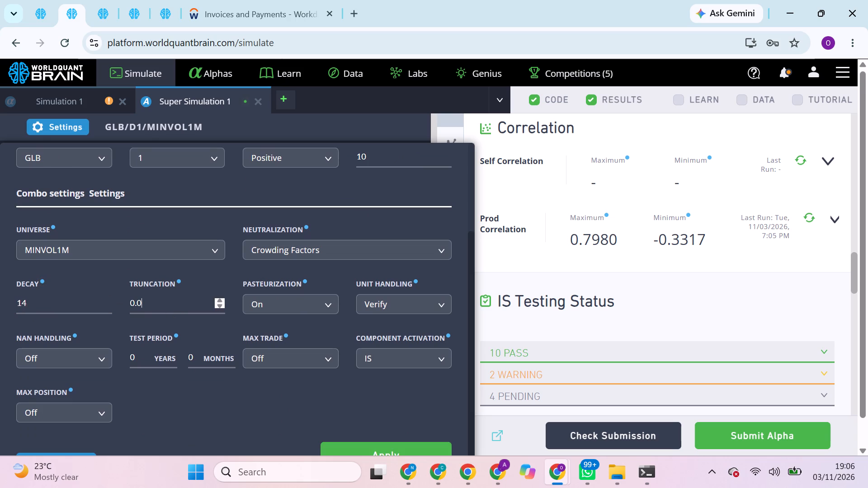
key("4")
scroll(329, 377, "down", 1)
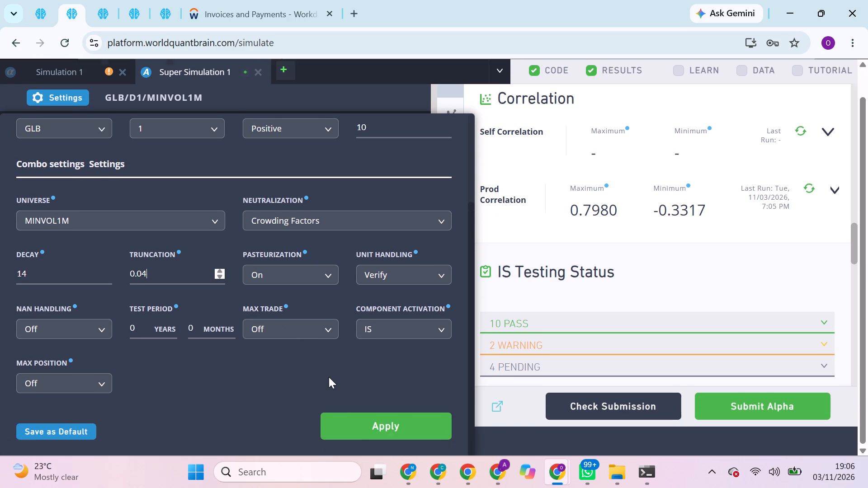
scroll(329, 377, "down", 1)
left_click(374, 429)
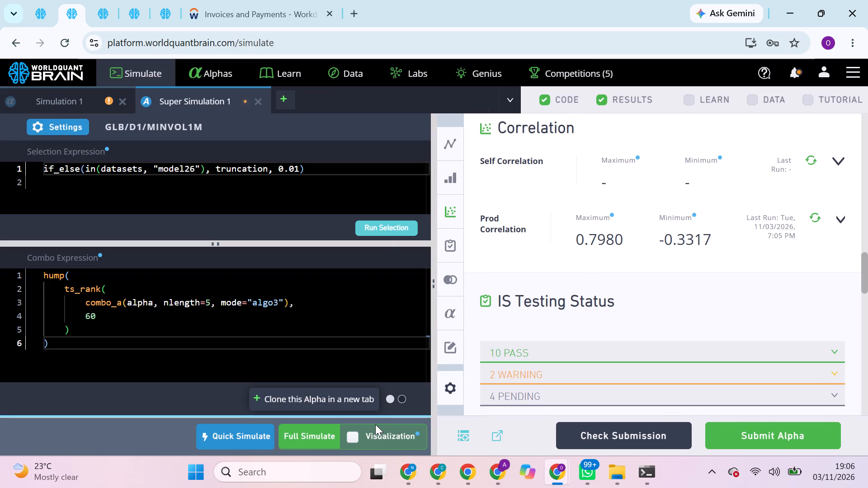
Run the selection and start a full simulation of the "model26" super alpha.
left_click(388, 237)
left_click(390, 230)
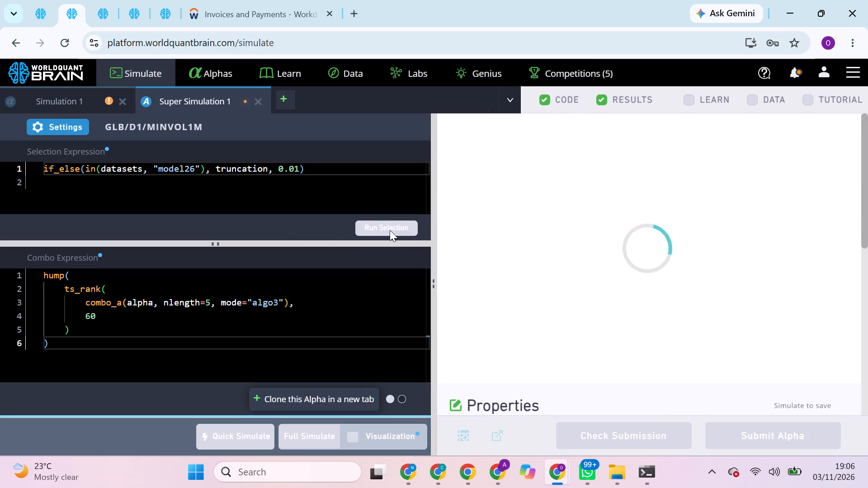
left_click(314, 428)
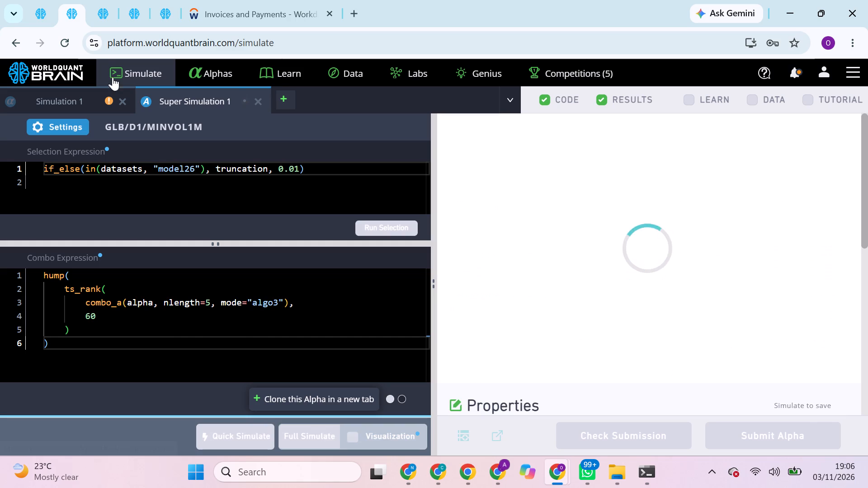
Check the state of the simulations open in the other WorldQuant BRAIN browser tabs.
left_click(57, 0)
left_click(34, 4)
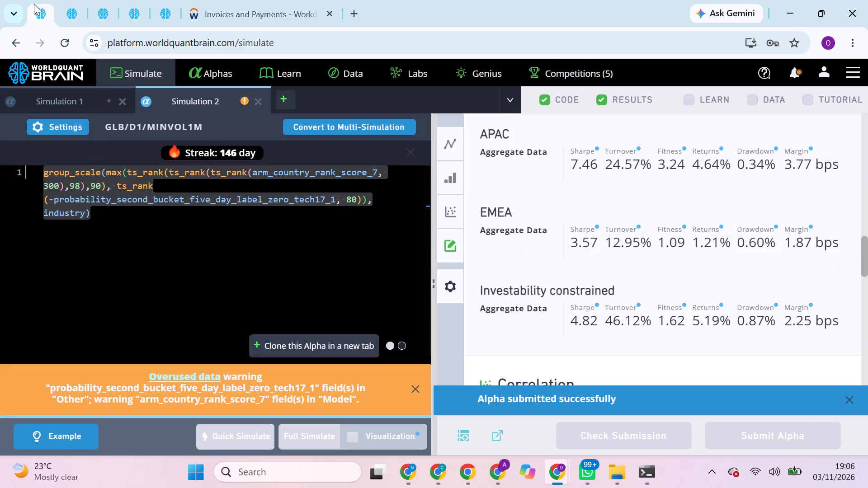
left_click(54, 3)
left_click(77, 5)
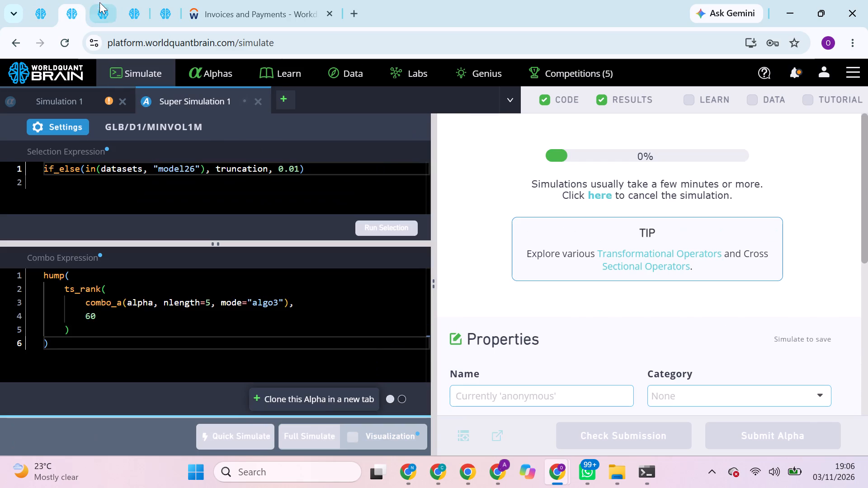
left_click(102, 4)
left_click_drag(102, 4, 137, 1)
left_click(137, 1)
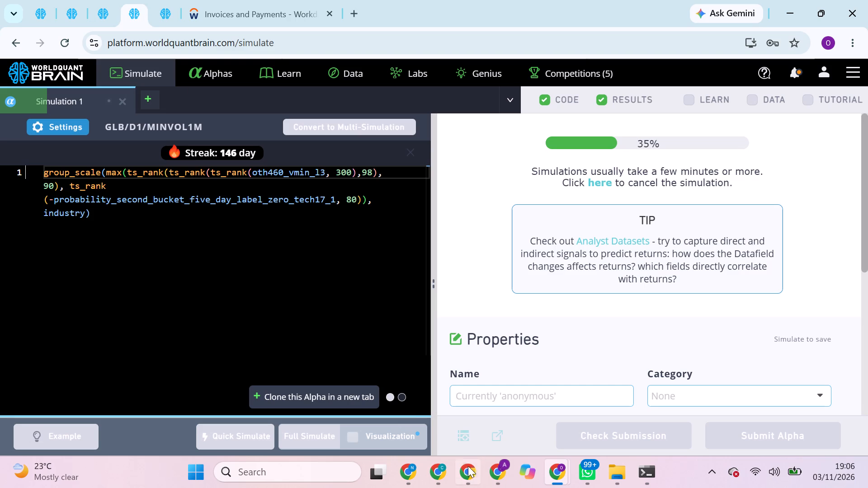
Switch to the other Chrome profile's INDUSTRY super alpha, dismiss its Power Pool tutorial notice, and run the Prod Correlation check.
left_click(437, 474)
left_click(419, 468)
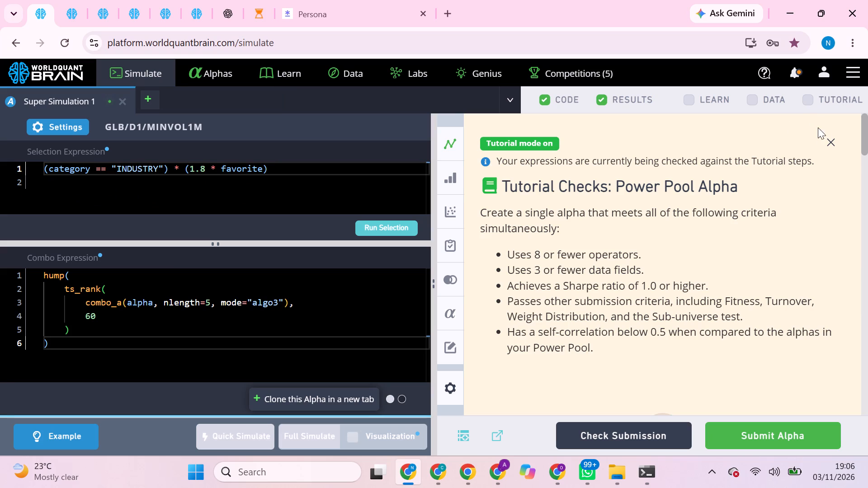
left_click(831, 142)
scroll(725, 277, "down", 1)
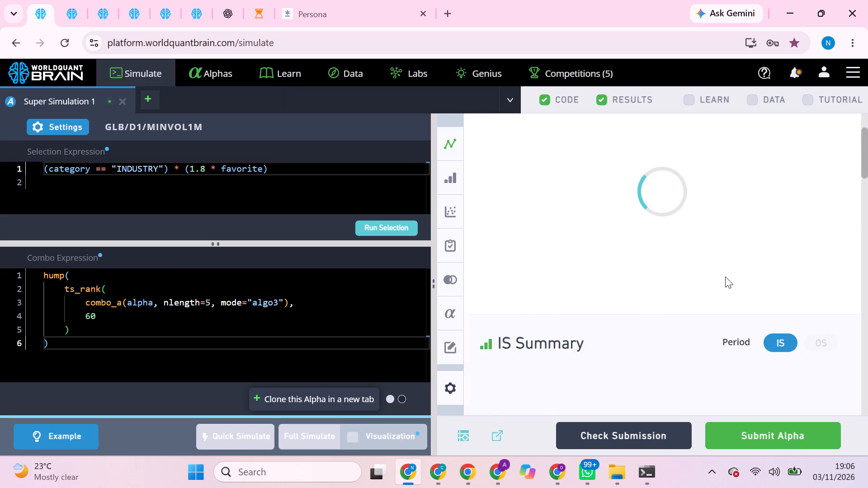
scroll(725, 277, "down", 3)
scroll(725, 277, "up", 3)
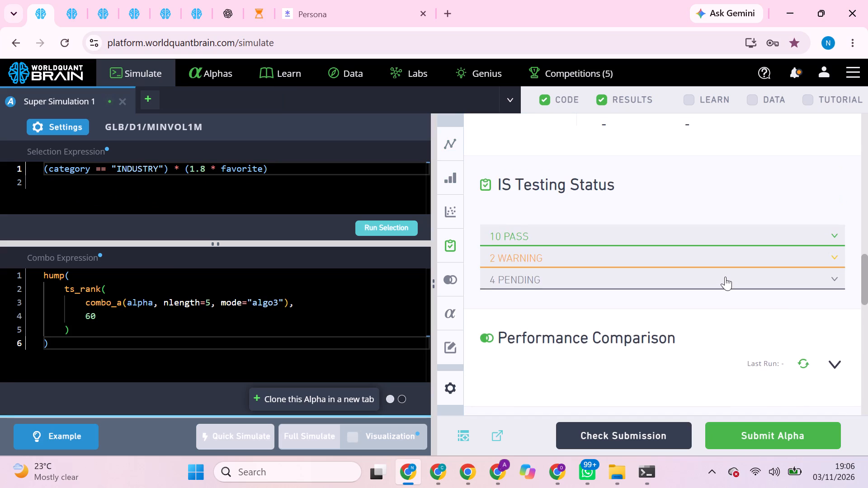
scroll(725, 277, "up", 1)
left_click(809, 161)
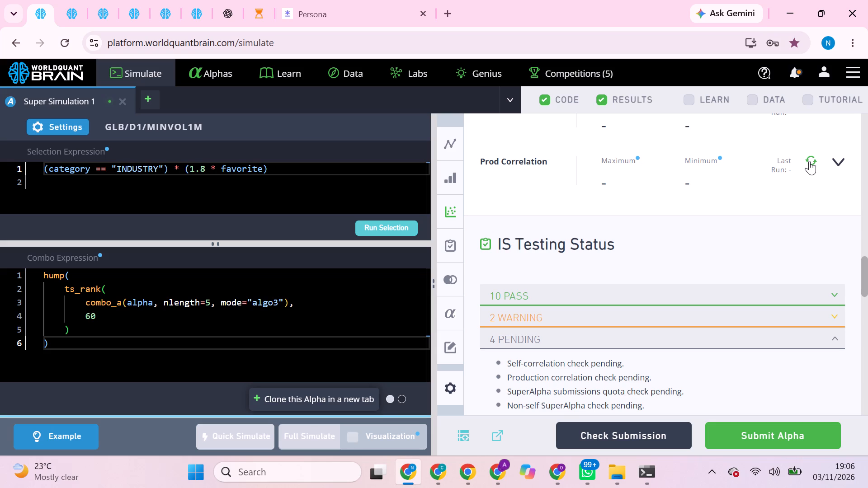
double_click(809, 161)
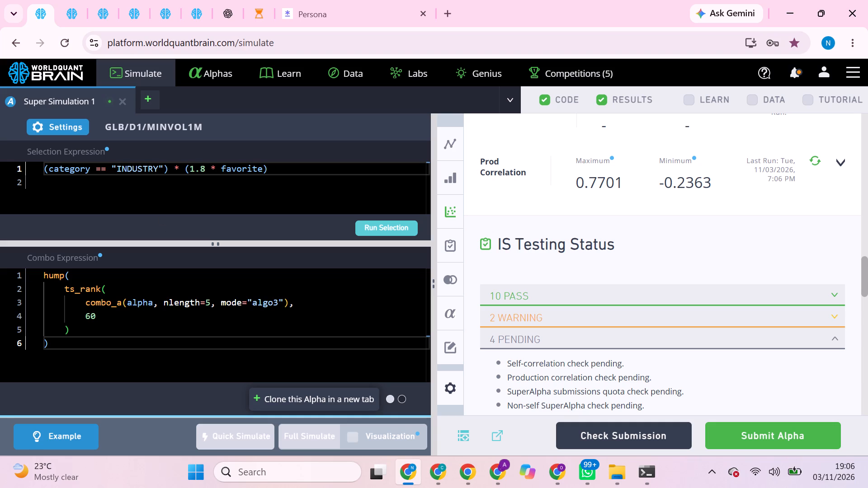
Change the category in the selection expression to "SLOW", and run the selection and full simulation for the super alpha.
double_click(149, 167)
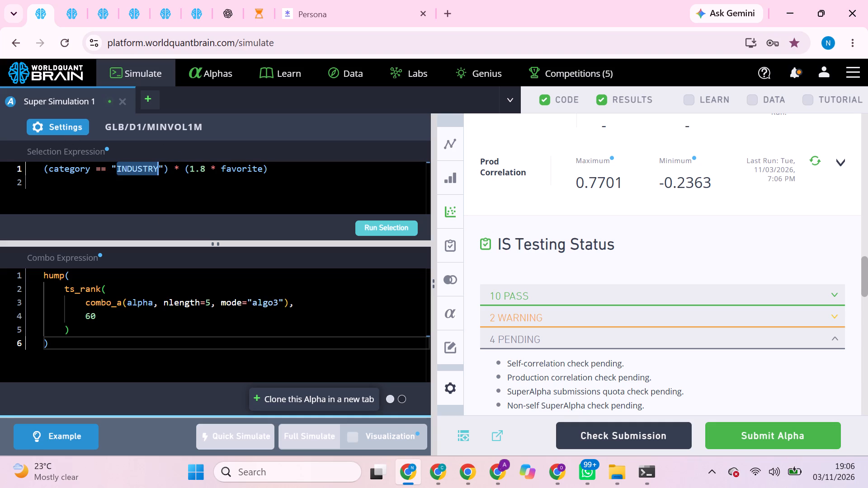
type("SLOW")
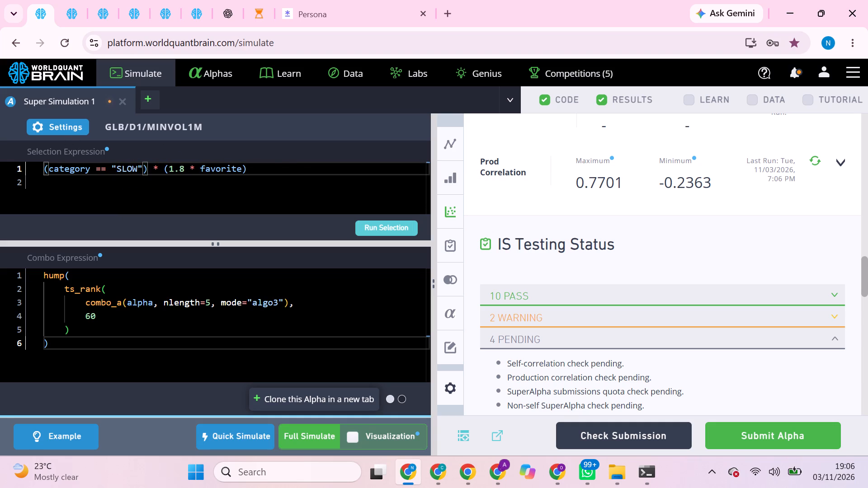
left_click(392, 247)
left_click(392, 231)
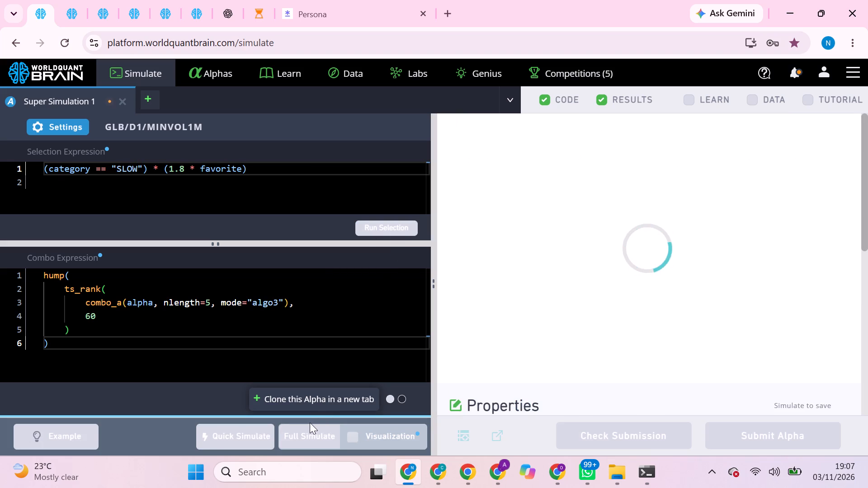
left_click(289, 435)
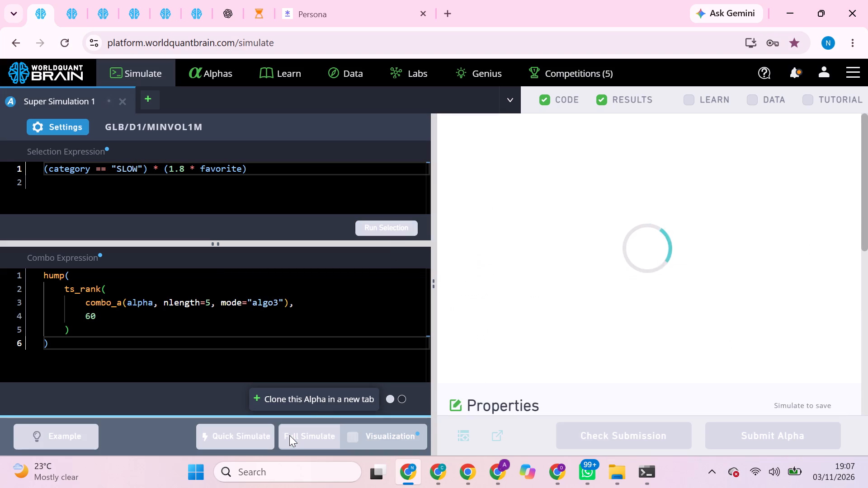
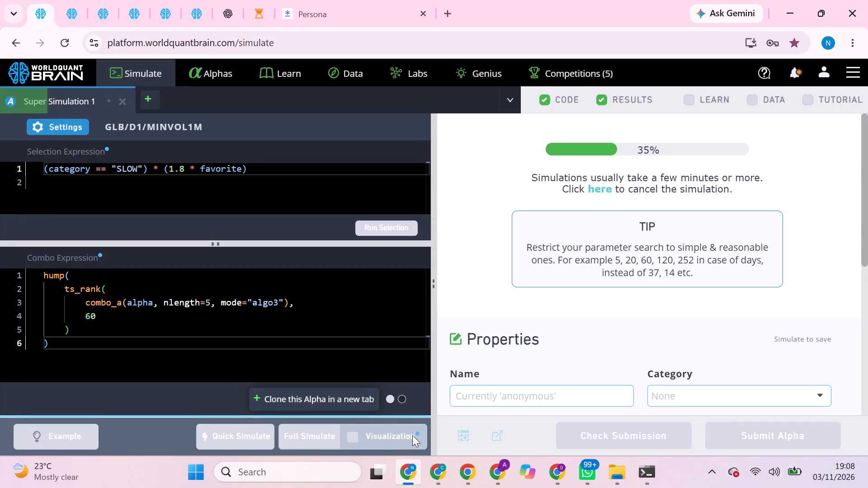
Switch to the other Chrome profile's "model26" super alpha, dismiss its ATOM tutorial checks, and run the Prod Correlation check.
left_click(557, 468)
left_click(525, 420)
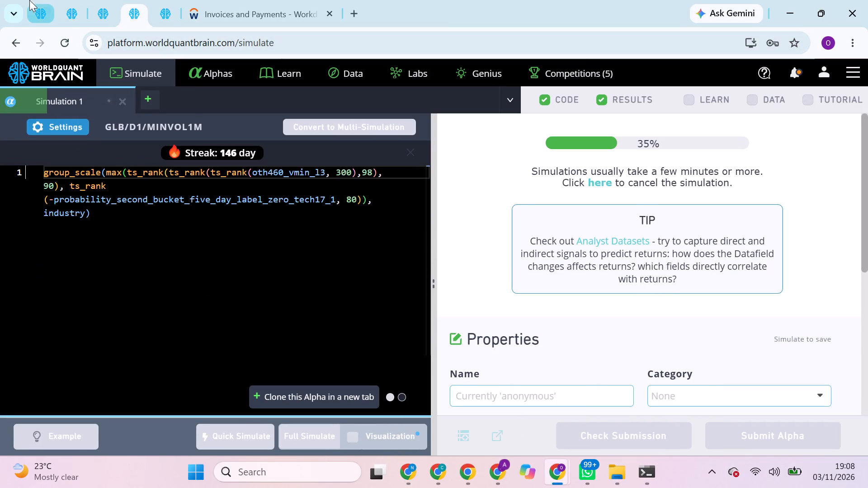
left_click(62, 13)
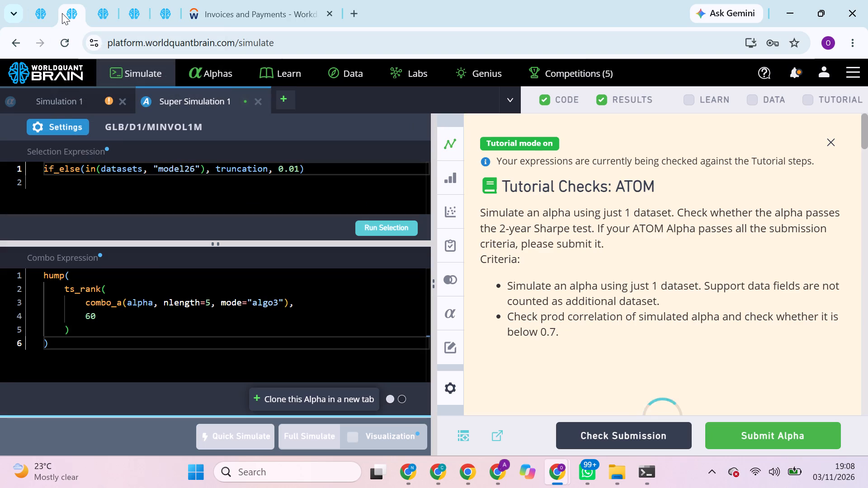
left_click(829, 146)
scroll(794, 232, "down", 1)
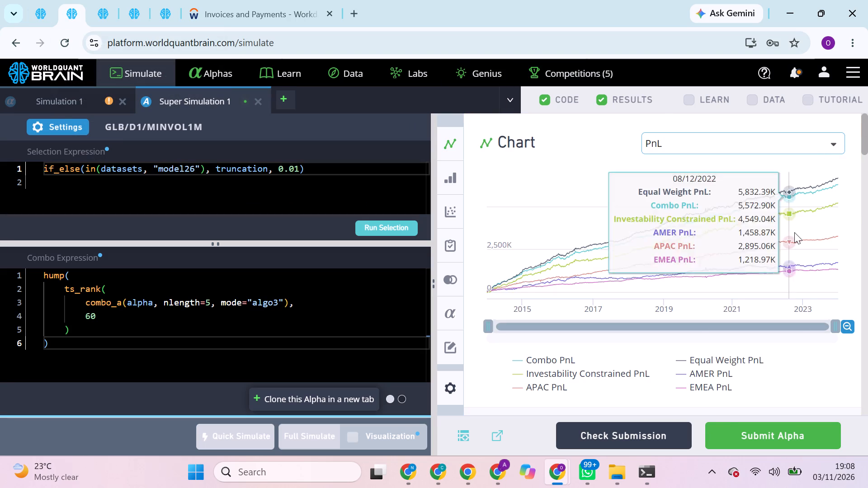
scroll(794, 232, "down", 4)
scroll(794, 232, "up", 1)
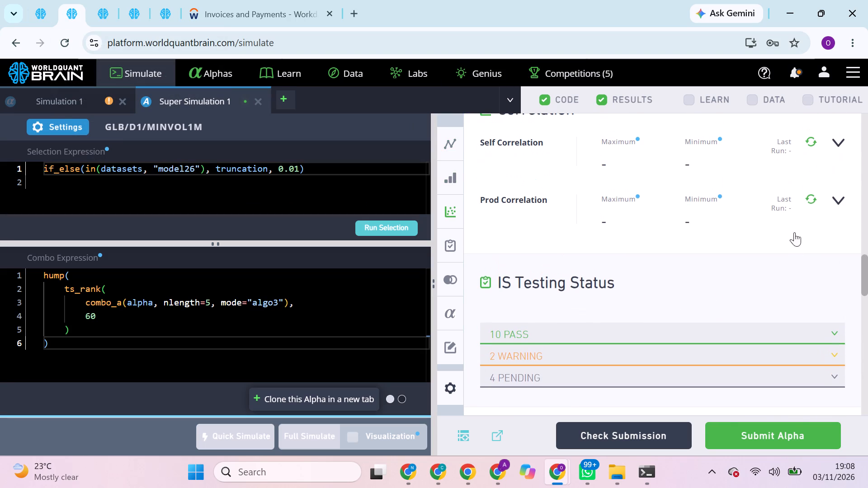
left_click(810, 197)
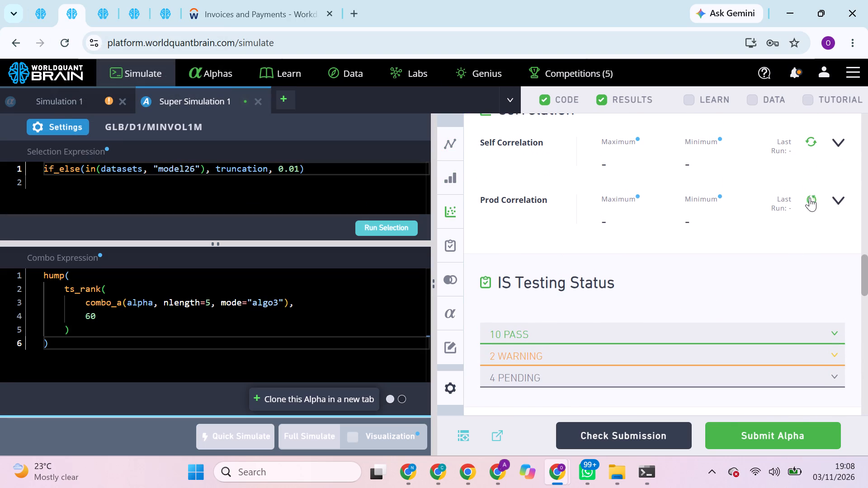
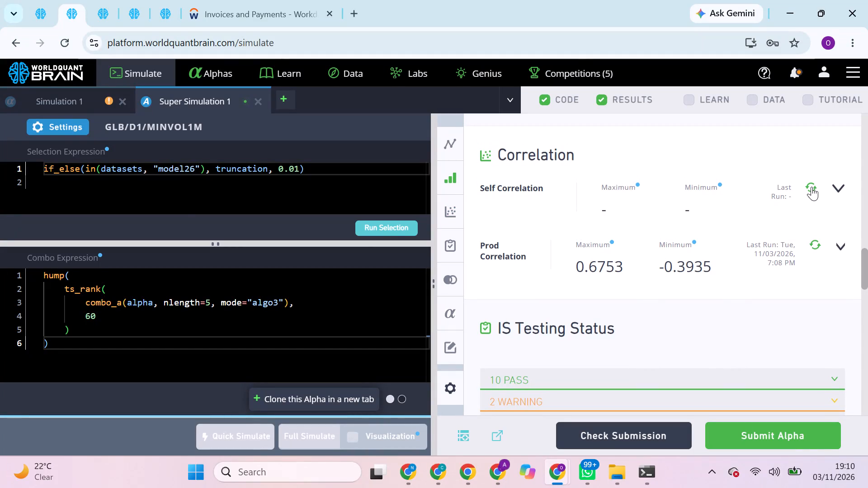
Run the Self Correlation check for the "model26" super alpha.
left_click(811, 187)
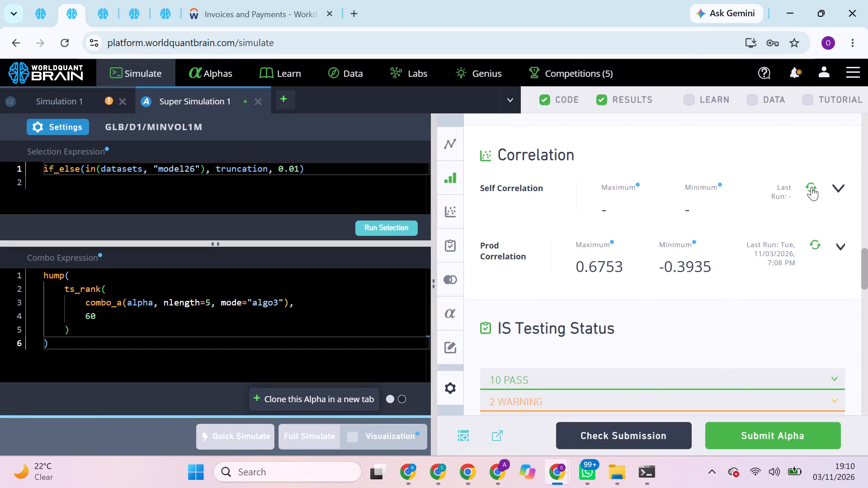
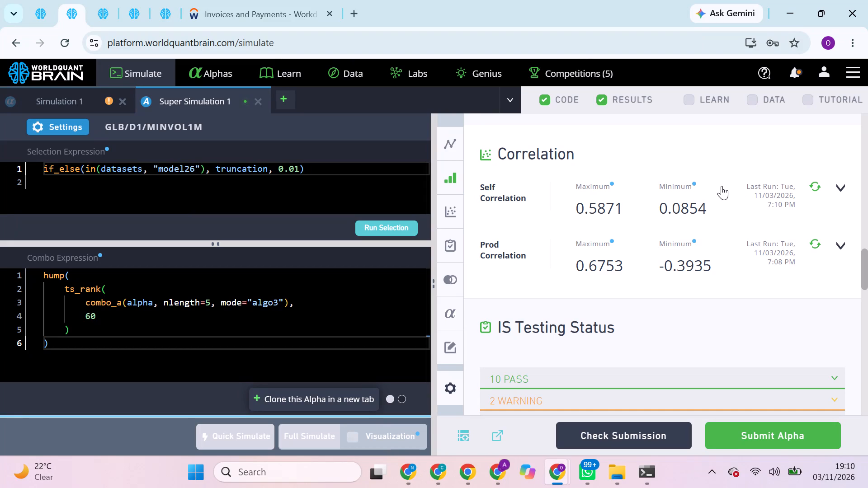
double_click(236, 169)
triple_click(236, 169)
left_click(236, 169)
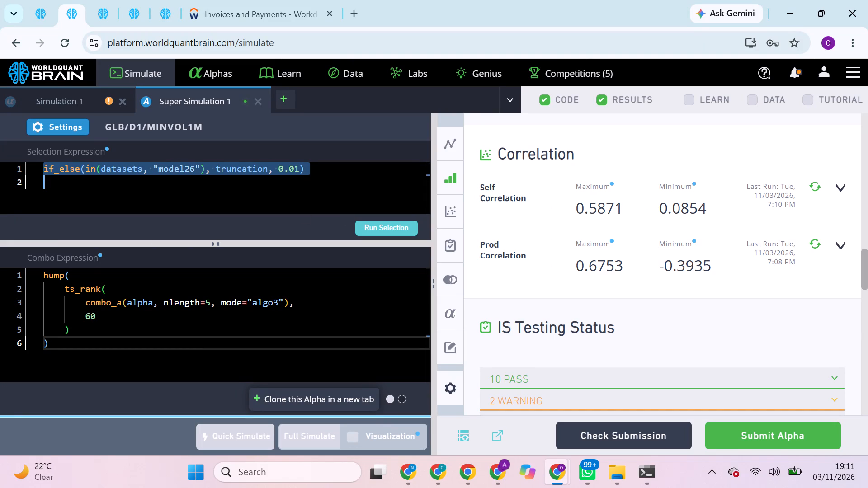
key("ctrl+c")
left_click(417, 469)
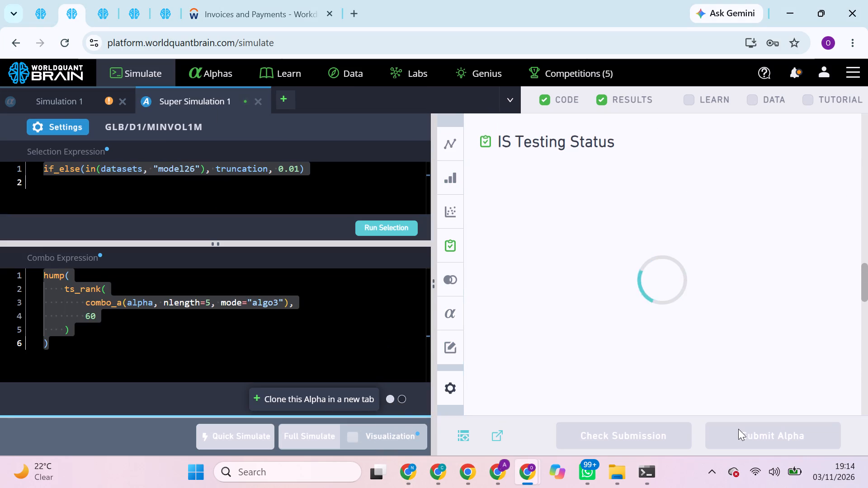
left_click(738, 429)
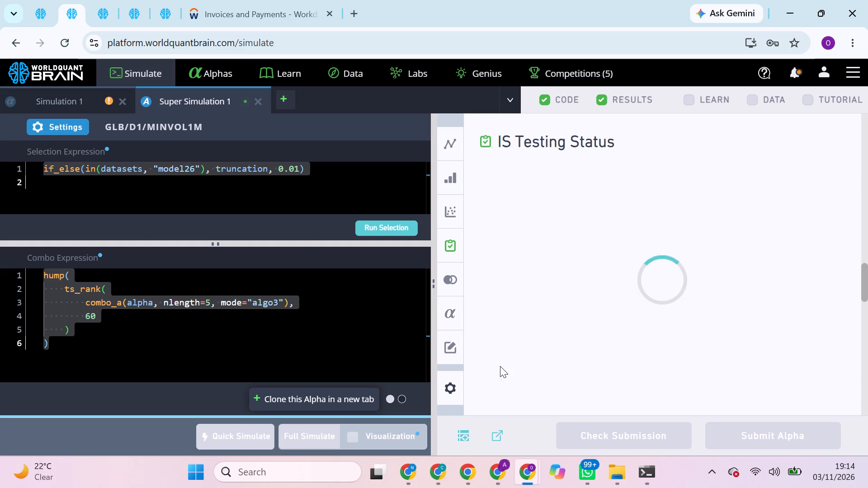
Run the Prod and Power Pool correlation checks for the simulated alpha that uses oth460_vmin_l3, after closing its tutorial checks.
left_click(112, 3)
left_click(138, 7)
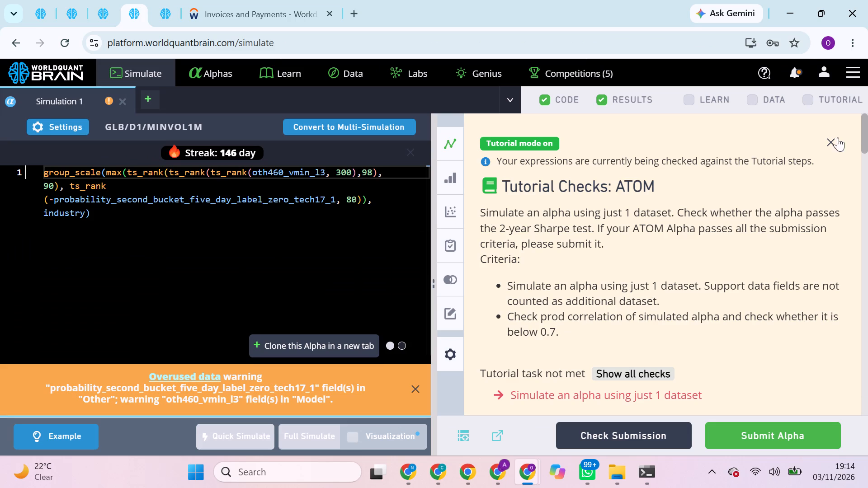
left_click(829, 141)
scroll(776, 282, "down", 2)
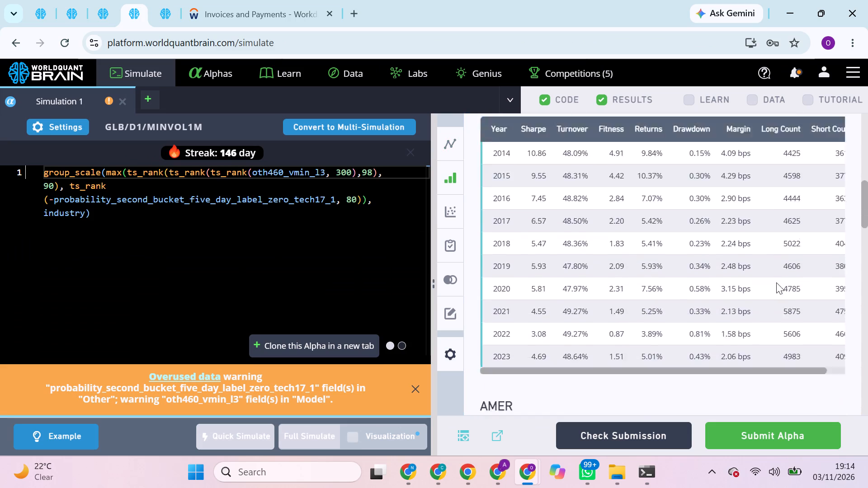
scroll(776, 282, "down", 5)
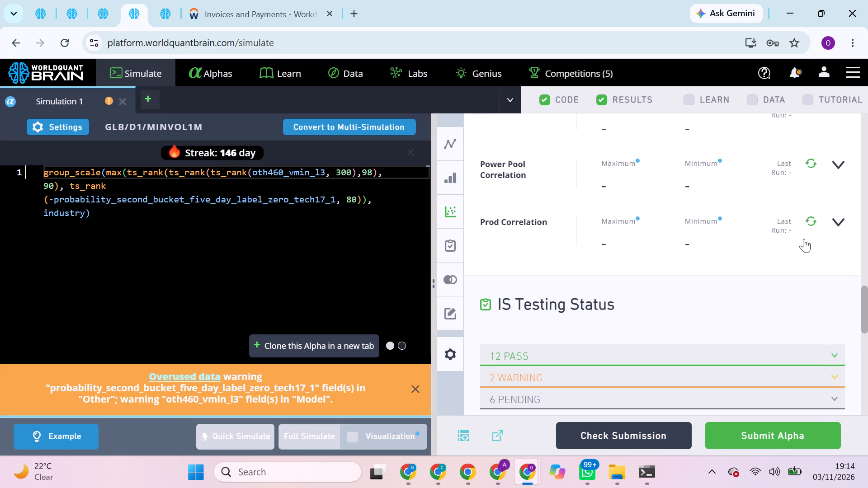
double_click(813, 222)
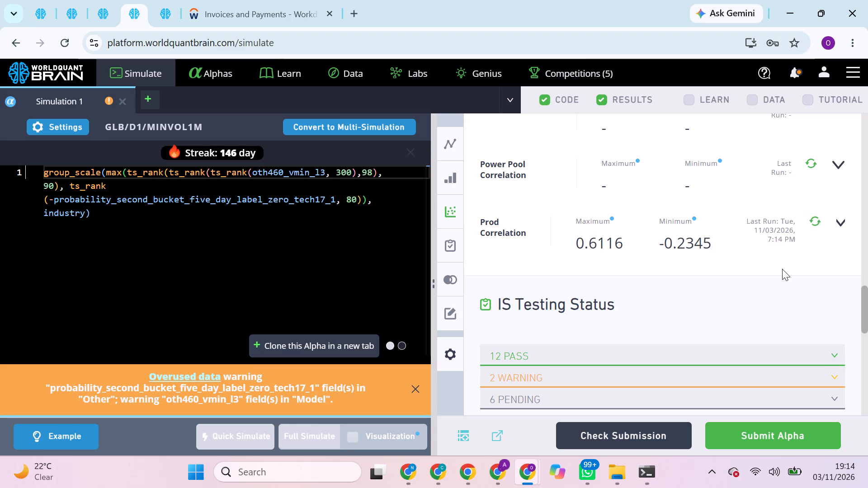
left_click(810, 173)
left_click(810, 167)
scroll(810, 167, "up", 1)
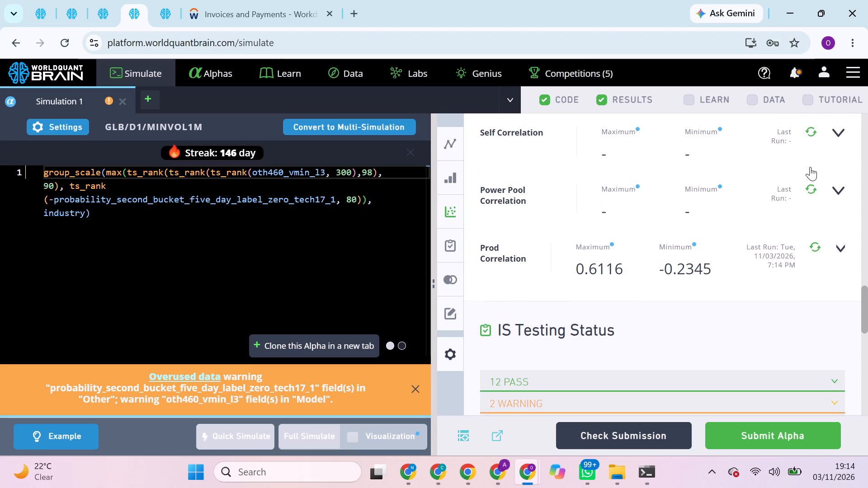
scroll(810, 167, "up", 1)
left_click(810, 155)
Examine the oth460_vmin_l3 alpha's IS summary and correlations, and expand its Performance Comparison.
scroll(782, 173, "up", 1)
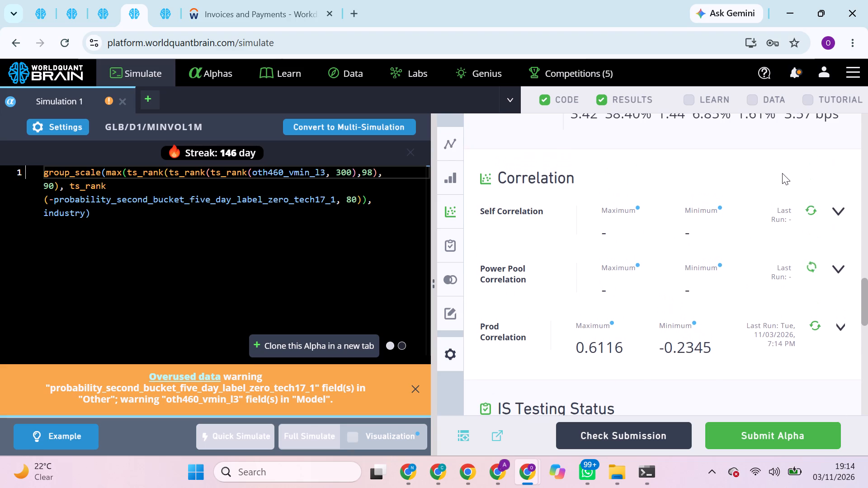
scroll(757, 216, "up", 3)
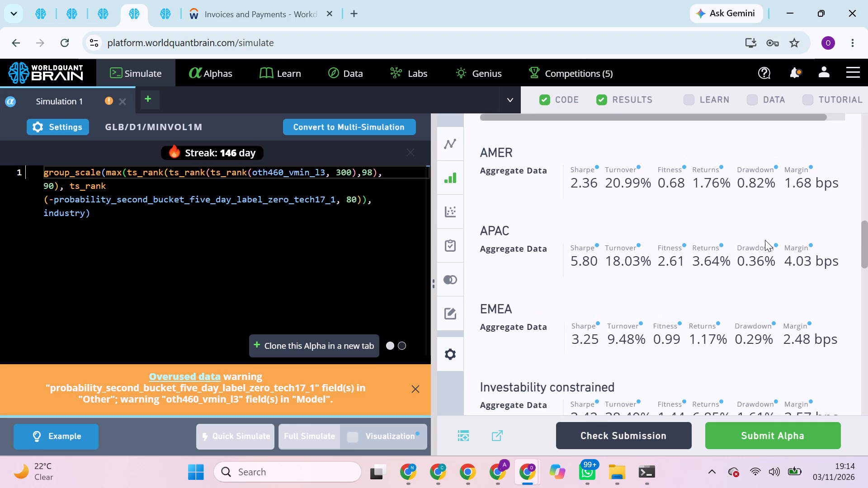
scroll(765, 240, "up", 4)
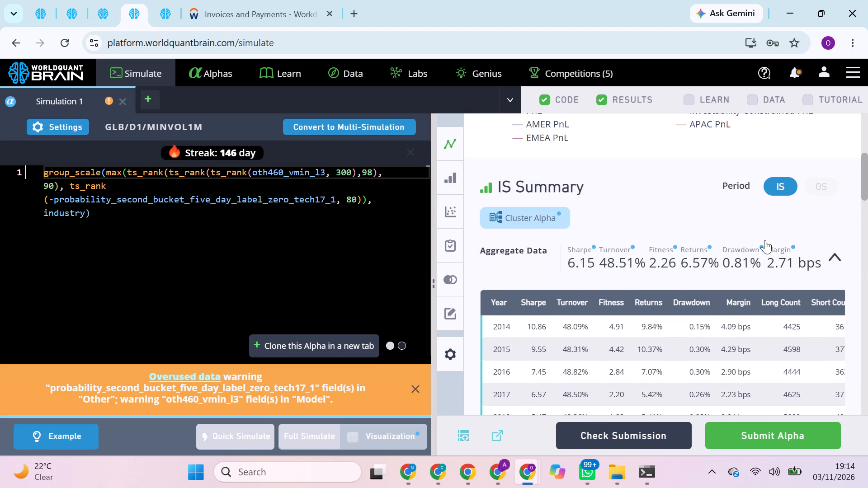
scroll(747, 327, "down", 3)
scroll(722, 261, "down", 2)
scroll(724, 369, "down", 2)
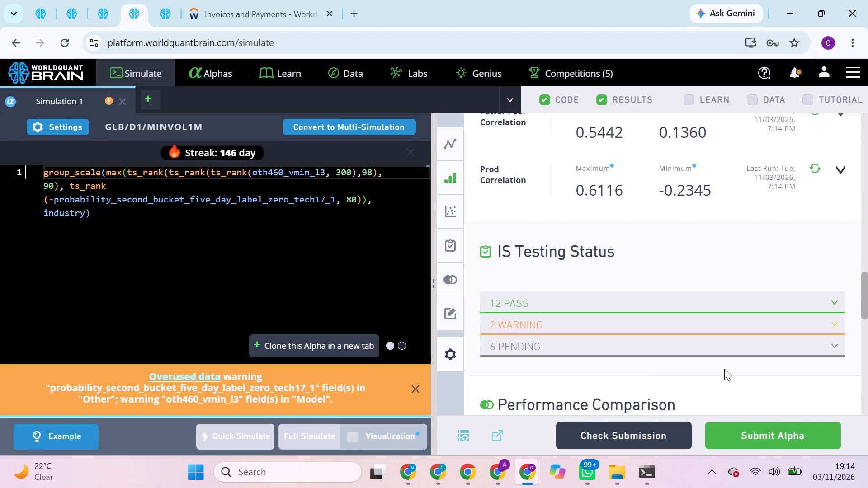
left_click(835, 322)
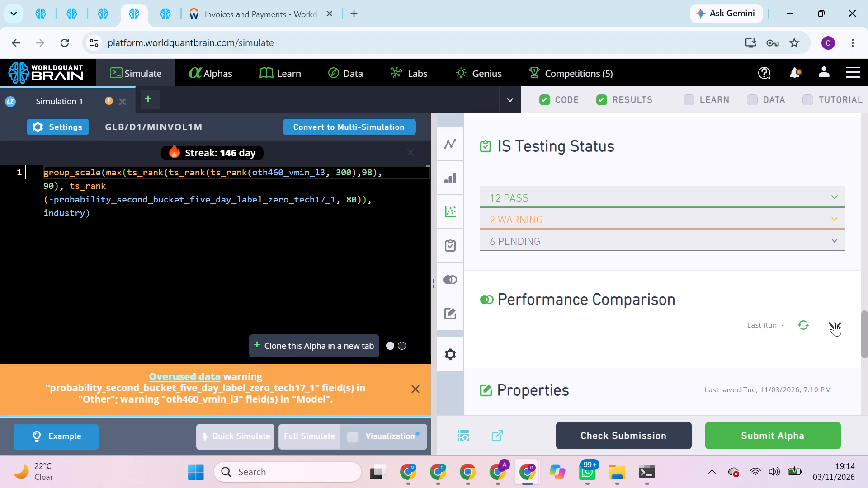
scroll(758, 348, "down", 1)
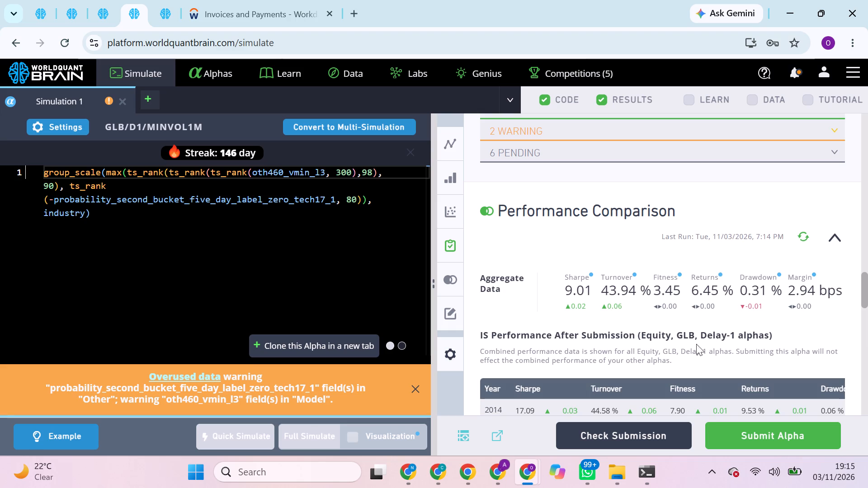
Copy the full group_scale expression of the oth460_vmin_l3 alpha.
triple_click(218, 196)
double_click(218, 196)
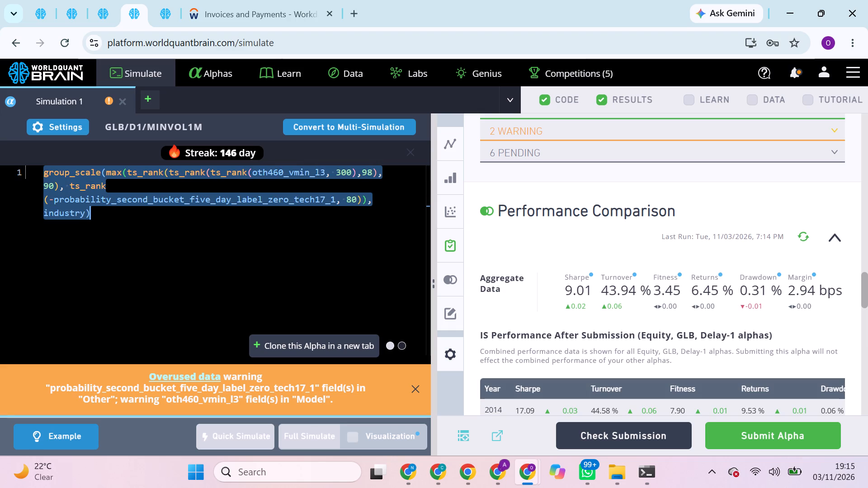
key("ctrl+c")
key("ctrl+c")
left_click(469, 471)
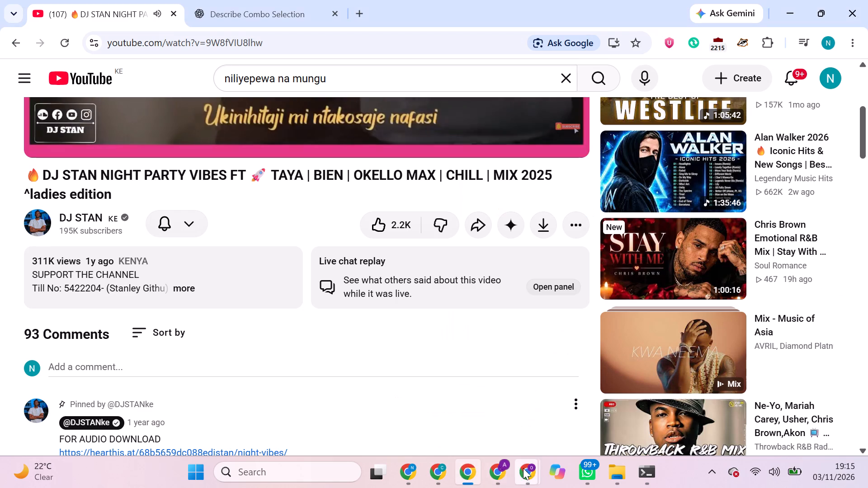
left_click(528, 462)
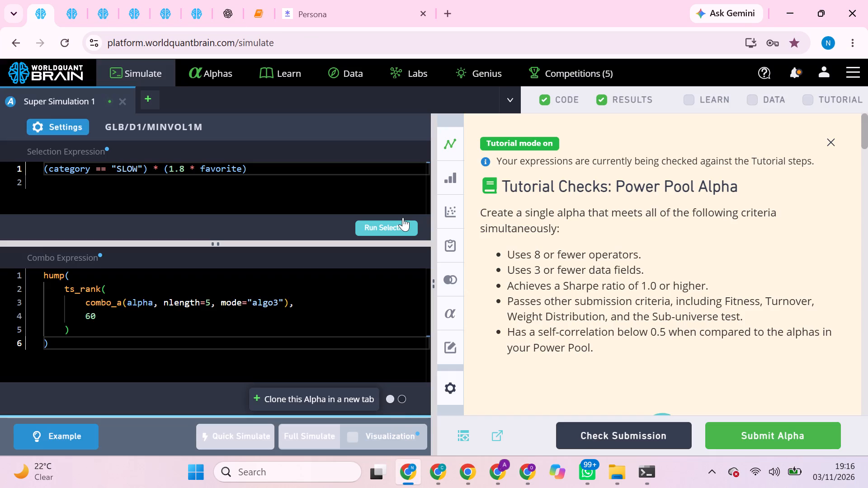
left_click(829, 140)
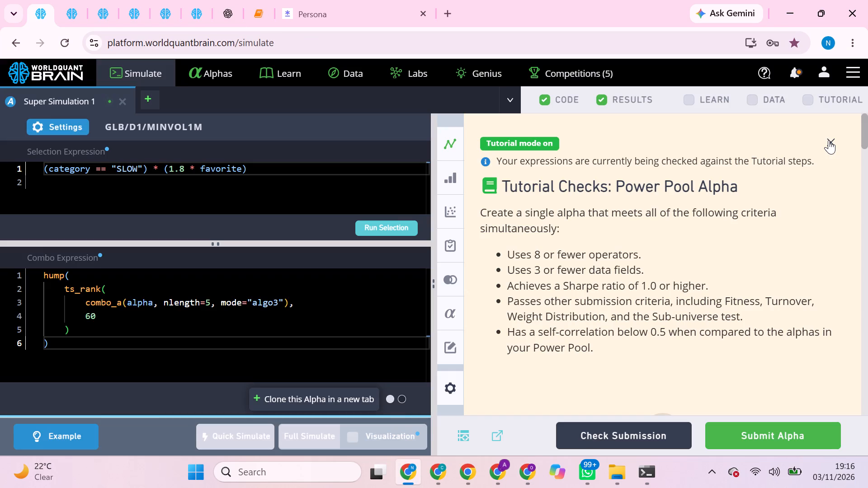
left_click(832, 141)
scroll(705, 333, "down", 1)
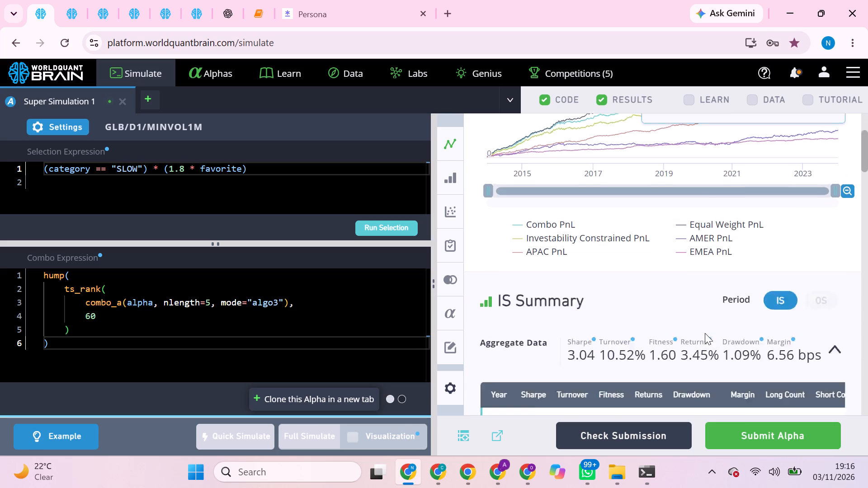
scroll(705, 333, "down", 3)
scroll(705, 333, "up", 2)
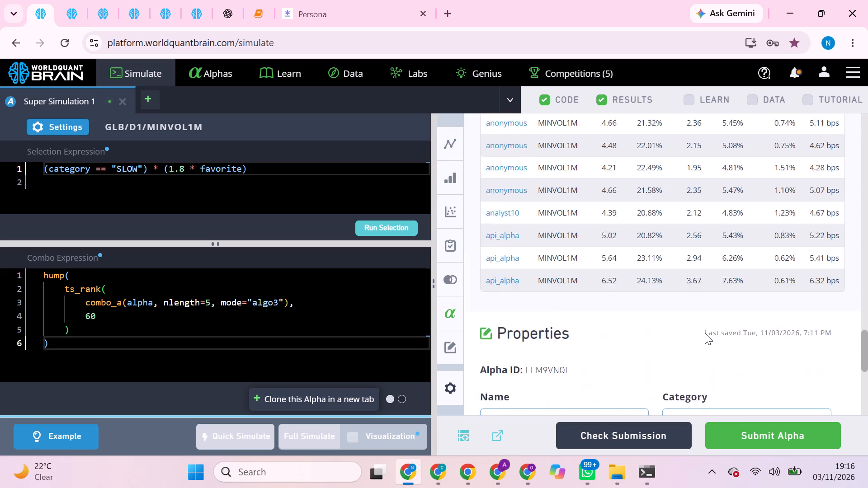
scroll(705, 333, "up", 3)
scroll(723, 291, "up", 2)
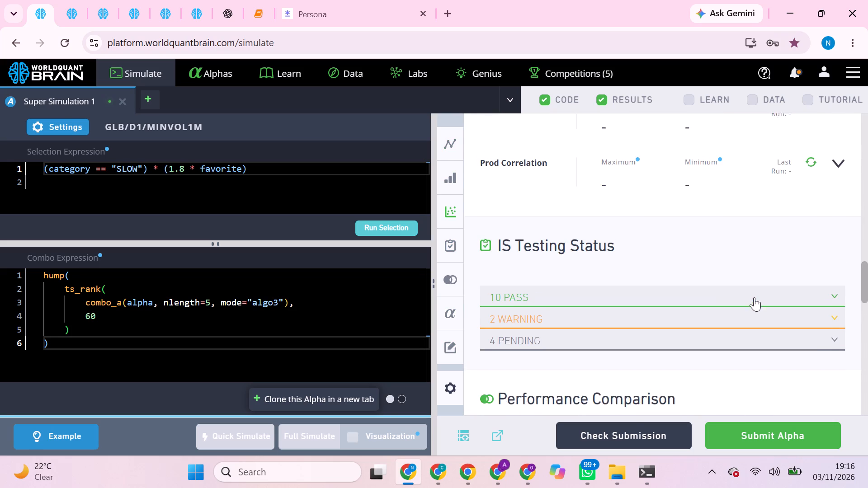
left_click(812, 187)
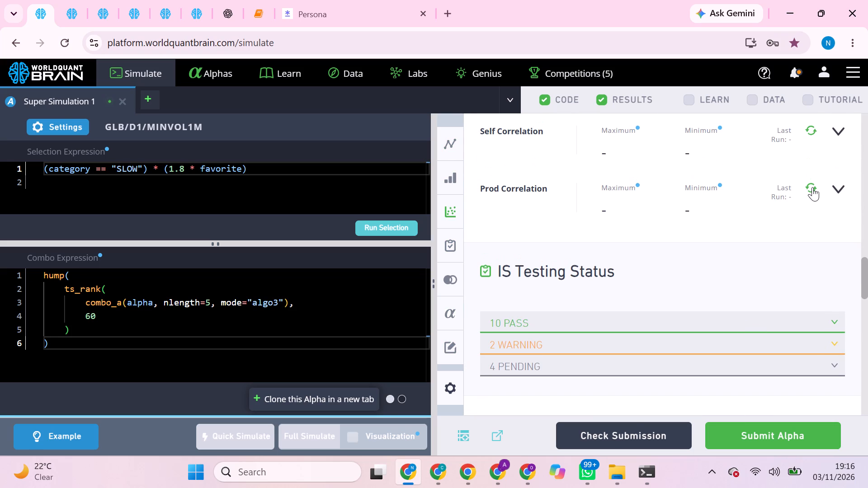
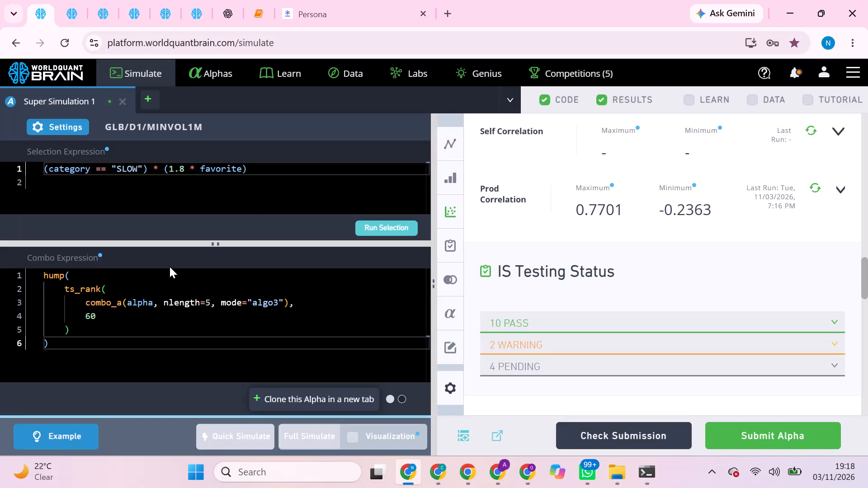
Review the SLOW/favorite super simulation's settings and glance at the RegularAlpha notebook's simulation run.
left_click(66, 134)
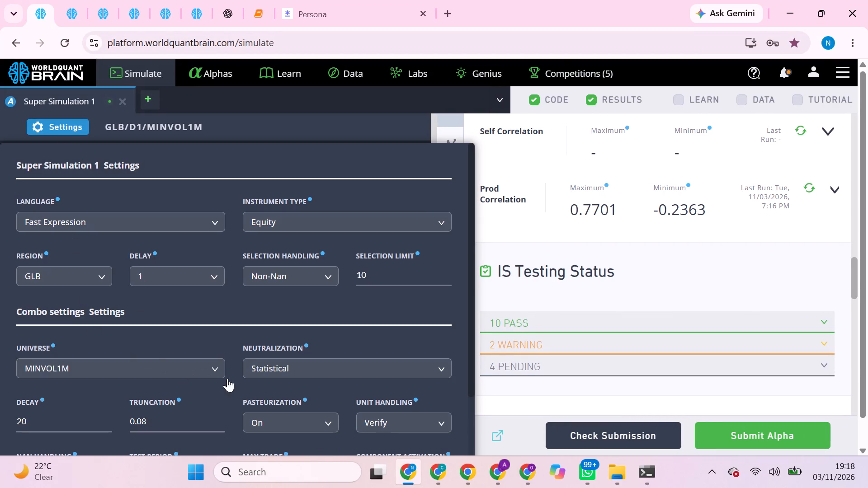
left_click(261, 397)
left_click(255, 0)
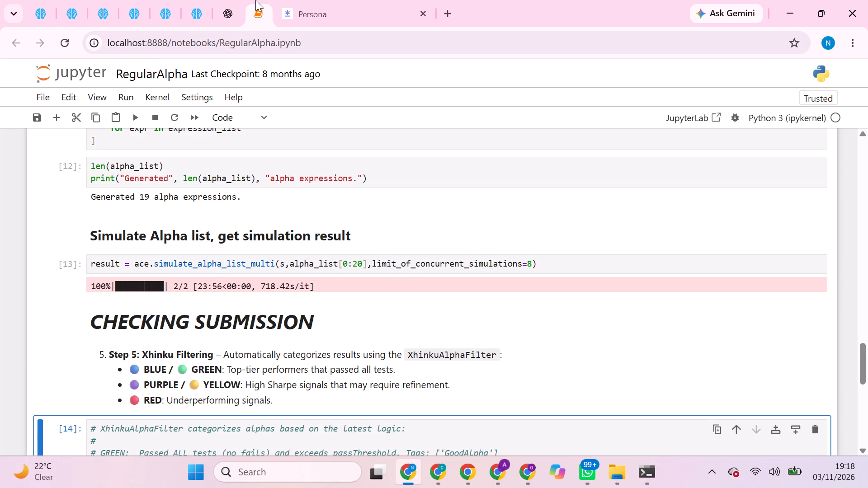
Close the open alpha details and refresh the list of unsubmitted alphas.
left_click(57, 0)
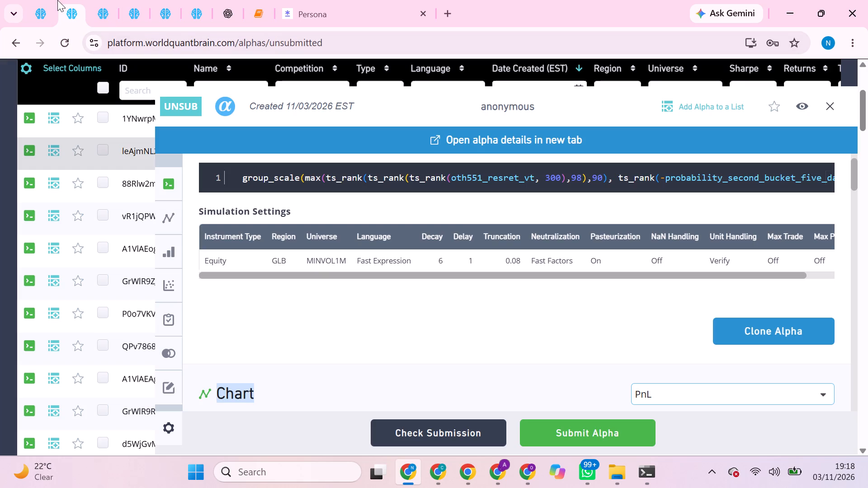
left_click(836, 109)
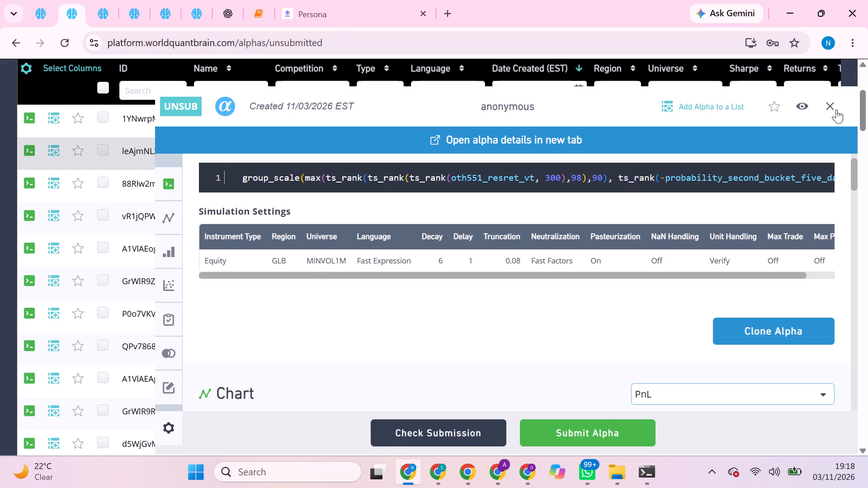
left_click(830, 104)
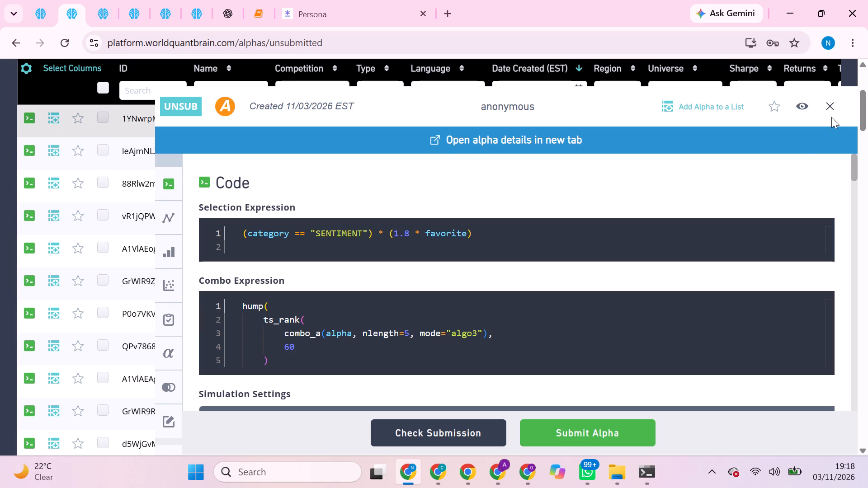
left_click(831, 104)
left_click(831, 104)
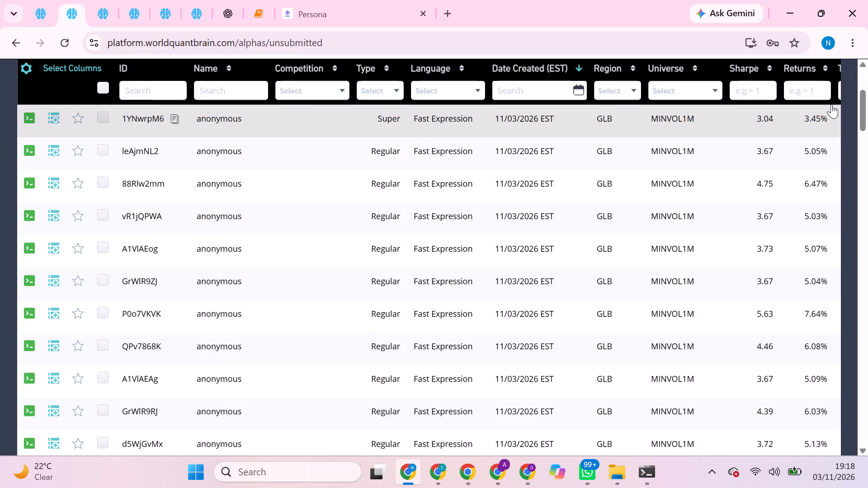
scroll(420, 328, "up", 1)
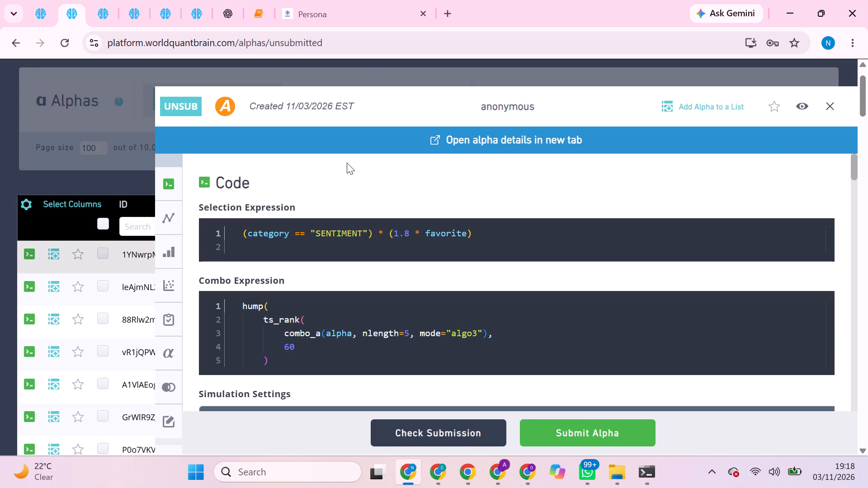
left_click(114, 177)
left_click(828, 100)
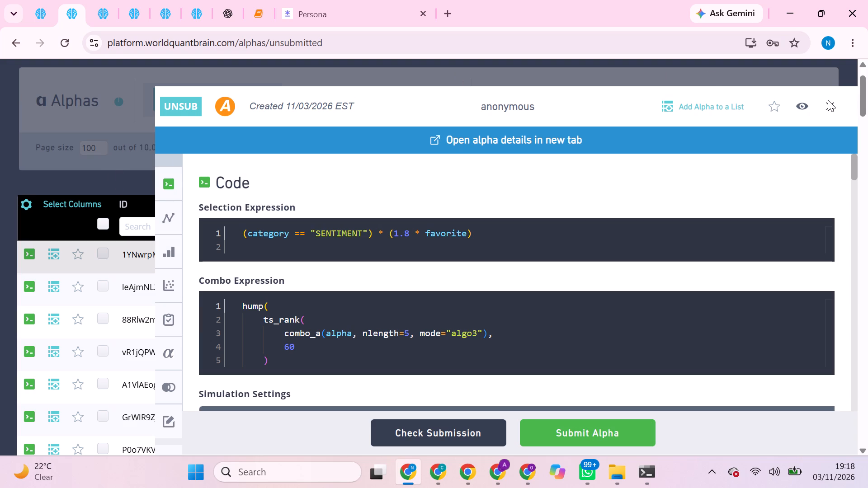
left_click(830, 105)
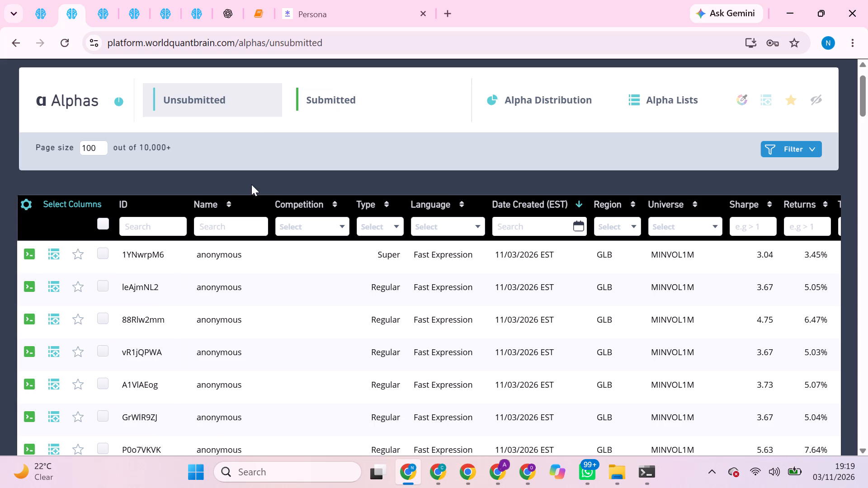
triple_click(250, 94)
left_click(250, 94)
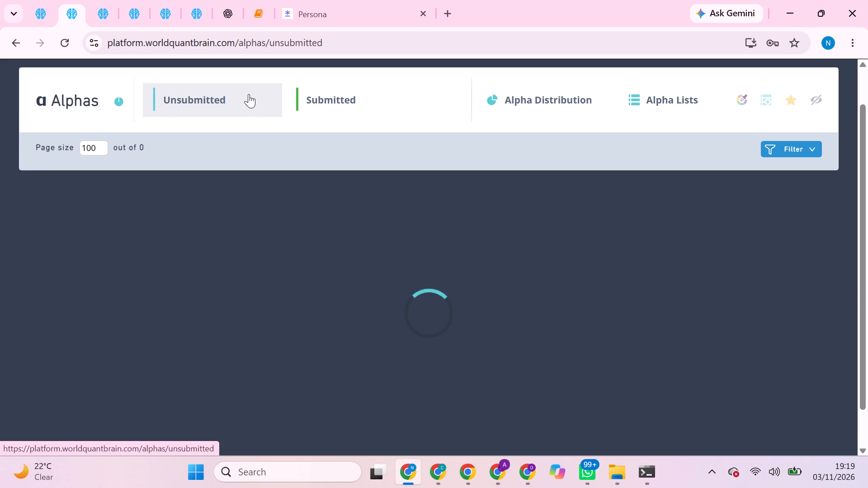
Open the model307 alpha RREVj11a from the unsubmitted list and run its Prod Correlation check.
scroll(347, 364, "down", 2)
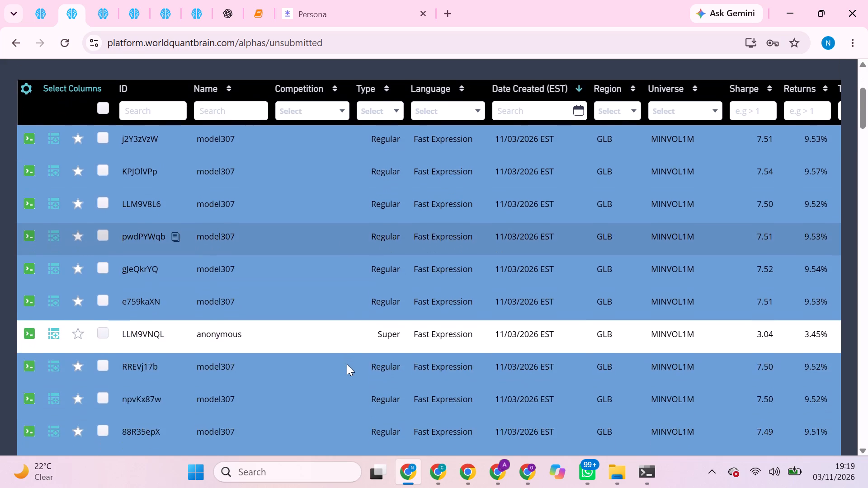
scroll(347, 364, "down", 2)
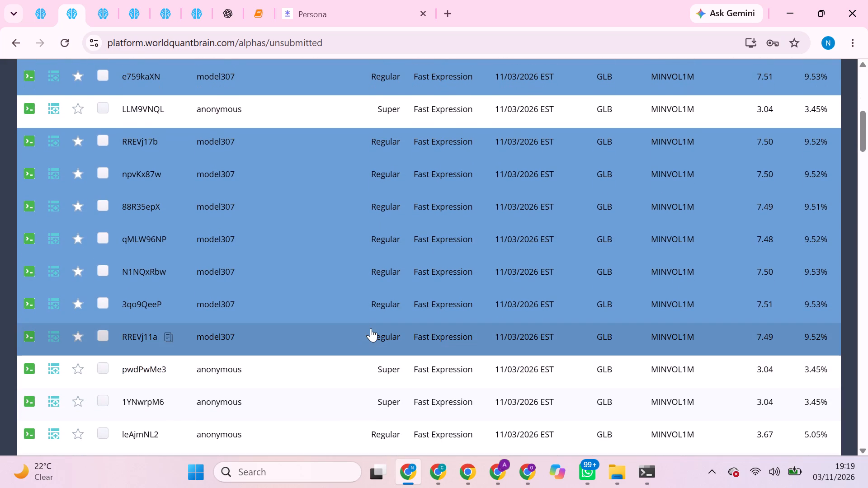
left_click(371, 328)
scroll(427, 353, "down", 1)
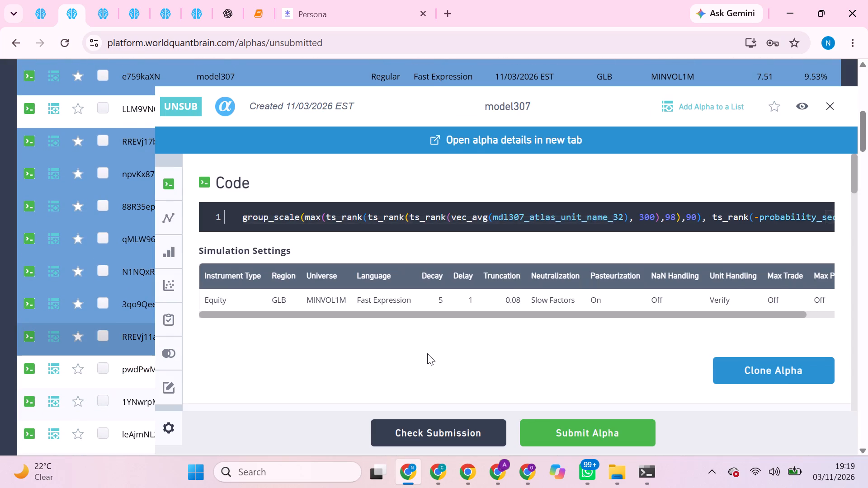
scroll(427, 353, "down", 5)
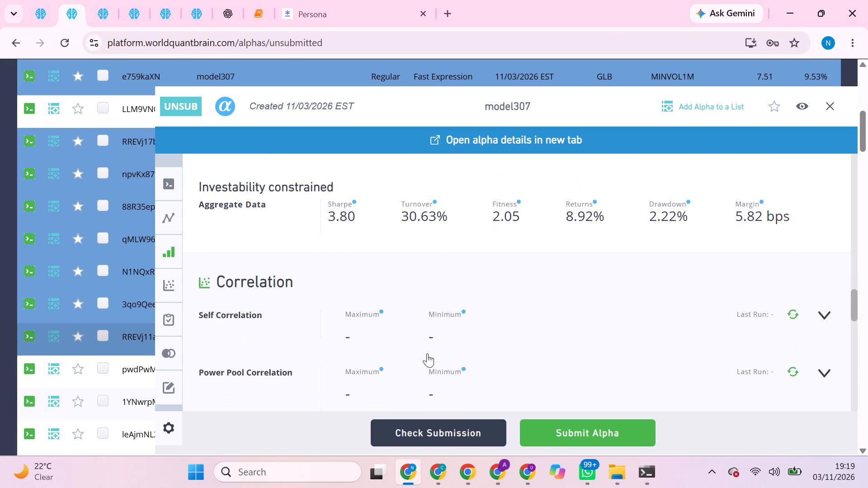
scroll(427, 353, "down", 1)
scroll(427, 353, "up", 1)
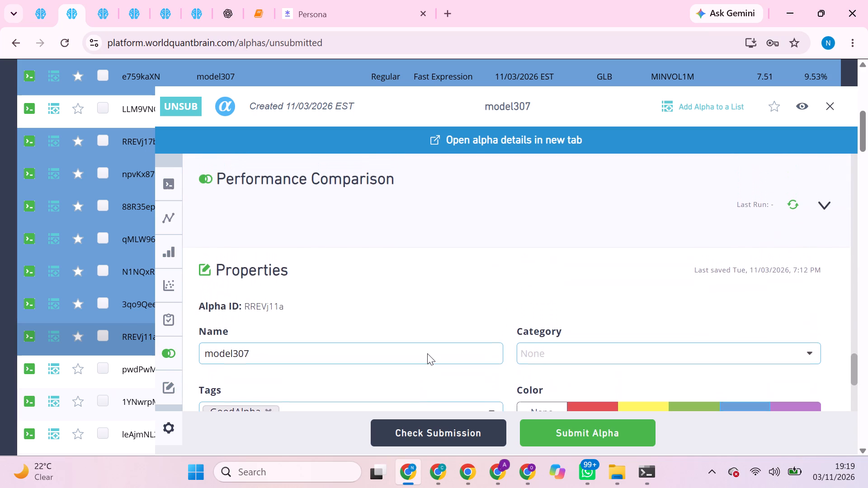
scroll(427, 353, "up", 1)
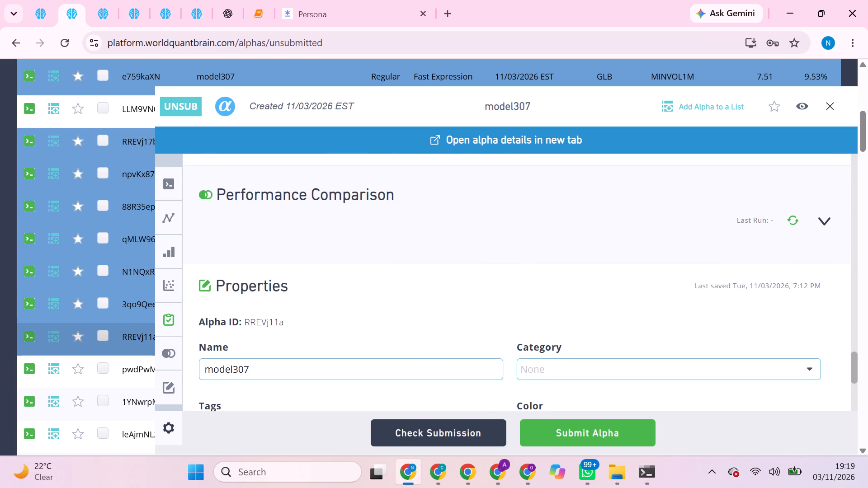
scroll(449, 359, "up", 4)
left_click(449, 359)
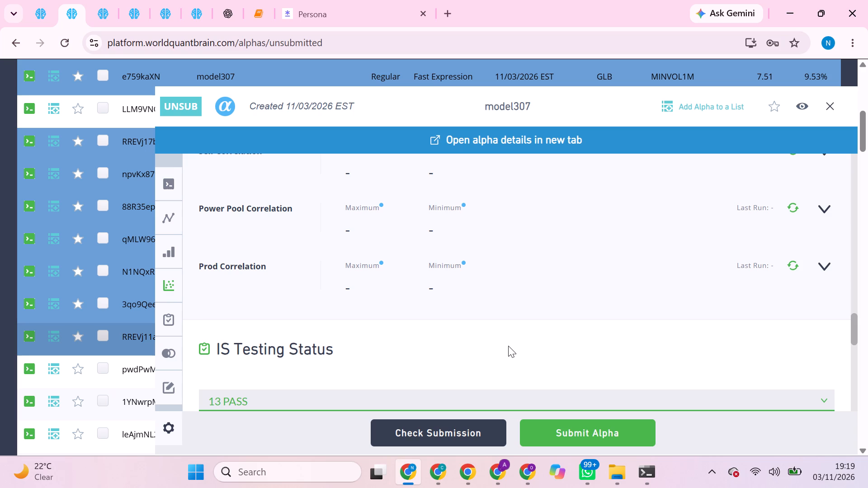
left_click(797, 265)
scroll(695, 303, "up", 1)
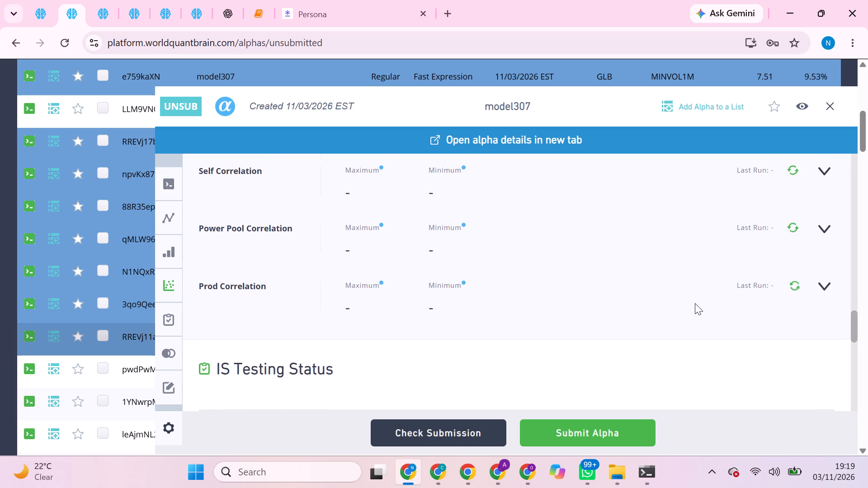
scroll(695, 303, "up", 1)
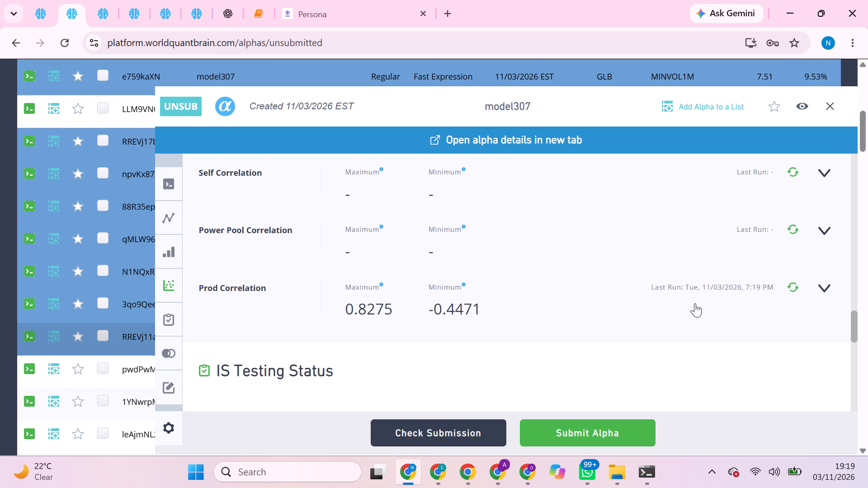
left_click(695, 303)
left_click(661, 306)
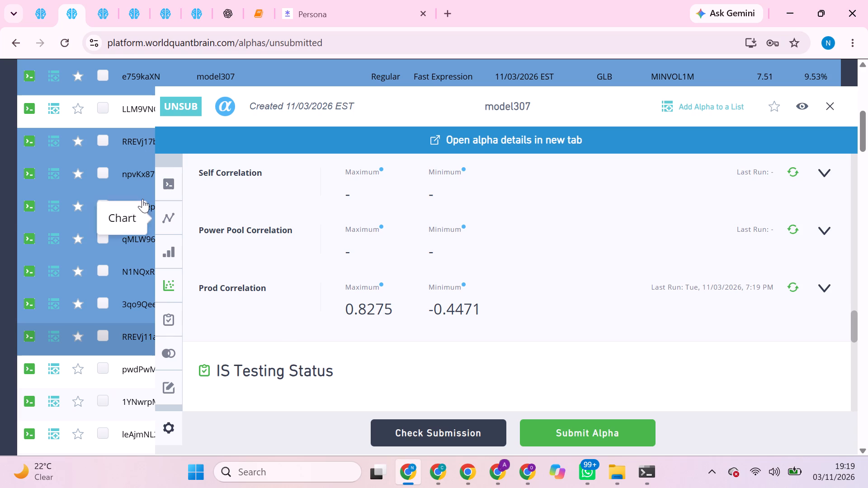
Open the model307 alpha 88R35epX and run its Prod Correlation check.
left_click(142, 199)
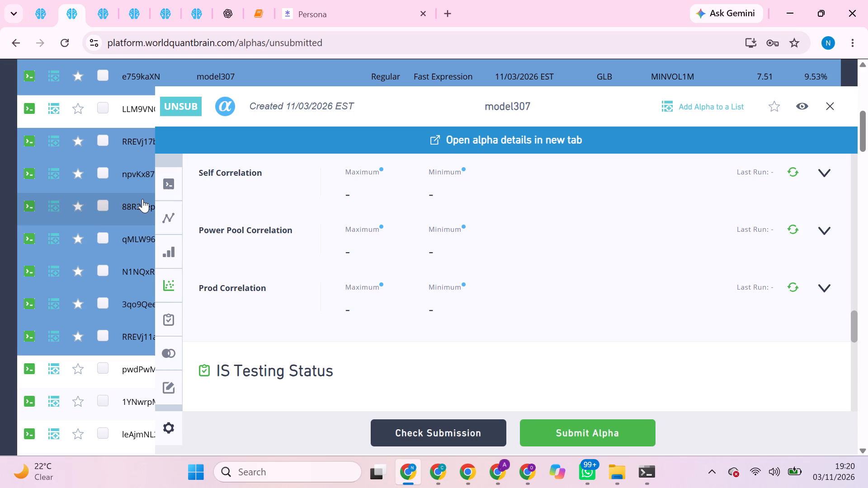
left_click(142, 199)
scroll(358, 241, "down", 1)
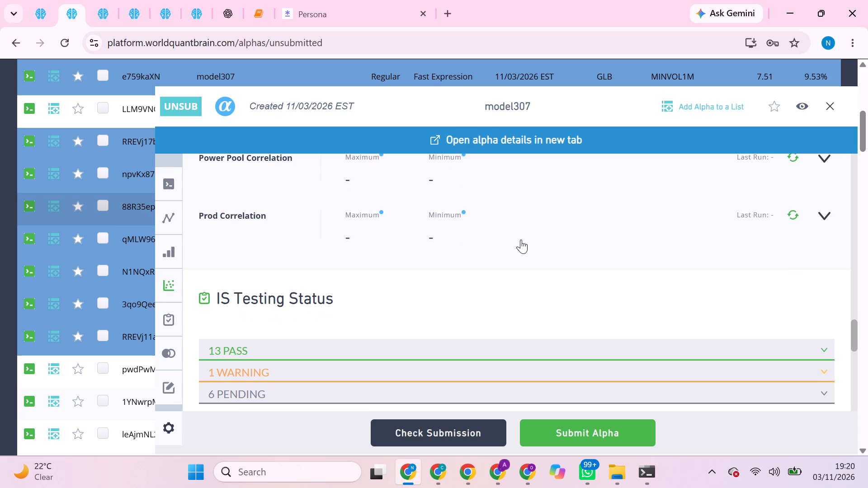
left_click(794, 215)
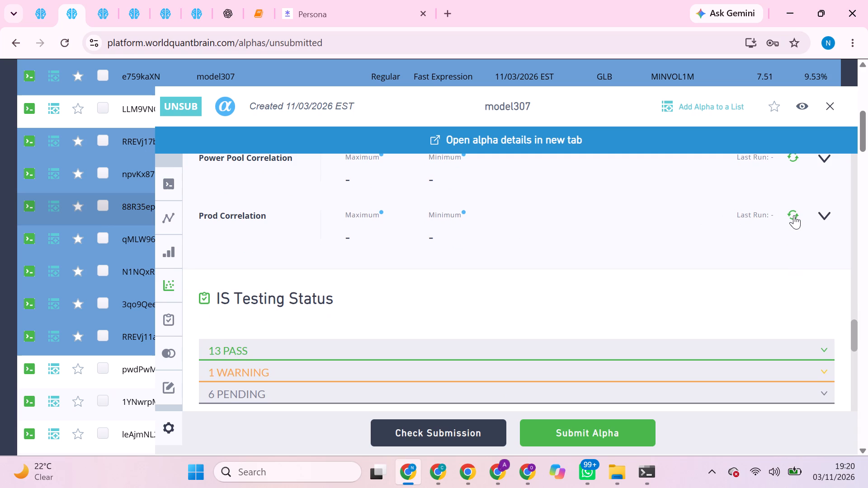
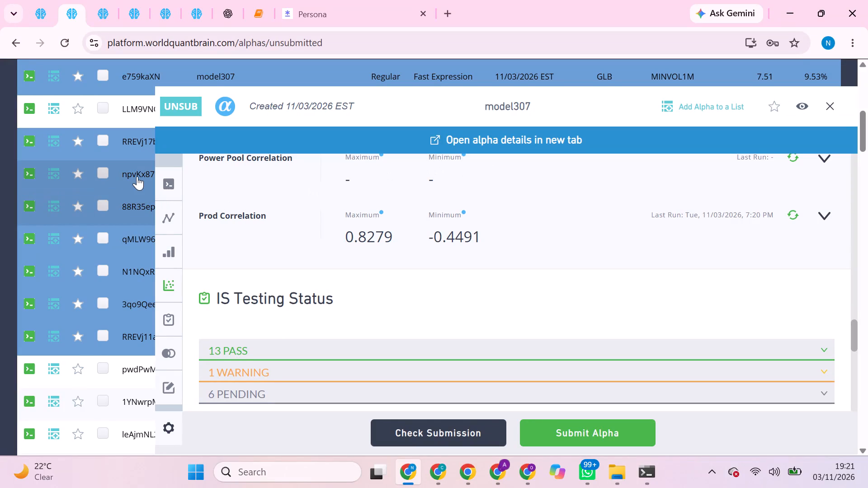
Open the model307 alpha gJeQkrYQ from the unsubmitted list and run its Prod Correlation check.
scroll(133, 162, "up", 1)
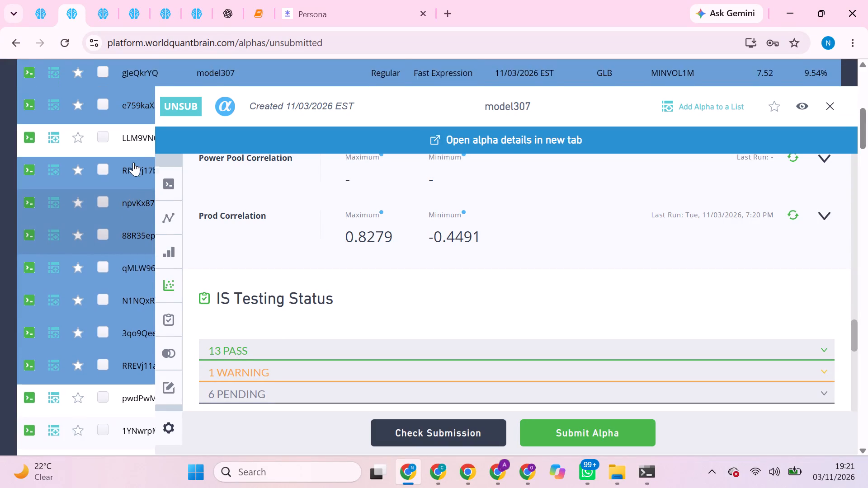
scroll(133, 162, "up", 1)
double_click(133, 162)
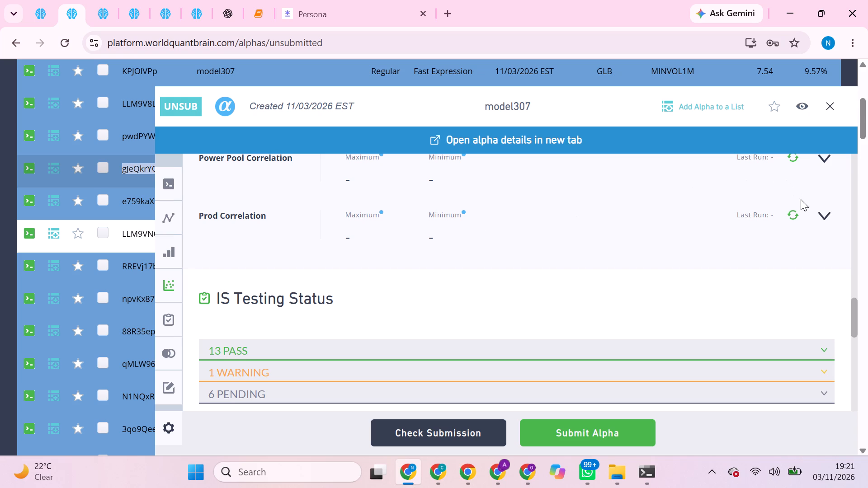
left_click(793, 214)
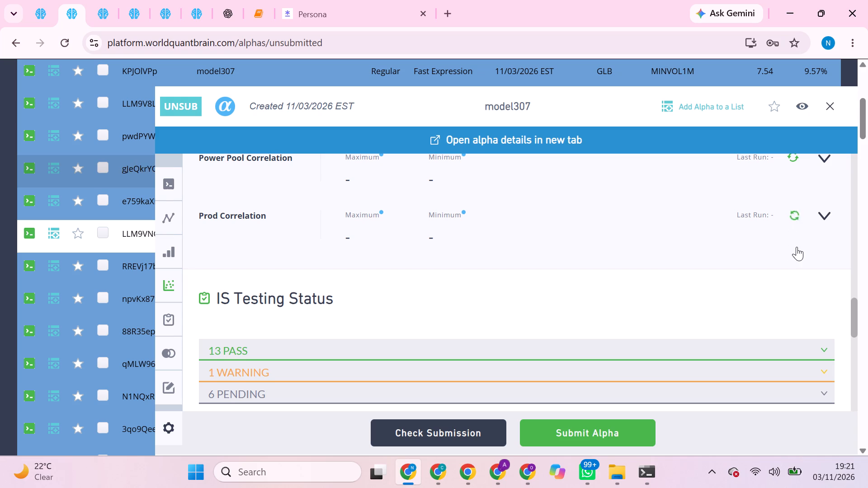
scroll(797, 247, "up", 1)
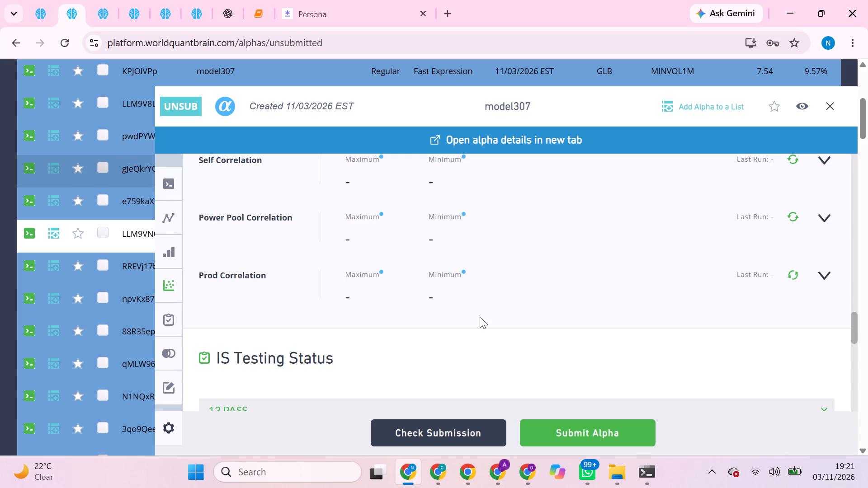
Open the model307 alpha whose ID starts with LLM9V8L and run its Prod Correlation check.
scroll(147, 170, "up", 1)
left_click(137, 180)
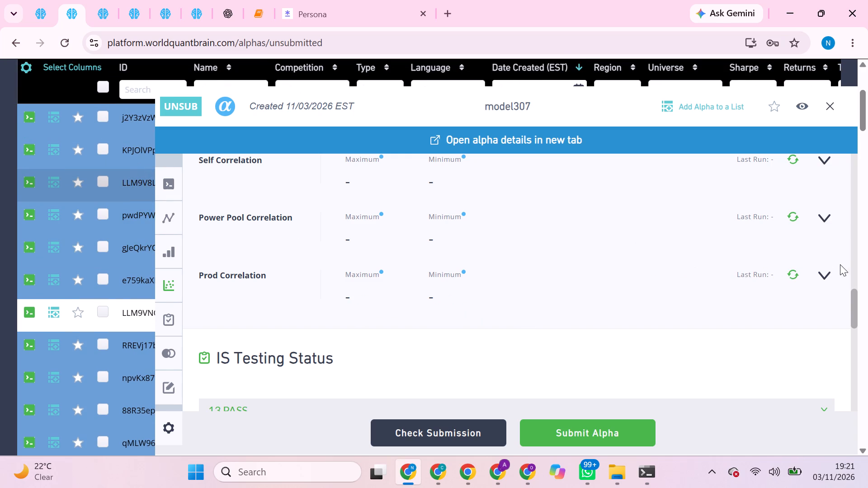
left_click(795, 274)
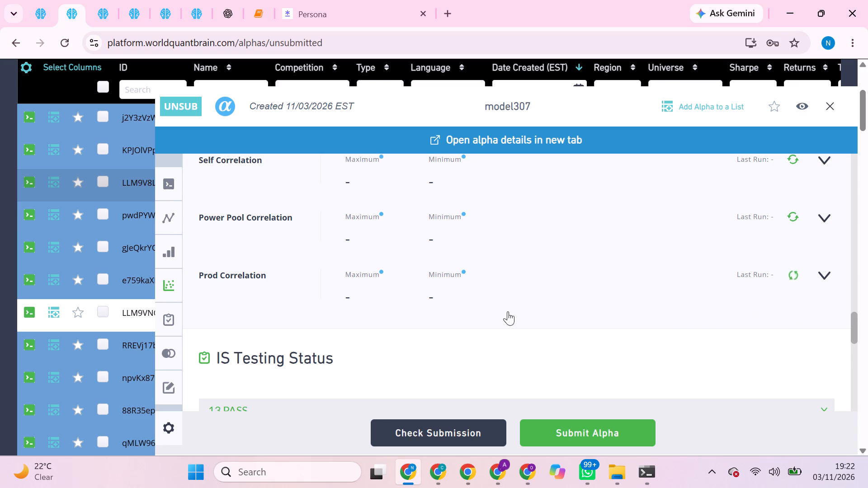
scroll(542, 347, "down", 1)
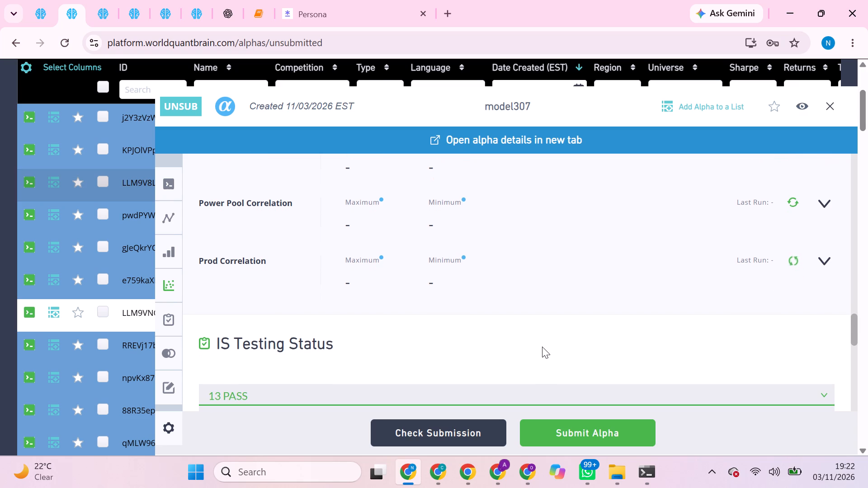
scroll(542, 347, "up", 1)
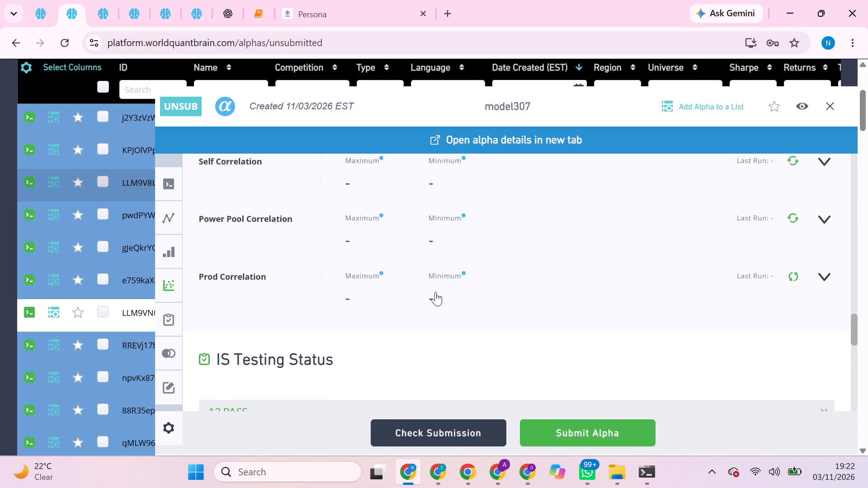
Open the model307 alpha at the top of the unsubmitted list, ID starting with j2Y3zVz, and run its Prod Correlation check.
left_click(128, 122)
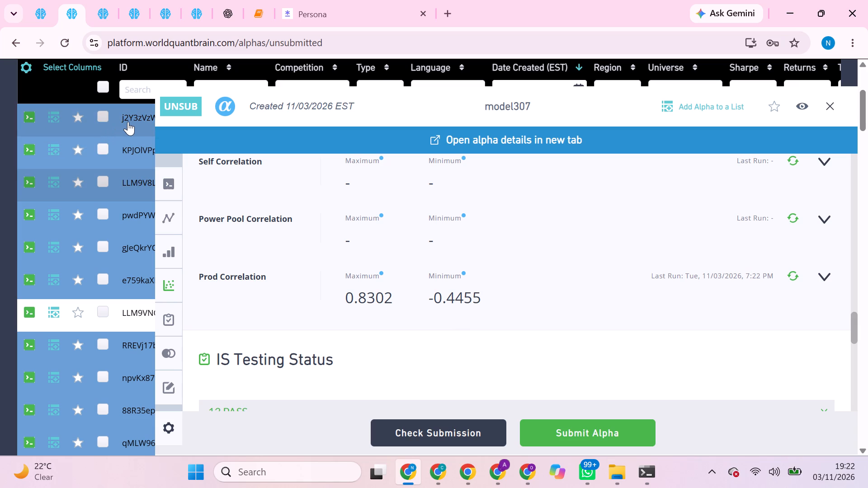
left_click(128, 122)
left_click(677, 261)
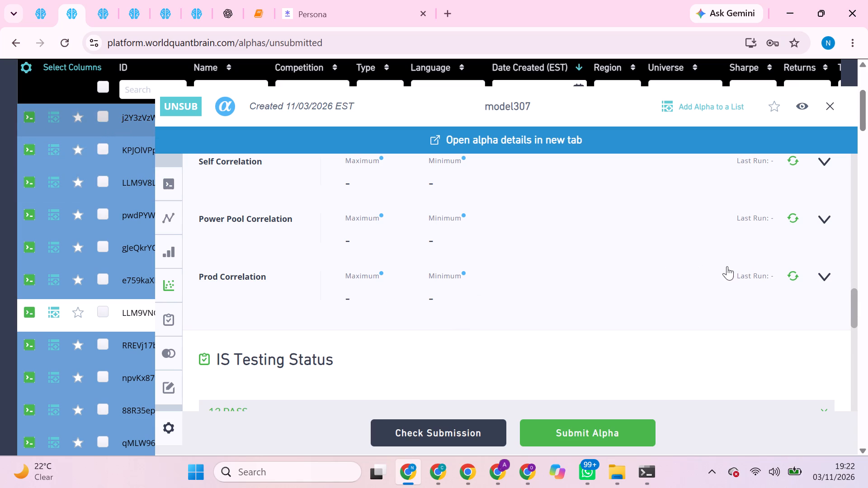
left_click(793, 276)
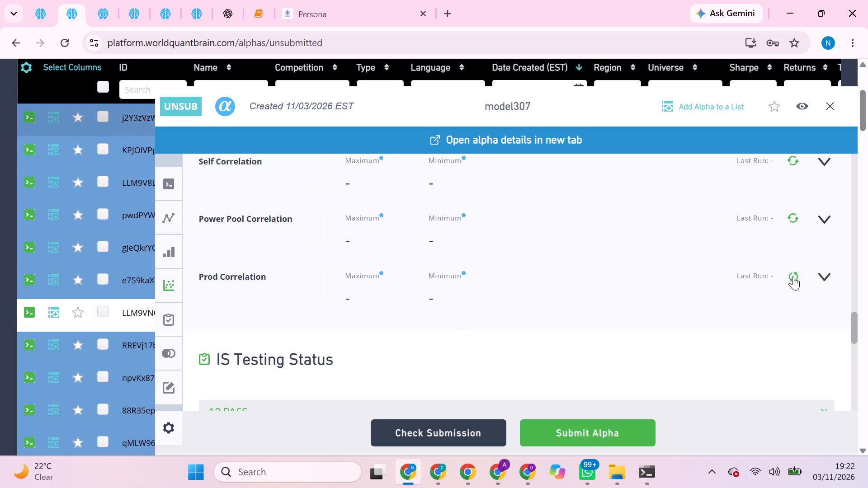
scroll(532, 324, "down", 1)
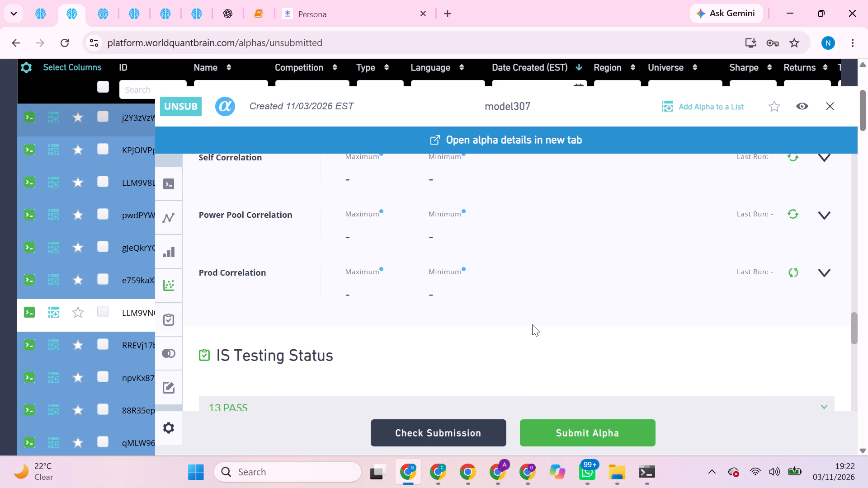
scroll(532, 324, "down", 2)
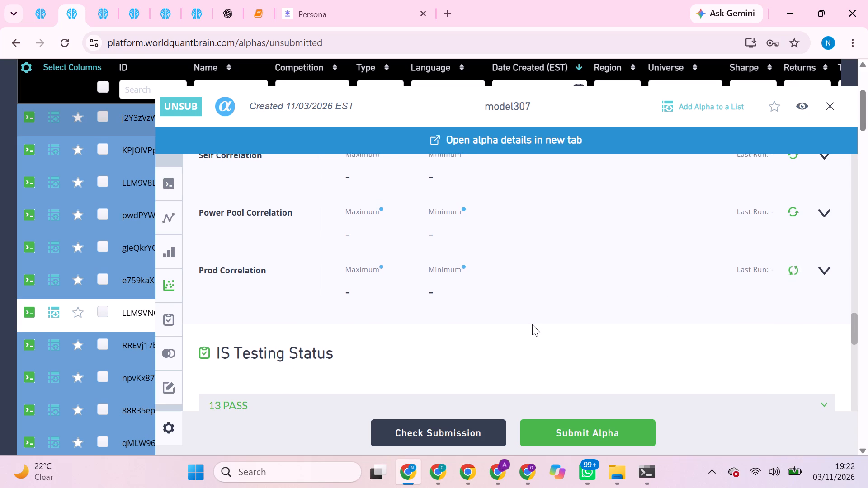
scroll(532, 324, "down", 2)
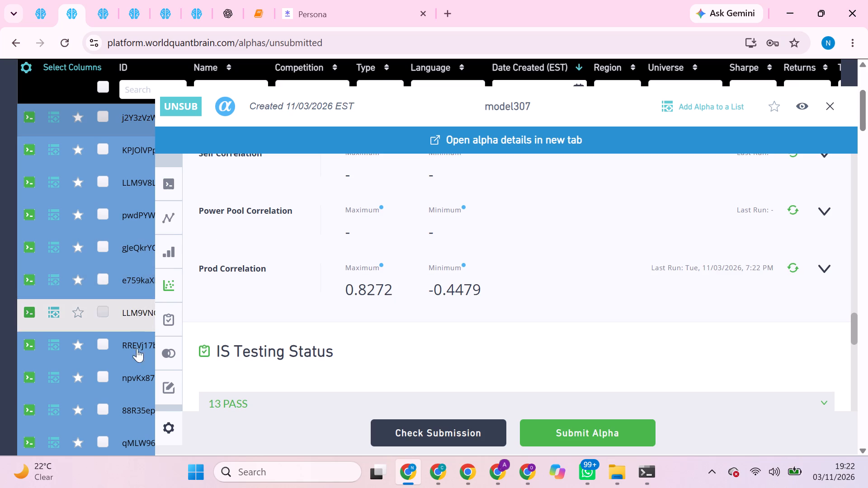
Reopen the model307 alpha RREVj11a to view its Prod Correlation values.
scroll(142, 376, "down", 2)
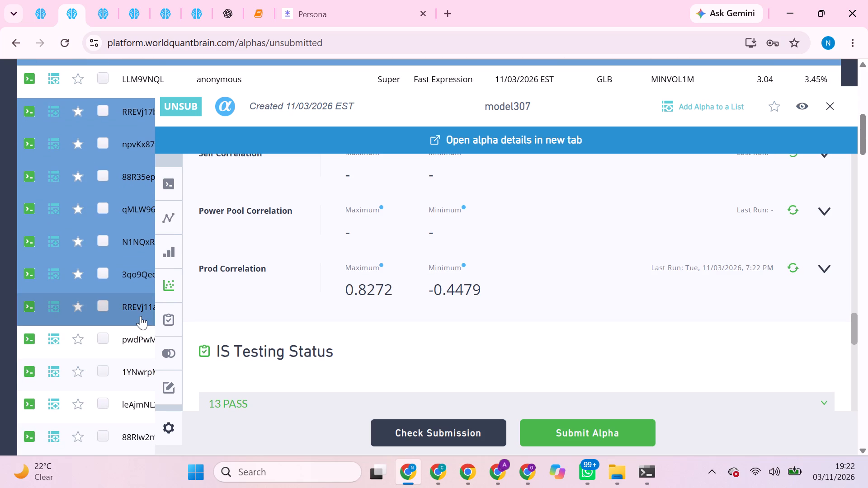
left_click(141, 316)
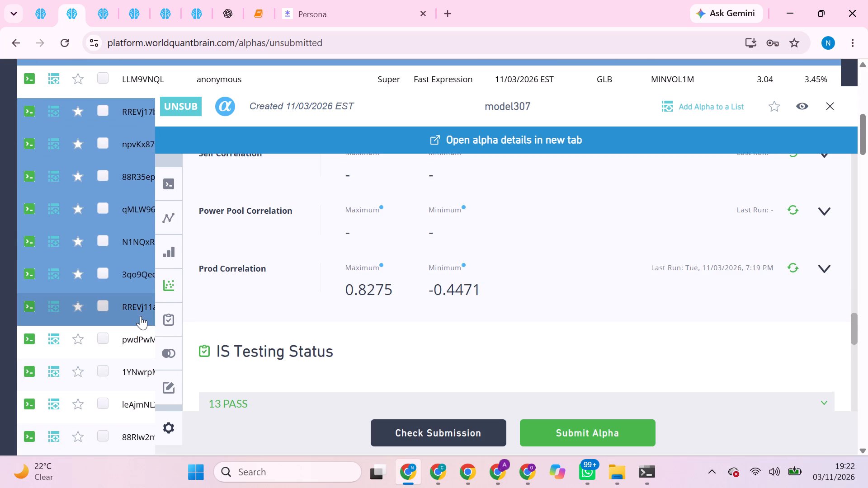
triple_click(141, 316)
Open the model307 alpha whose ID starts with 3qo9Qee and run its Prod Correlation check.
left_click(139, 272)
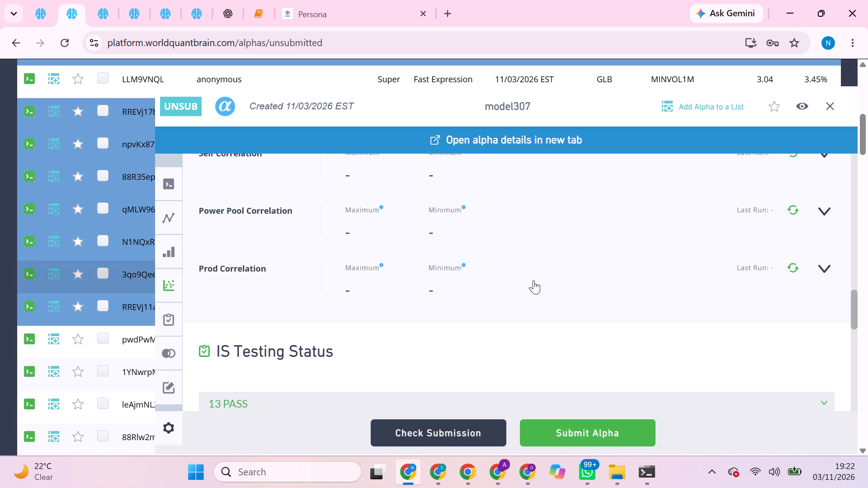
scroll(533, 280, "down", 1)
scroll(533, 280, "up", 1)
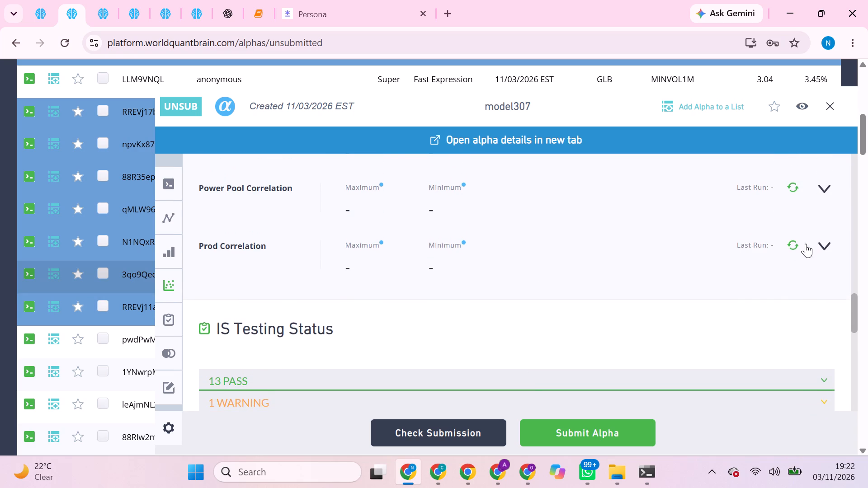
left_click(799, 244)
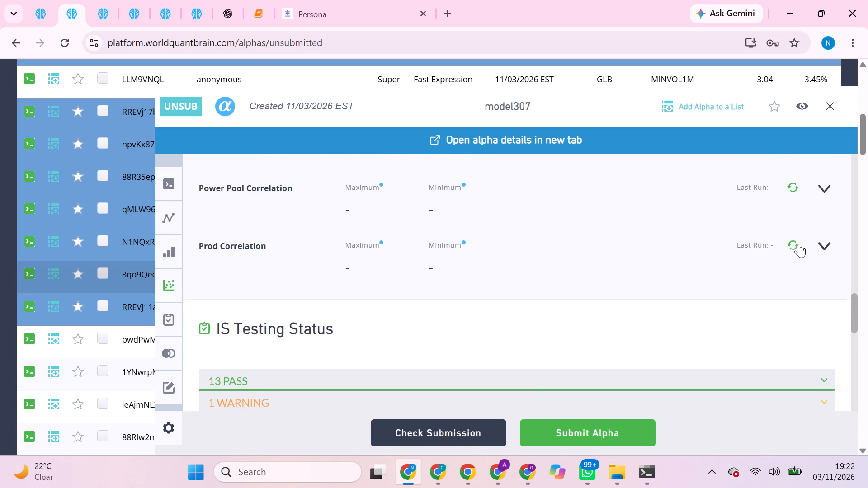
left_click(793, 244)
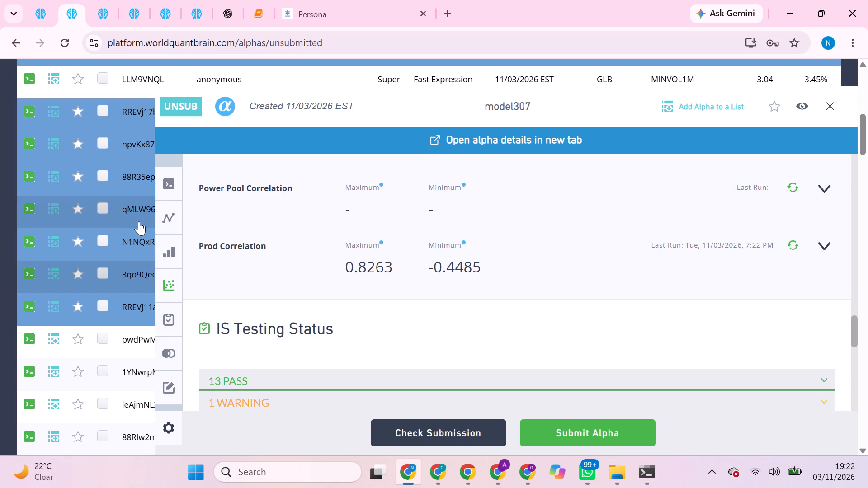
Open the model307 alpha whose ID starts with qMLW96 and run its Prod Correlation check.
left_click(142, 209)
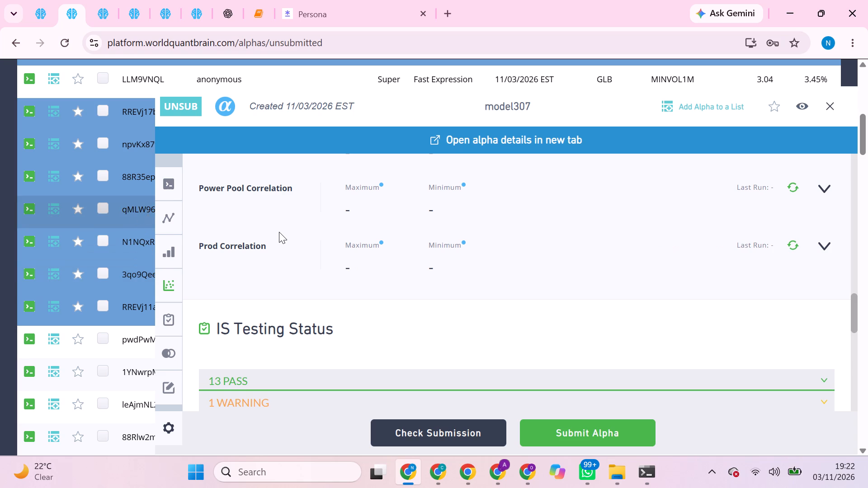
left_click_drag(279, 232, 565, 241)
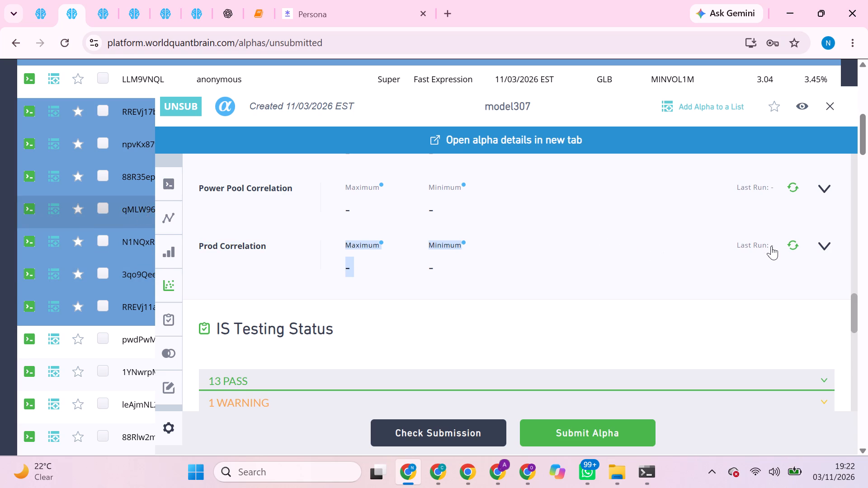
left_click_drag(802, 240, 797, 244)
left_click(797, 244)
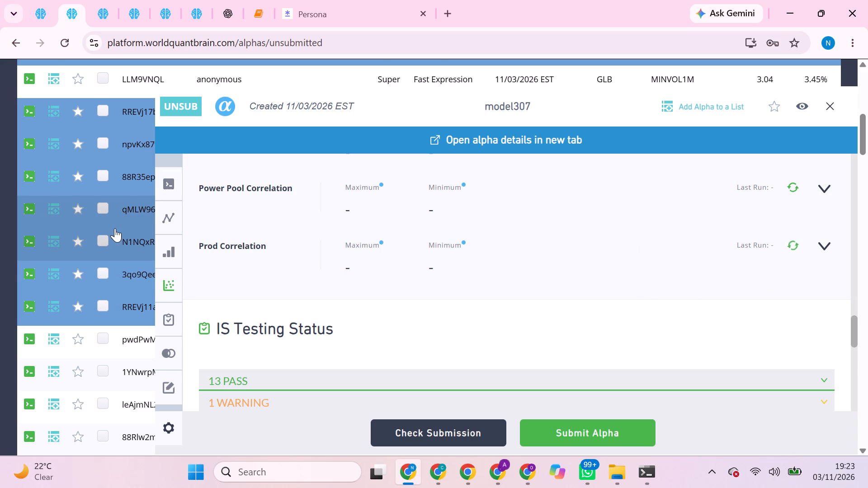
Open the model307 alpha whose ID starts with npvKx87 and show its PnL chart section.
scroll(115, 228, "up", 1)
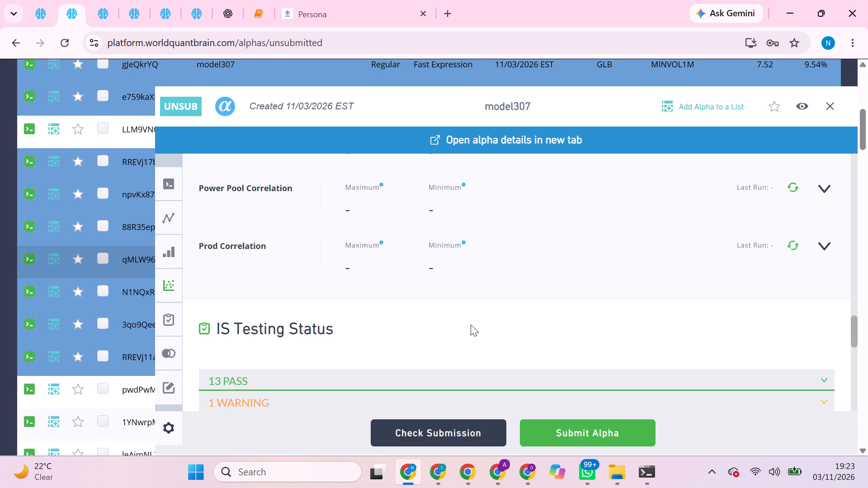
scroll(127, 248, "up", 1)
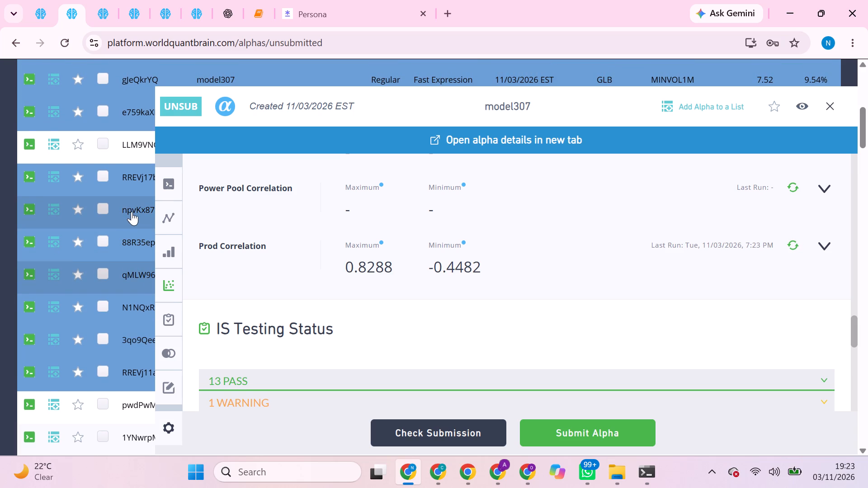
left_click(135, 202)
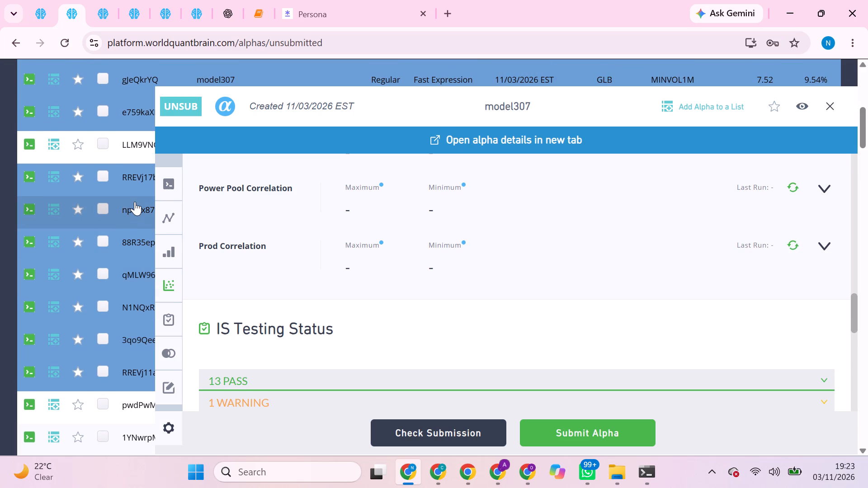
left_click(135, 202)
left_click(169, 206)
left_click(174, 206)
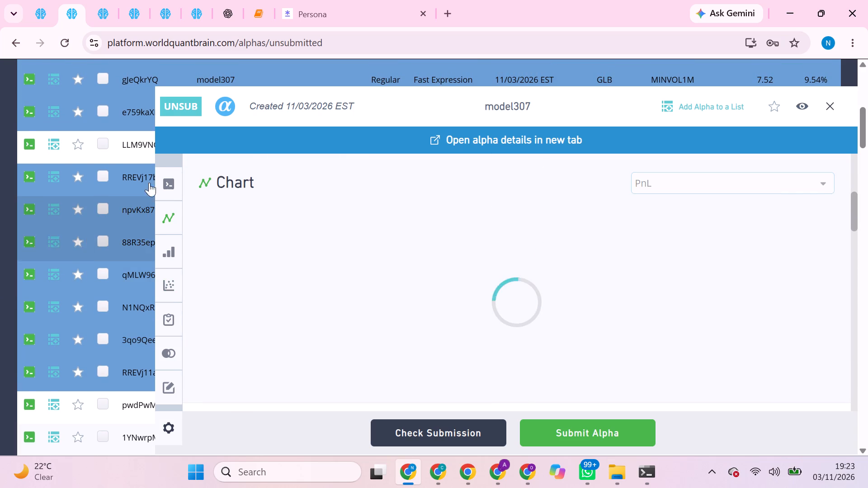
Open the model307 alpha whose ID starts with RREVj17 and run its Prod Correlation check.
left_click(131, 184)
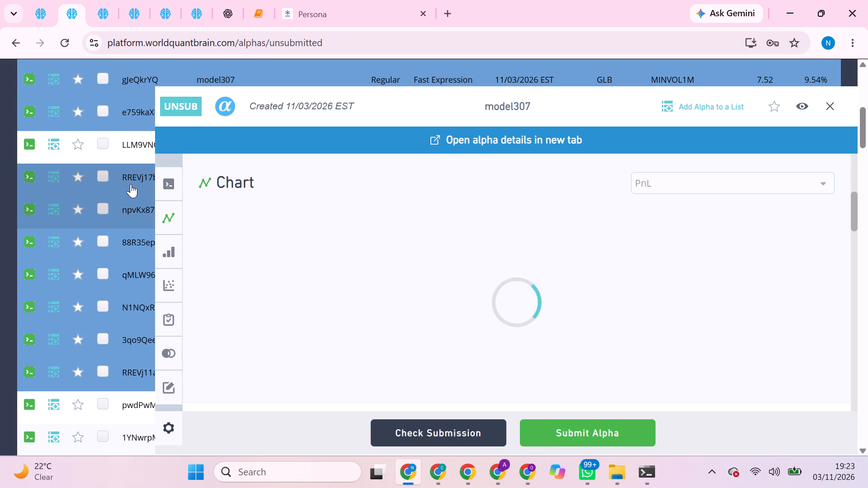
left_click(135, 178)
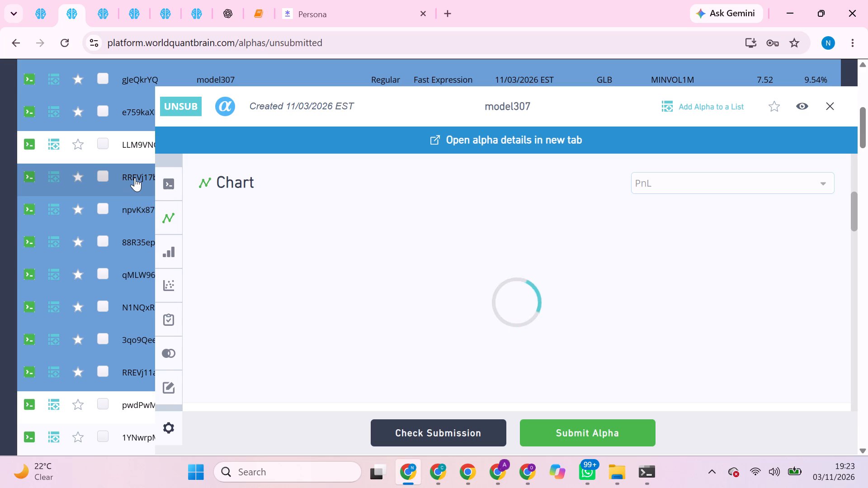
left_click(135, 178)
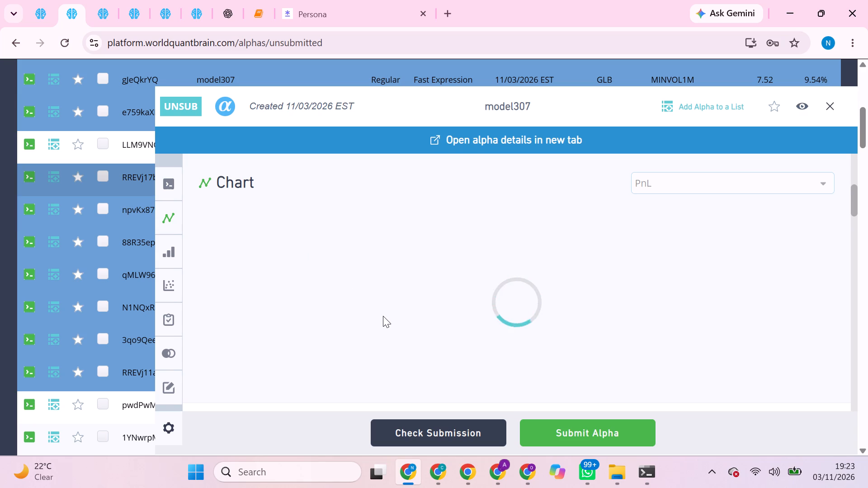
scroll(428, 342, "down", 1)
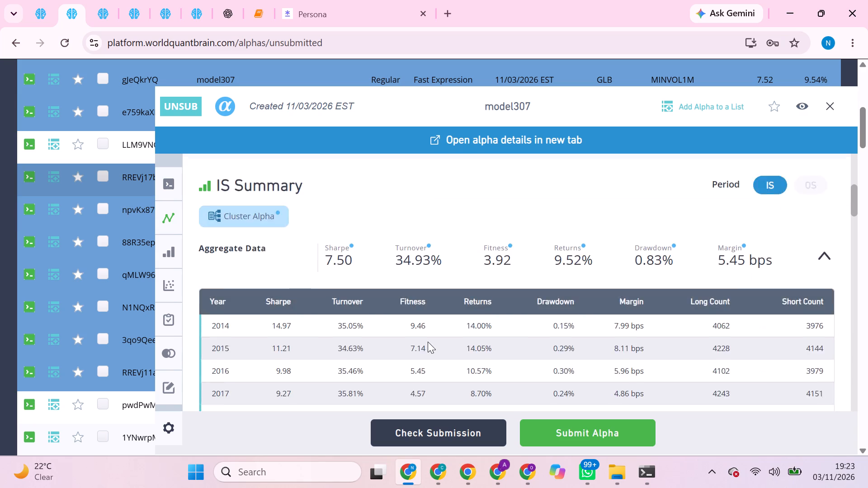
scroll(428, 342, "down", 3)
scroll(613, 270, "up", 1)
left_click(793, 253)
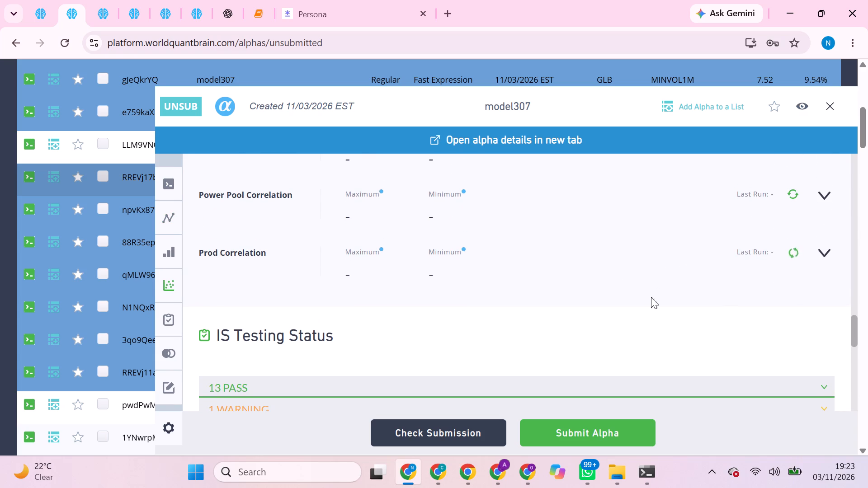
left_click(430, 303)
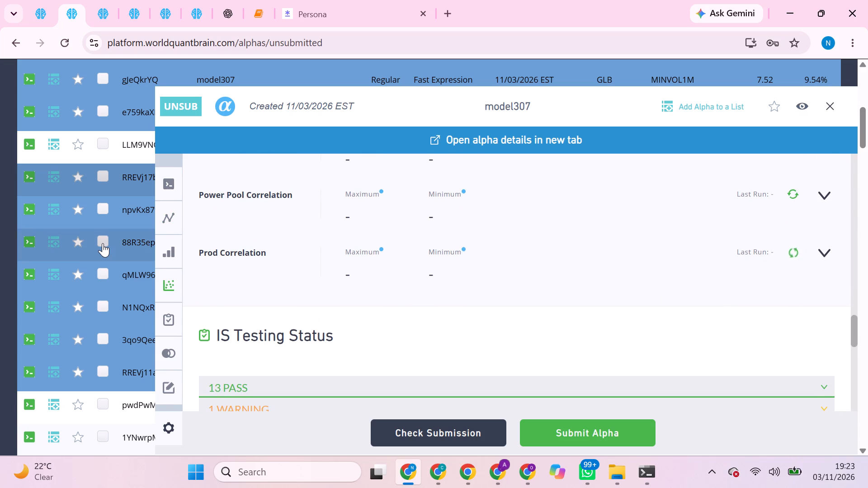
left_click(548, 334)
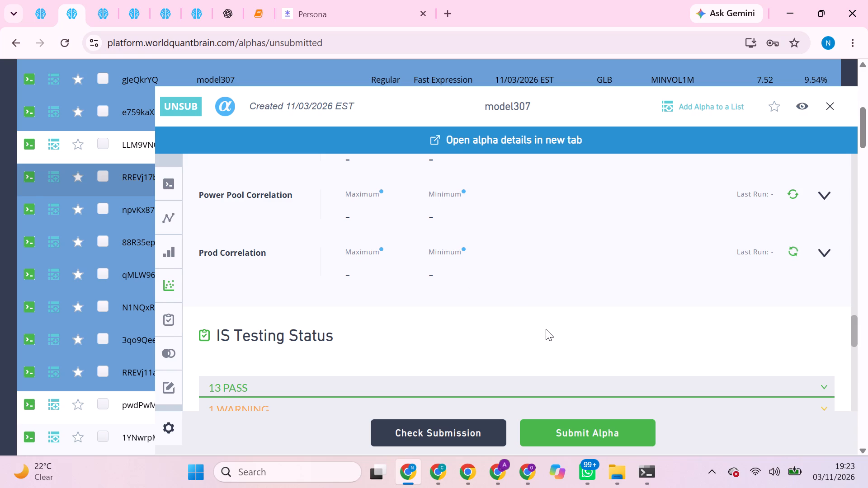
scroll(160, 222, "up", 2)
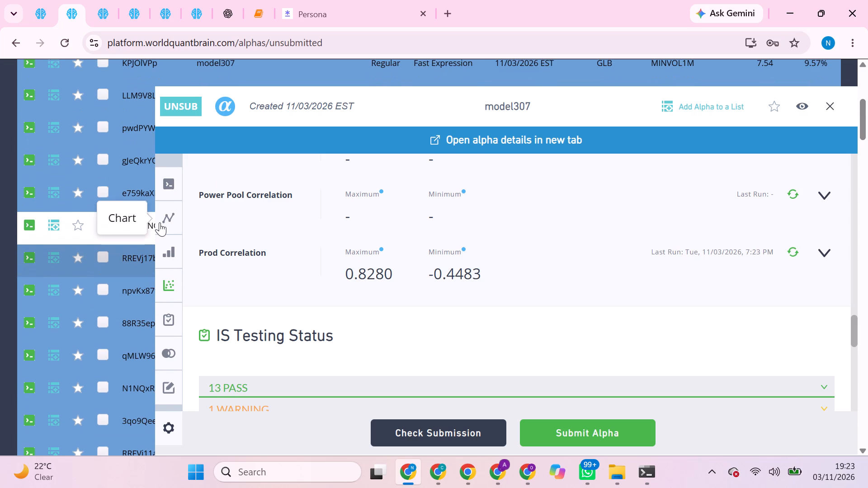
Open the model307 alpha whose ID starts with e759kaX and run its Prod Correlation check.
left_click(145, 184)
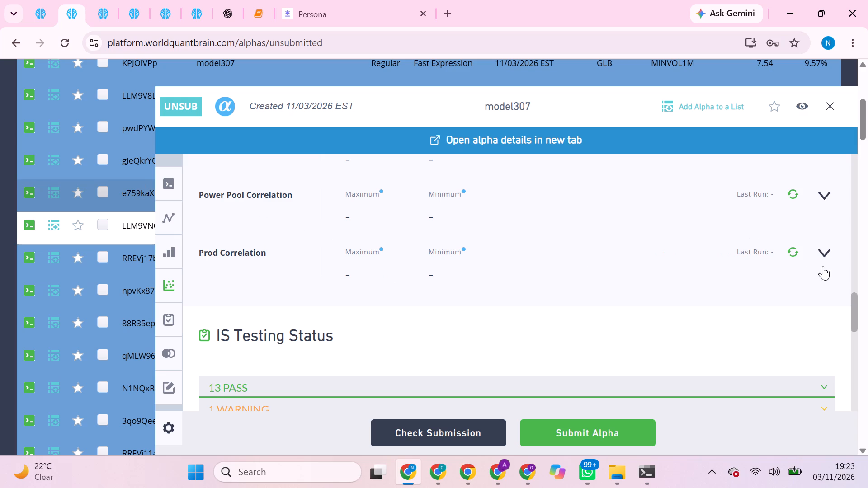
left_click(797, 255)
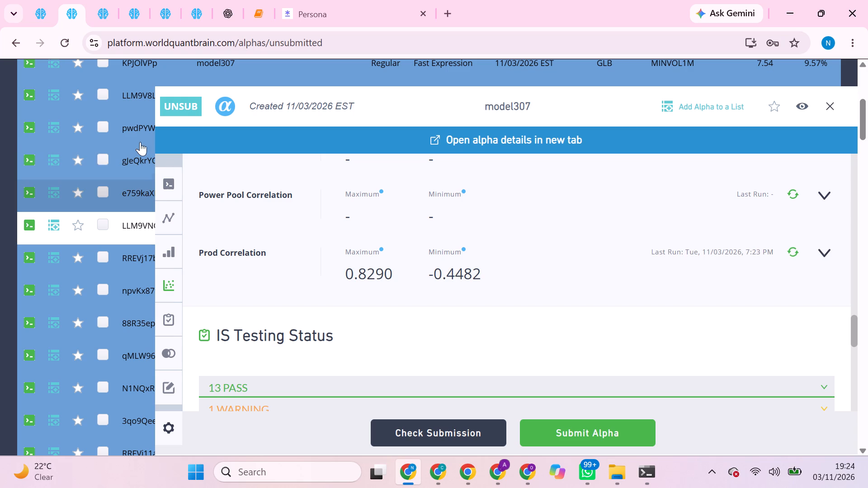
Review the Prod Correlation results of the model307 alphas whose IDs start with LLM9V8L and gJeQkrY.
left_click(132, 107)
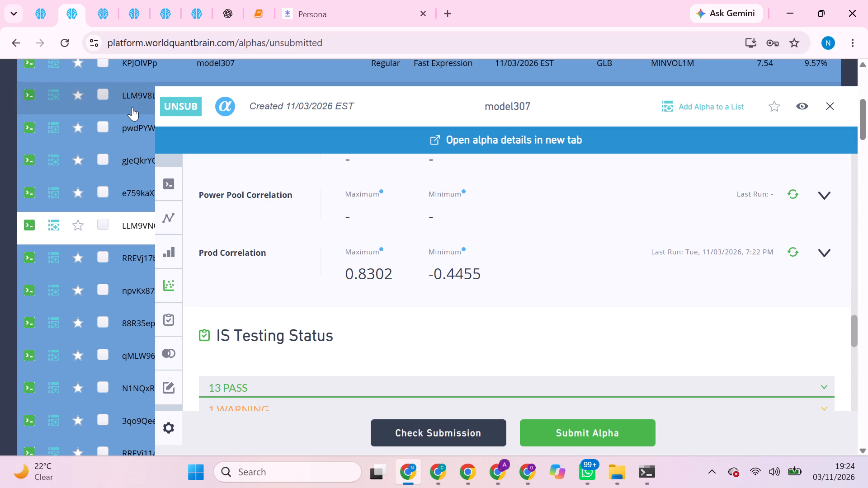
left_click(132, 156)
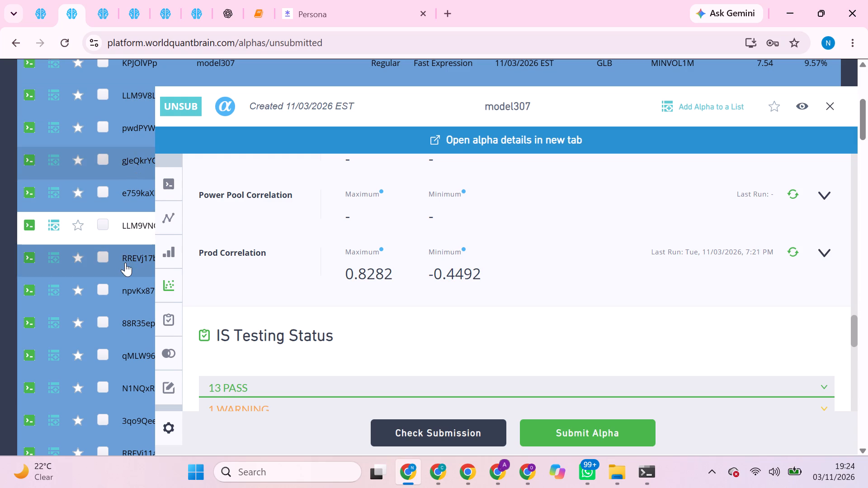
Open the model307 alpha whose ID starts with npvKx87, run its Prod Correlation check and review the IS Testing Status.
left_click(146, 290)
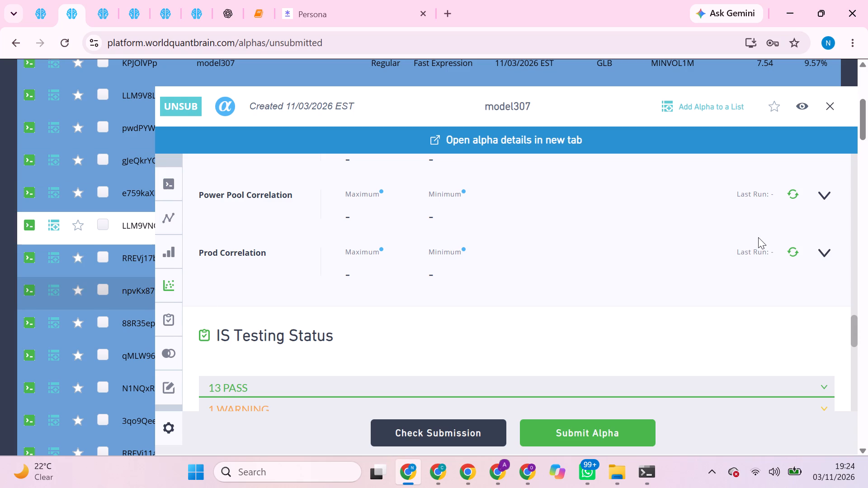
left_click(793, 255)
double_click(793, 255)
scroll(522, 328, "down", 2)
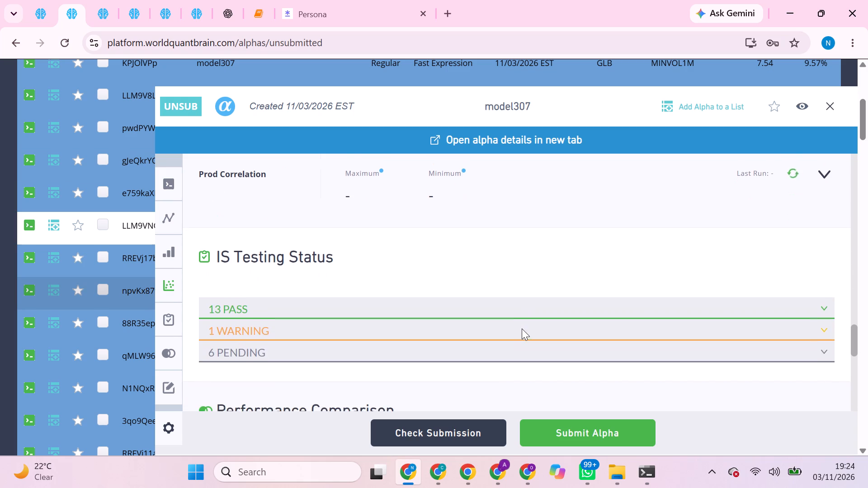
scroll(522, 328, "up", 1)
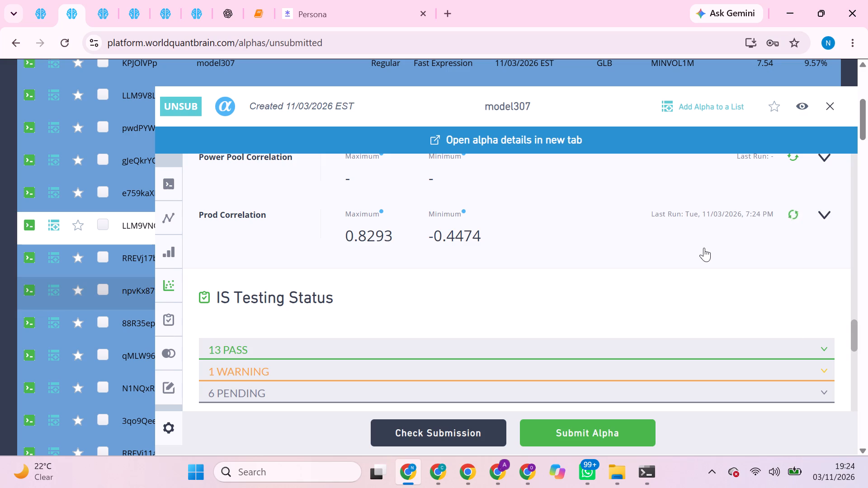
Switch to the RegularAlpha Jupyter notebook and set decay to 1 and truncation to 0.01 in the alpha_list generation cell.
left_click(265, 4)
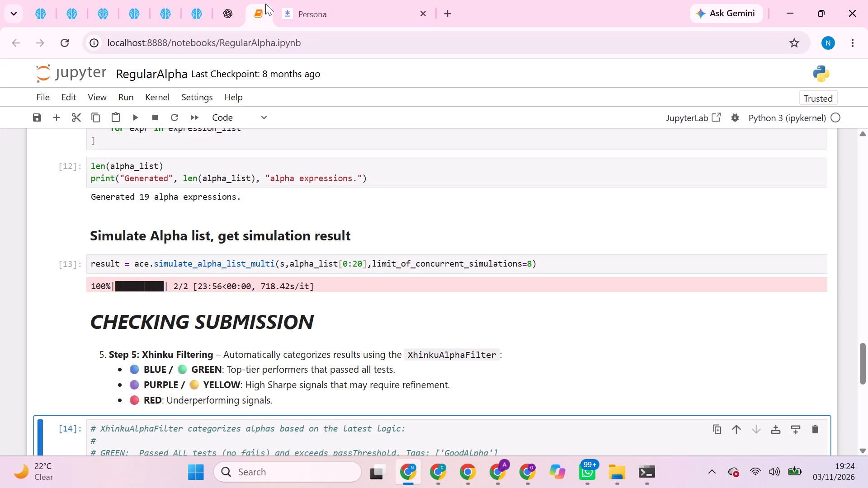
scroll(341, 277, "up", 1)
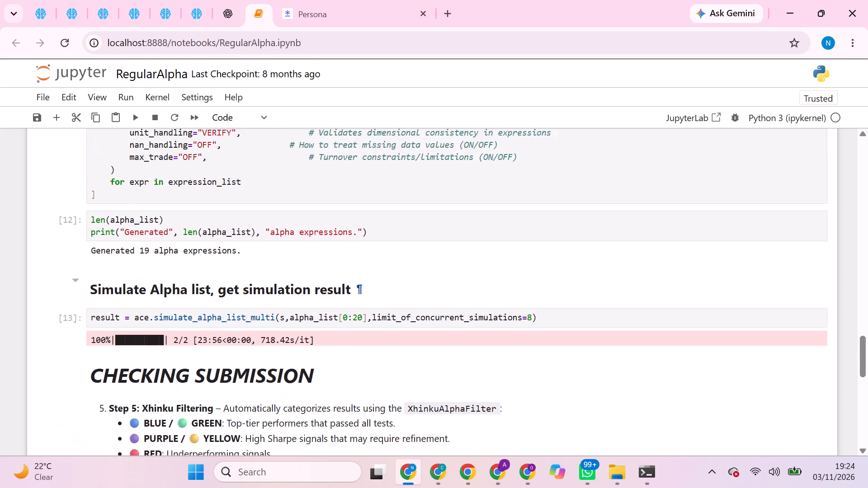
scroll(341, 277, "up", 1)
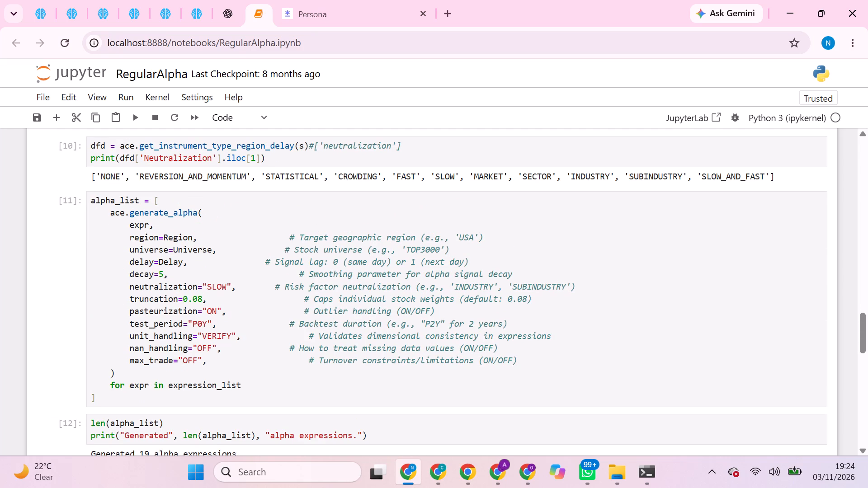
left_click(165, 273)
key("BackSpace")
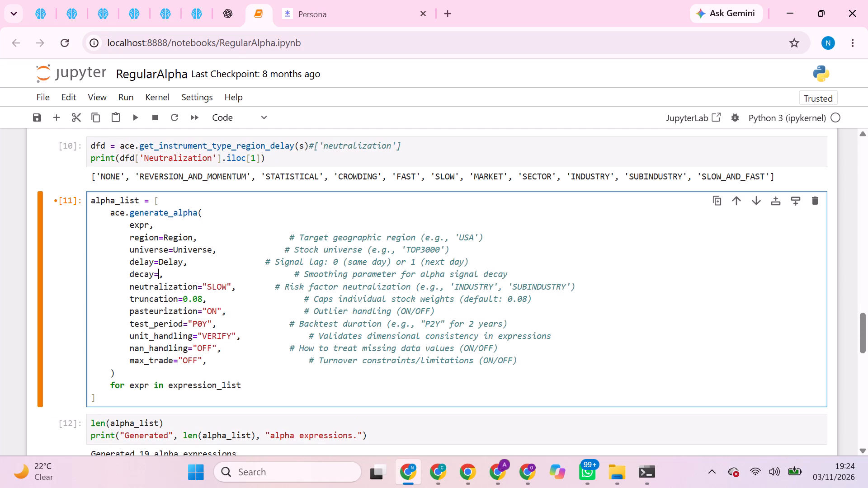
key("0")
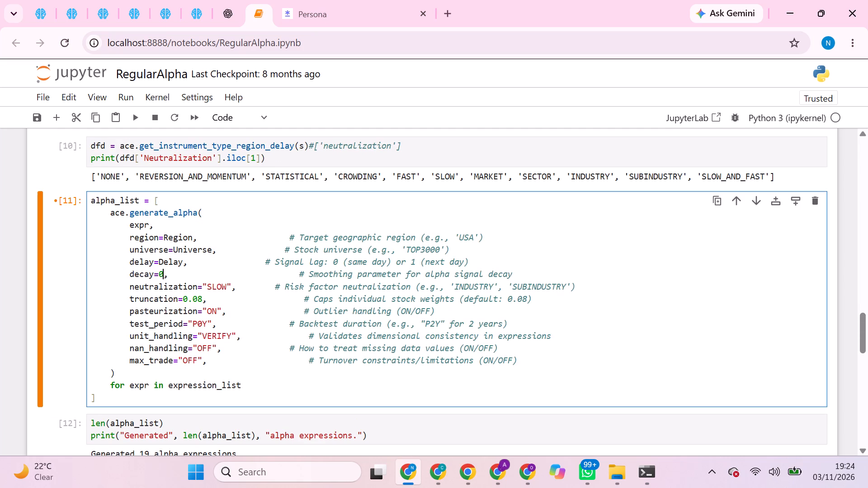
key("BackSpace")
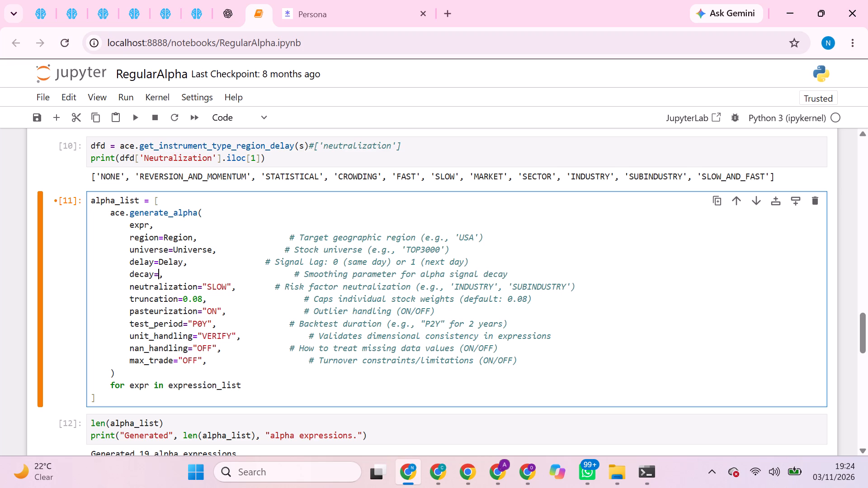
key("4")
key("BackSpace")
key("1")
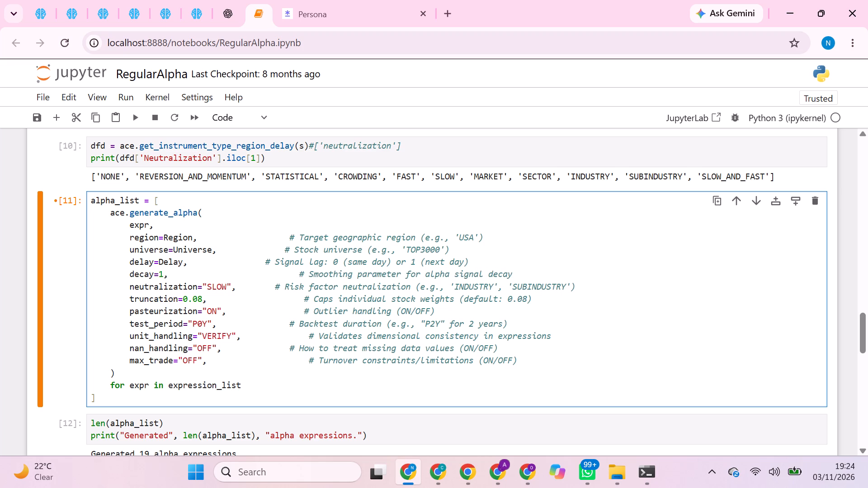
left_click(201, 297)
key("BackSpace")
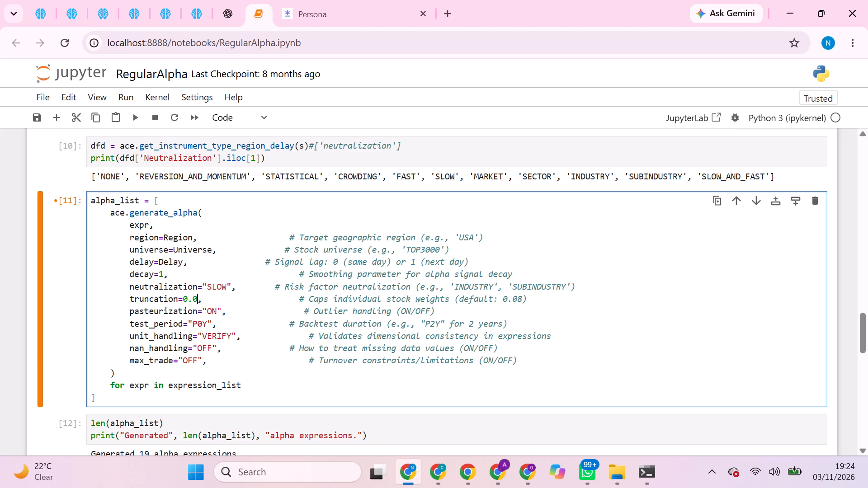
key("1")
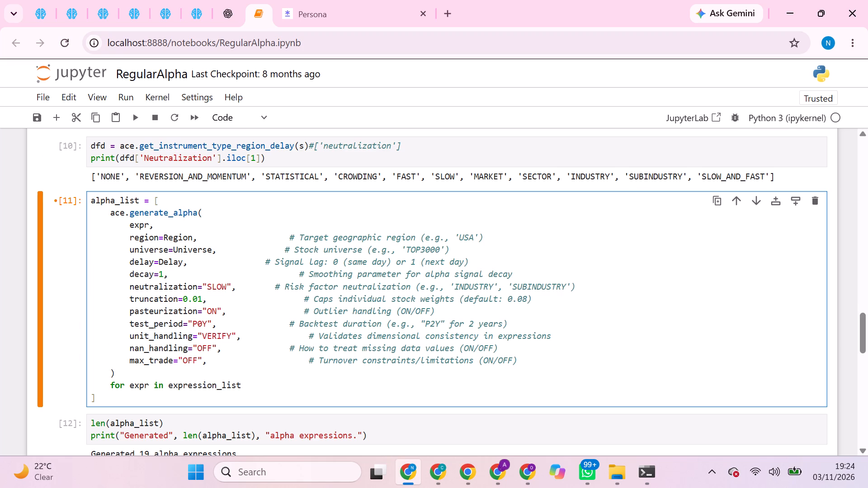
Set the alpha_list slice in the simulate_alpha_list_multi call to 20:40.
scroll(265, 328, "down", 2)
scroll(322, 358, "down", 1)
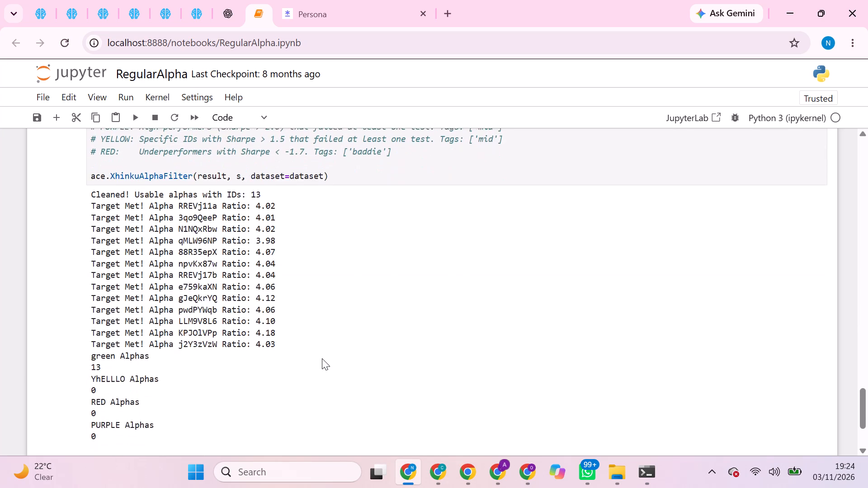
scroll(322, 358, "down", 2)
scroll(322, 358, "up", 4)
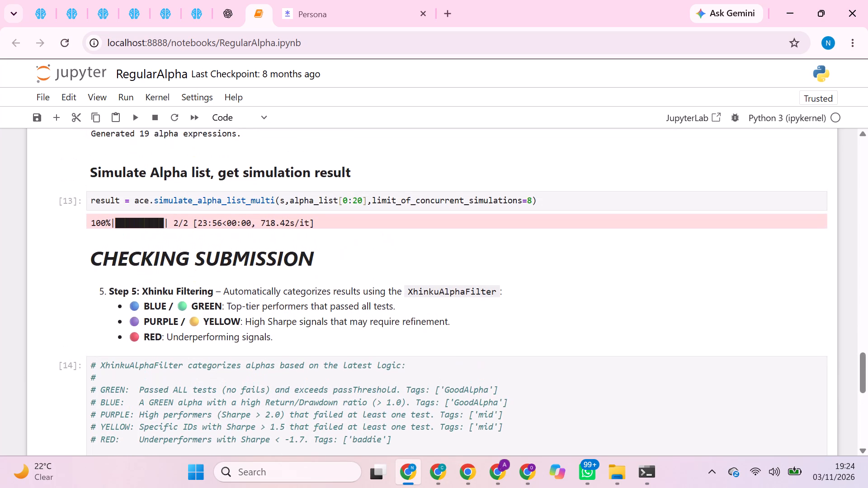
left_click(341, 199)
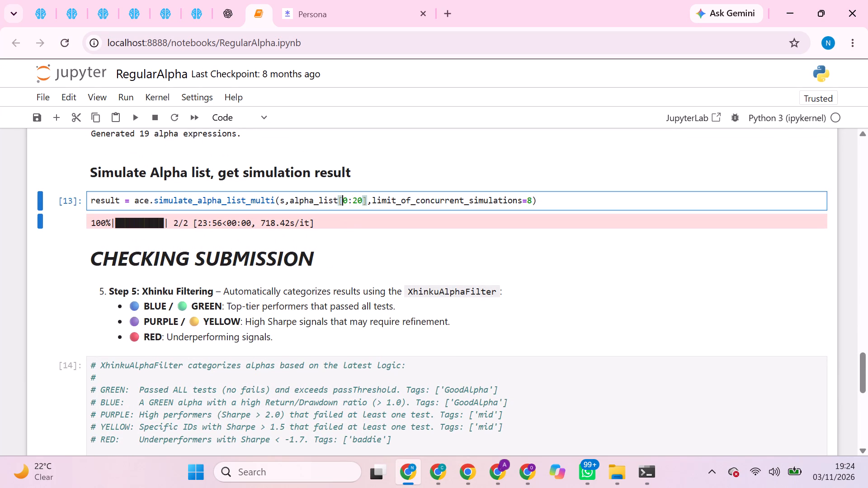
key("2")
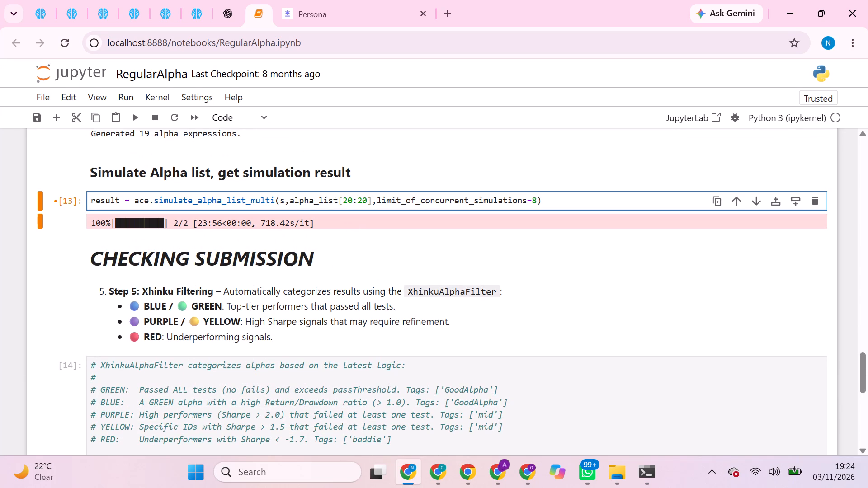
left_click(365, 196)
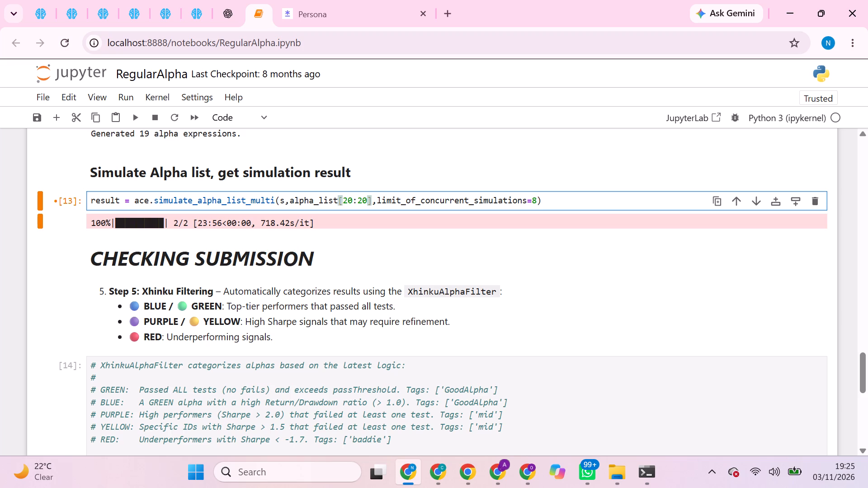
left_click(361, 198)
key("BackSpace")
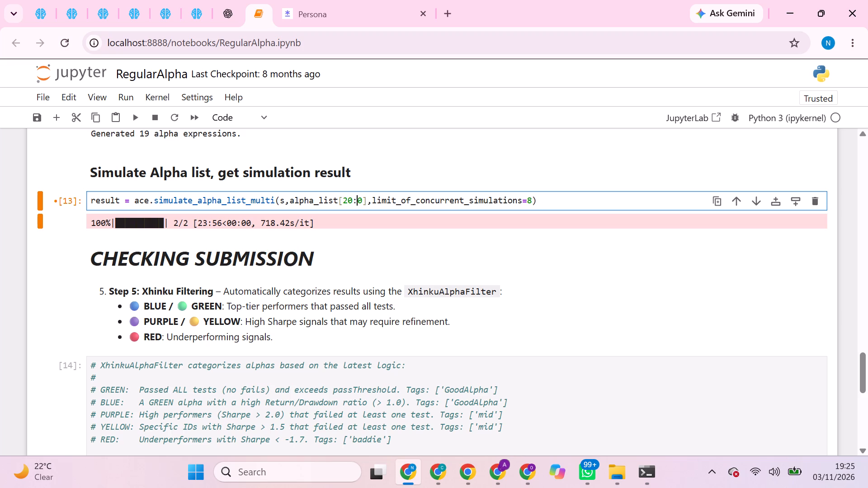
key("4")
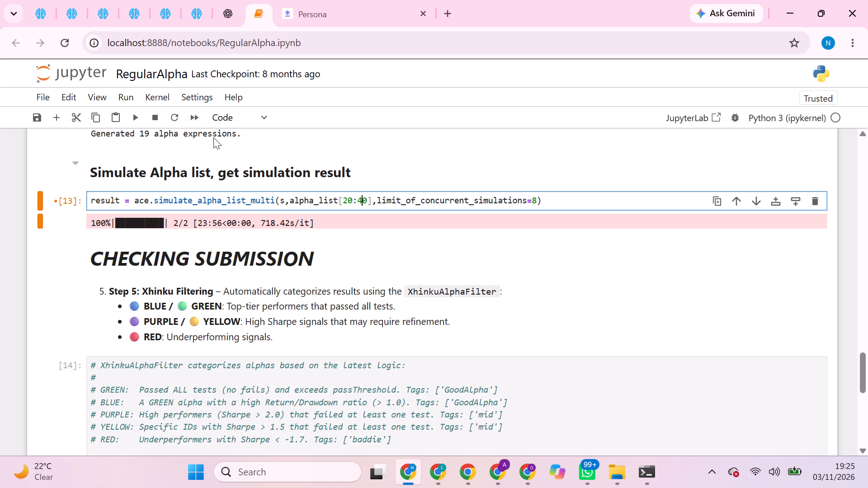
Restart the notebook kernel and run all cells.
left_click(168, 93)
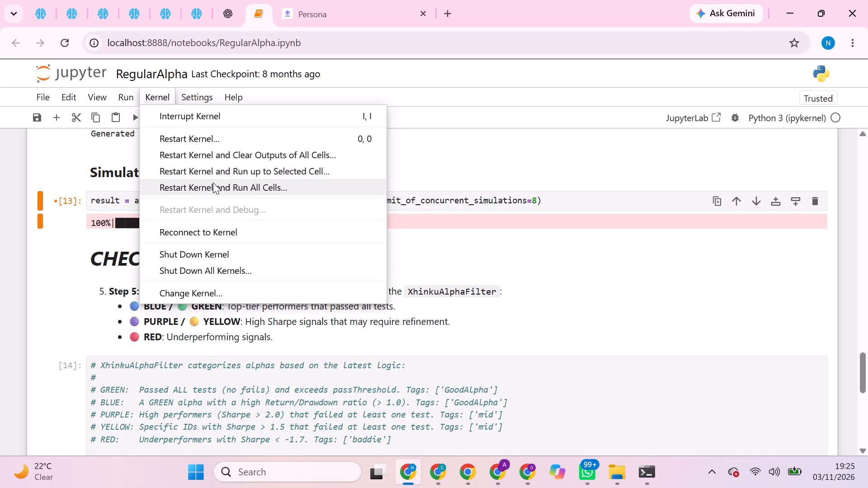
left_click(213, 183)
left_click(552, 298)
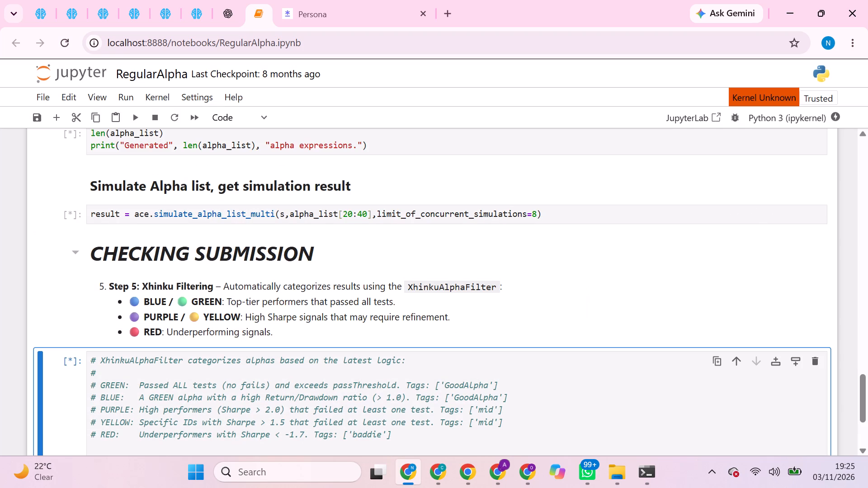
scroll(405, 314, "up", 1)
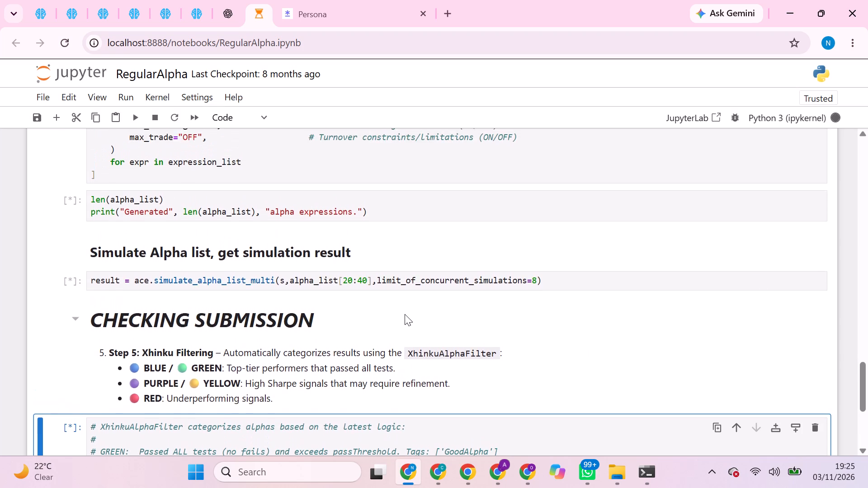
scroll(405, 314, "up", 4)
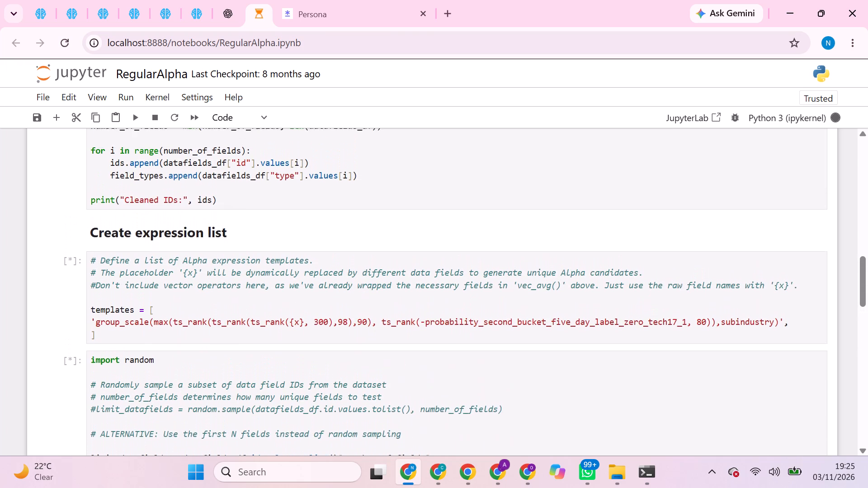
Return to the WorldQuant BRAIN Simulate page and close the Super Simulation 1 settings to show its selection and combo expressions.
left_click(195, 0)
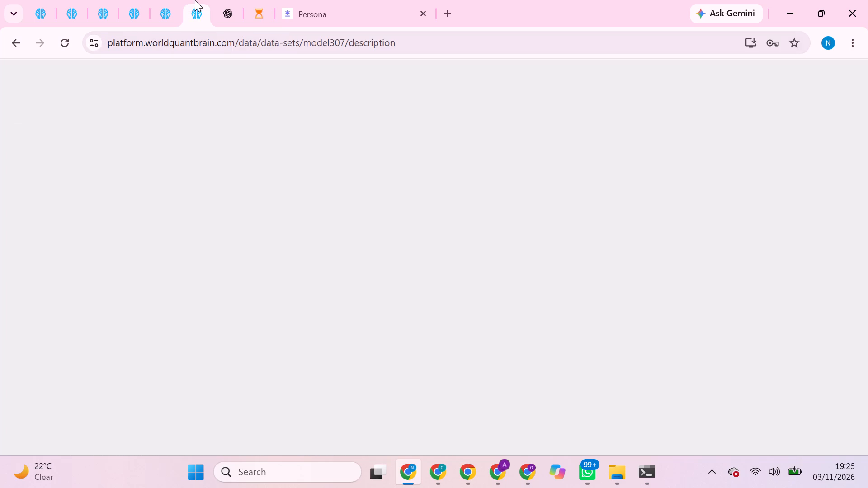
left_click(151, 0)
left_click(138, 0)
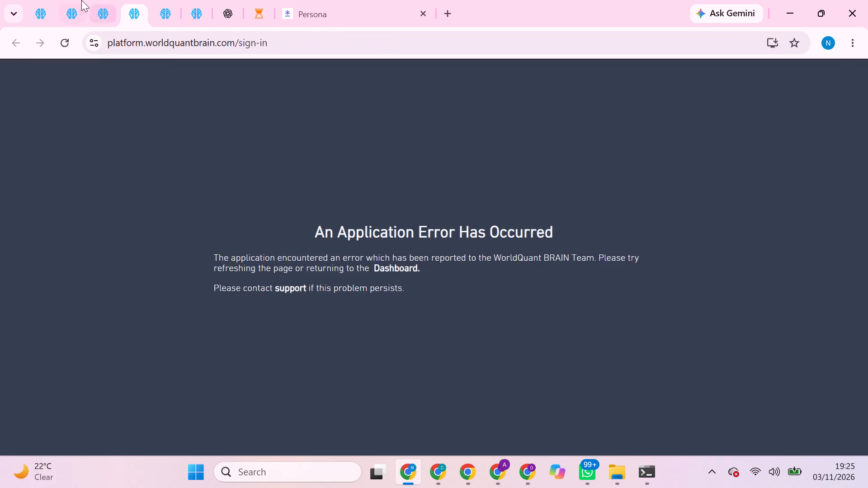
left_click(80, 0)
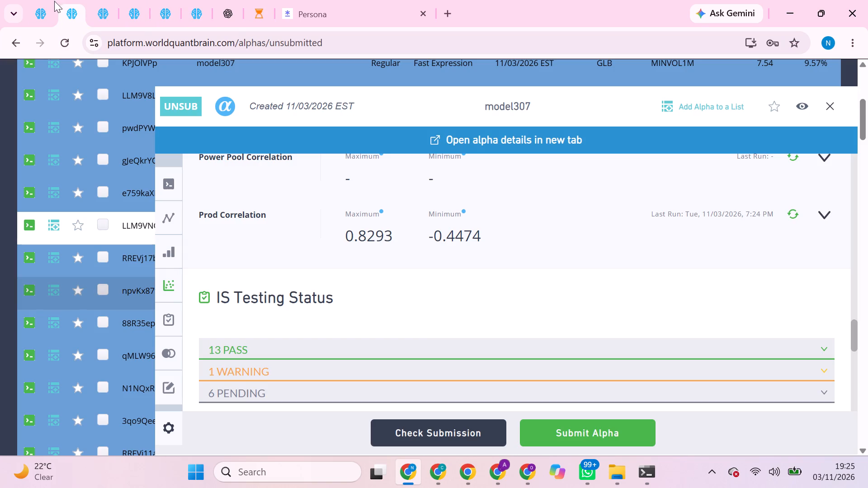
left_click(50, 0)
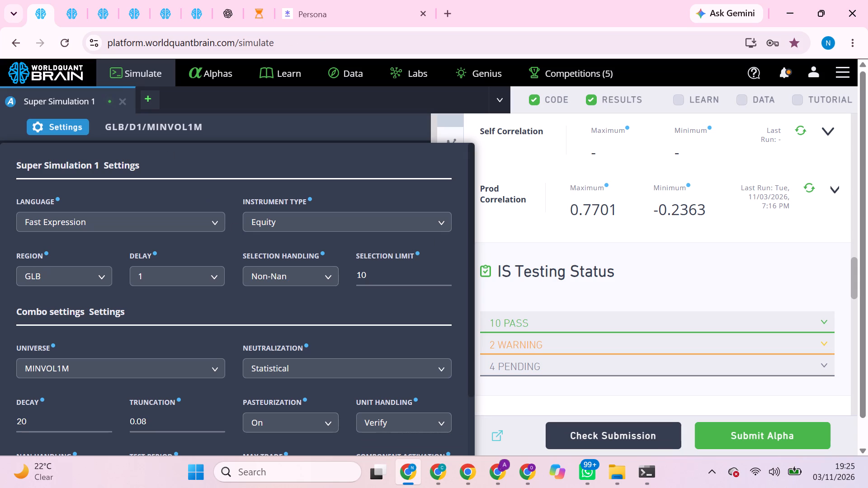
left_click(529, 256)
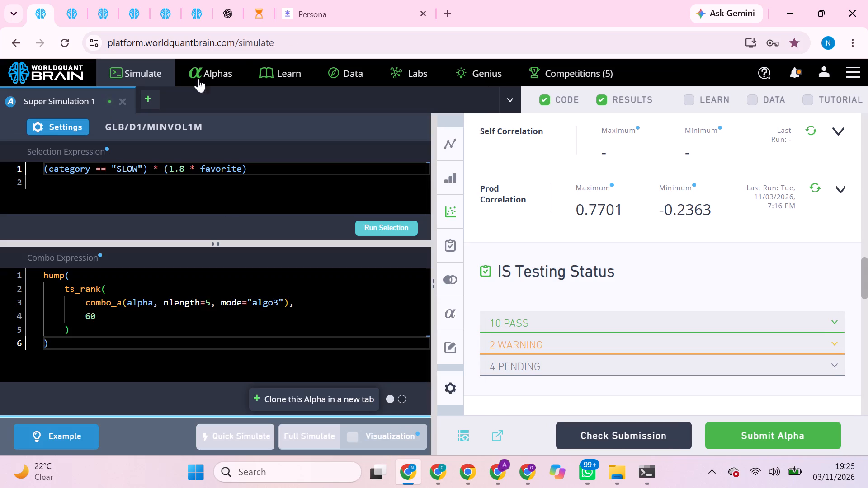
Set the neutralization of Super Simulation 1 to Fast Factors and apply the settings.
left_click(63, 3)
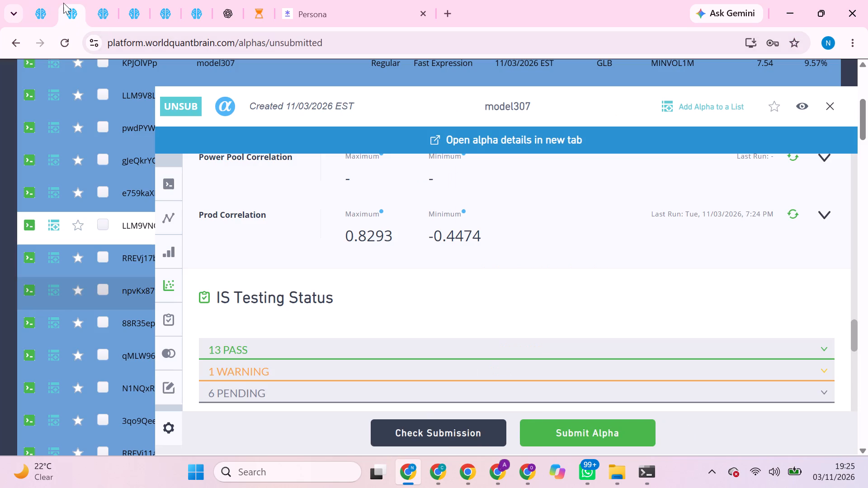
left_click(53, 0)
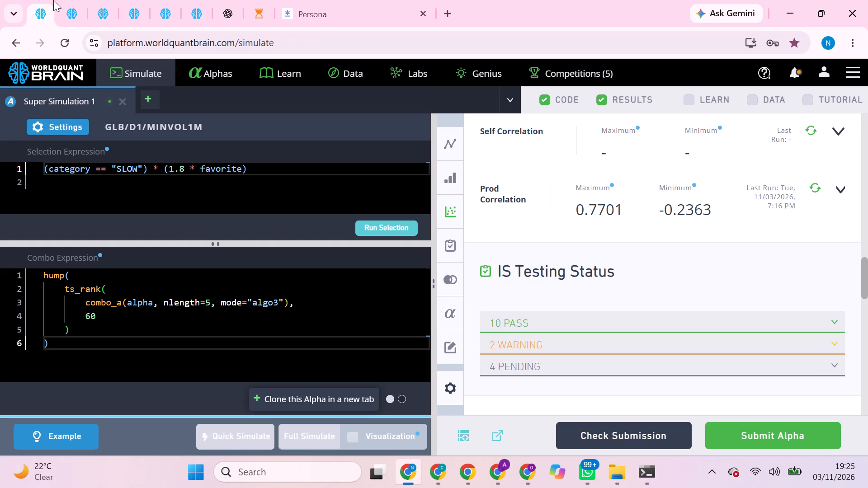
left_click(75, 132)
left_click(302, 376)
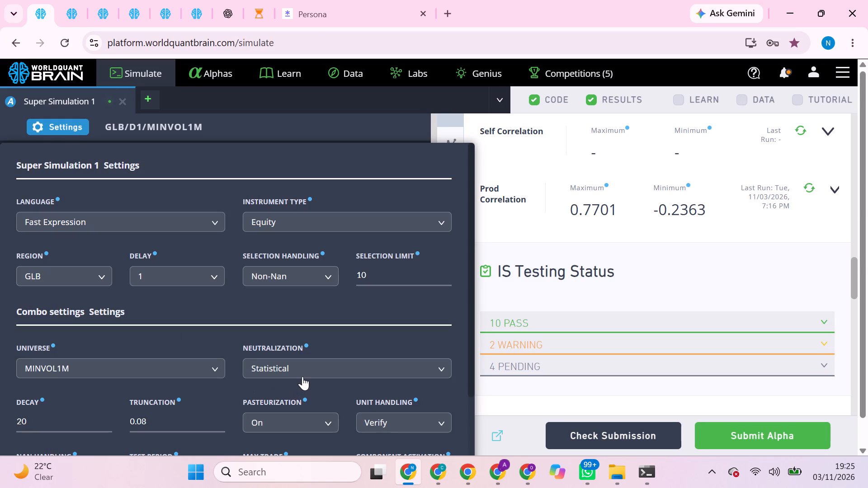
left_click(281, 202)
scroll(325, 325, "down", 3)
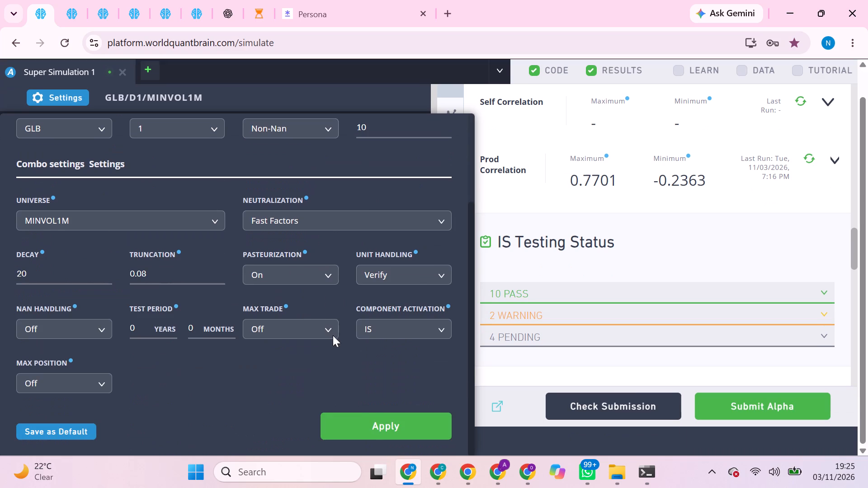
left_click(368, 425)
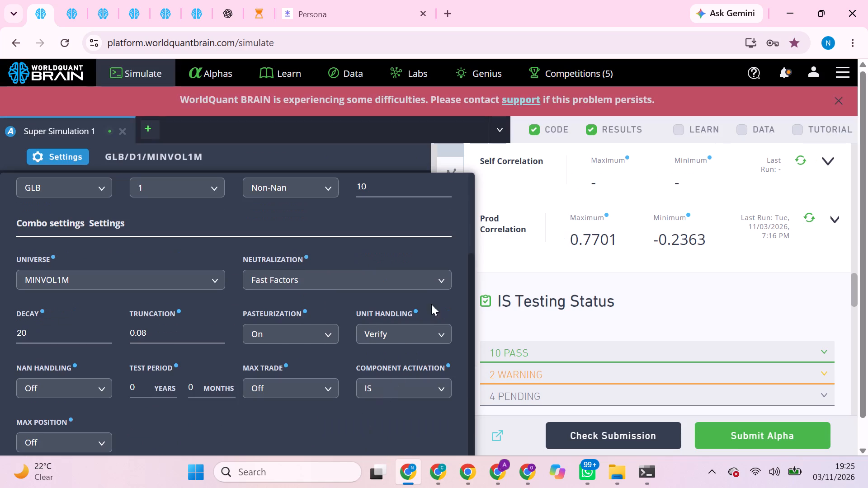
left_click(522, 236)
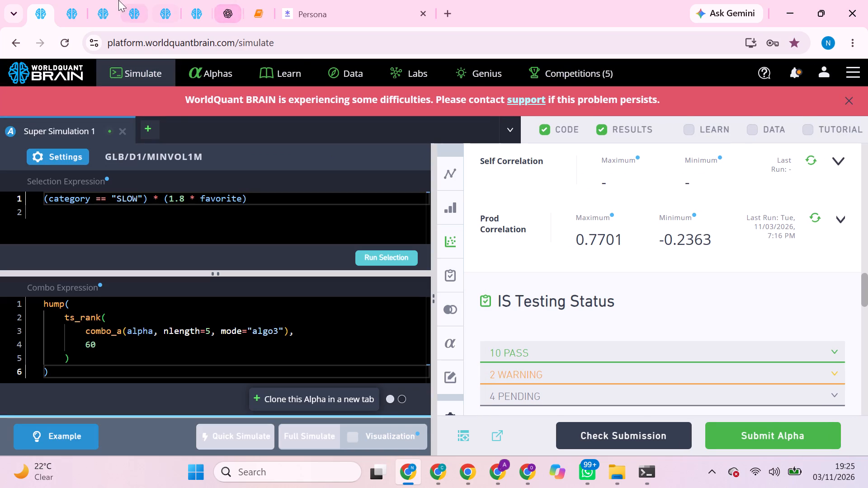
left_click(71, 5)
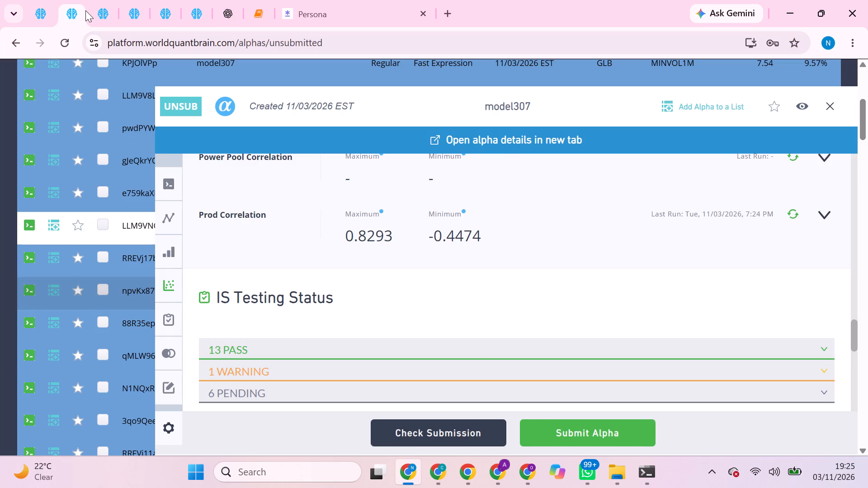
left_click(33, 0)
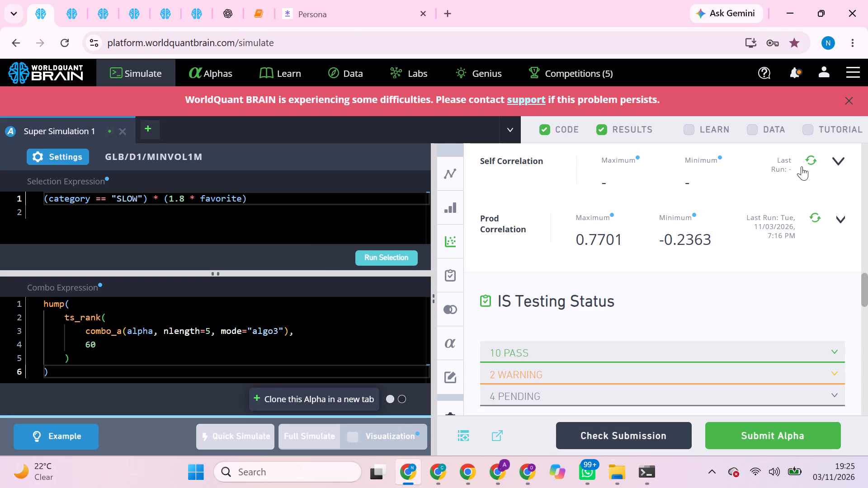
left_click(853, 103)
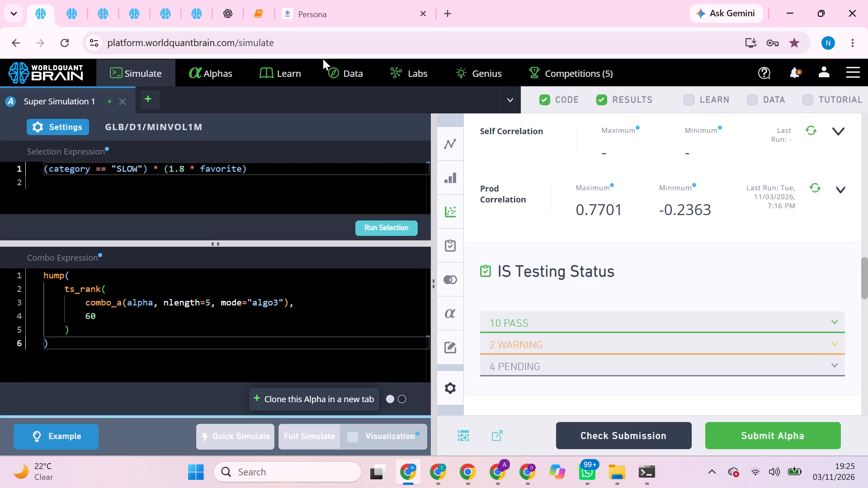
Switch to the RegularAlpha notebook and check the rerun cells' output down to the simulate_alpha_list_multi call.
left_click(84, 0)
left_click(99, 5)
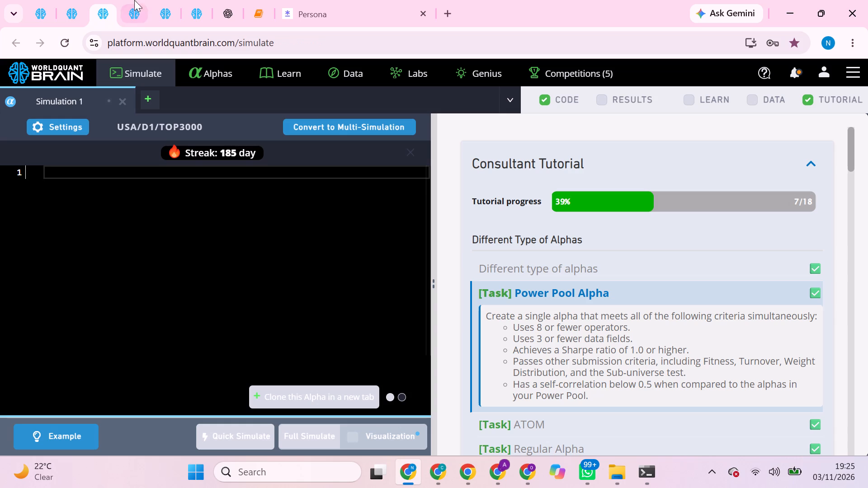
left_click(253, 9)
scroll(334, 302, "up", 2)
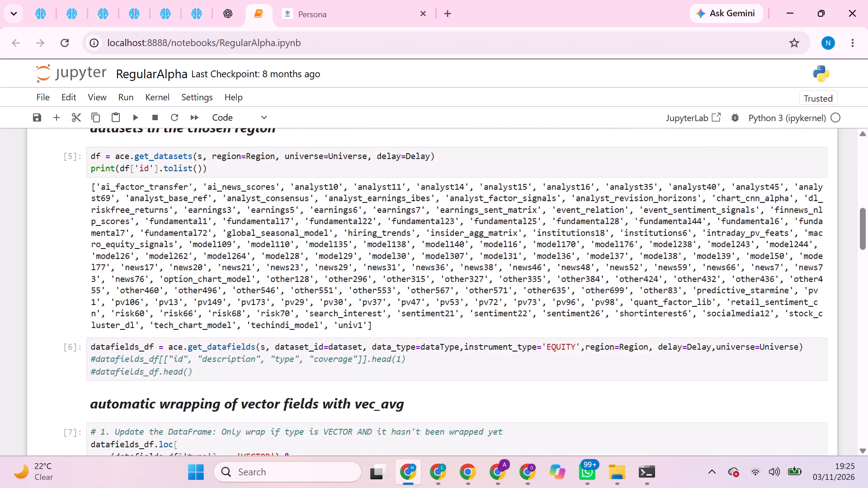
scroll(334, 302, "up", 2)
scroll(334, 302, "down", 2)
scroll(330, 392, "down", 1)
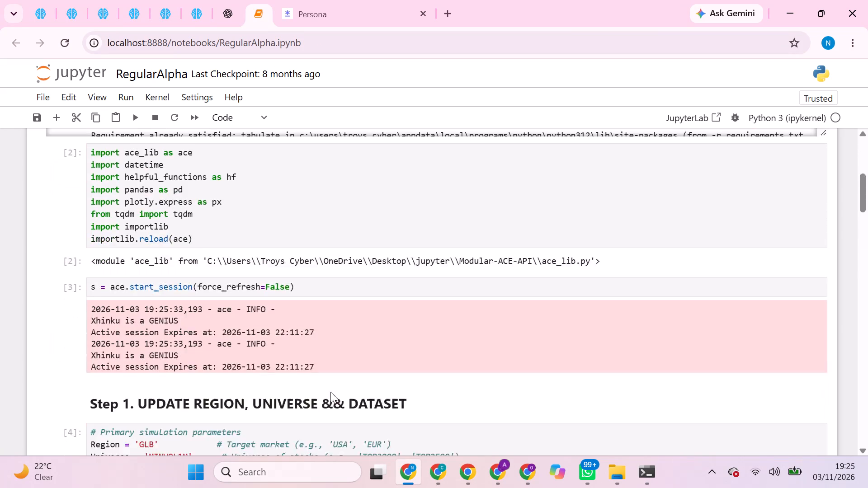
scroll(330, 392, "down", 5)
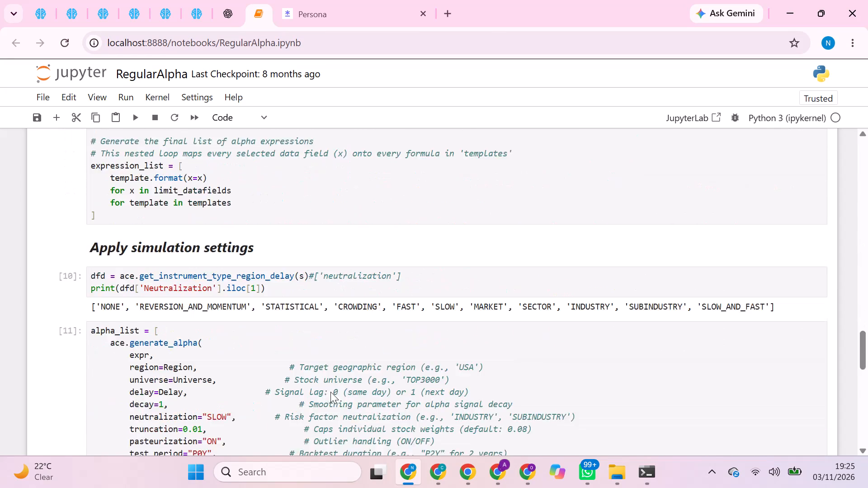
scroll(330, 392, "down", 3)
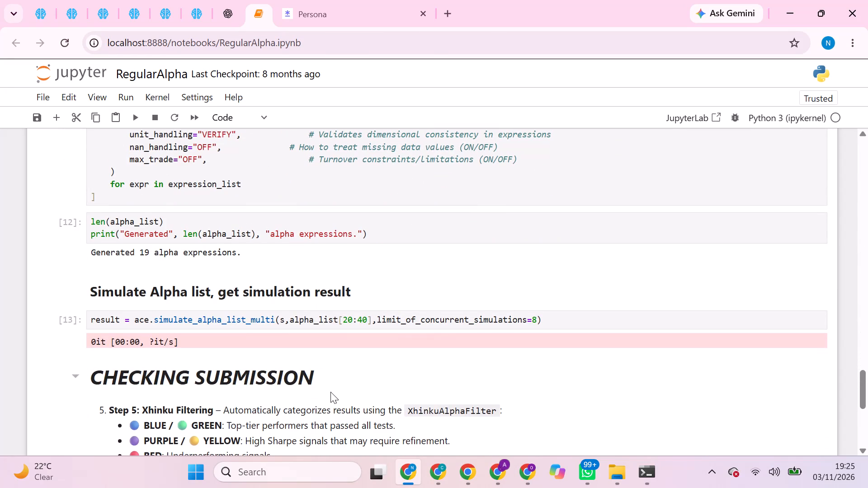
Return to the GLB model datasets list, open Predictive data using Deep Learning models, and copy its dataset ID from the description.
left_click(199, 0)
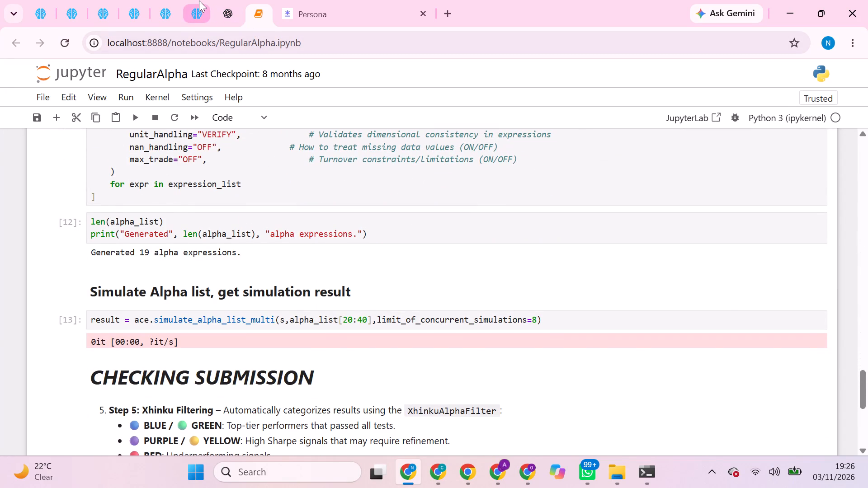
left_click(20, 44)
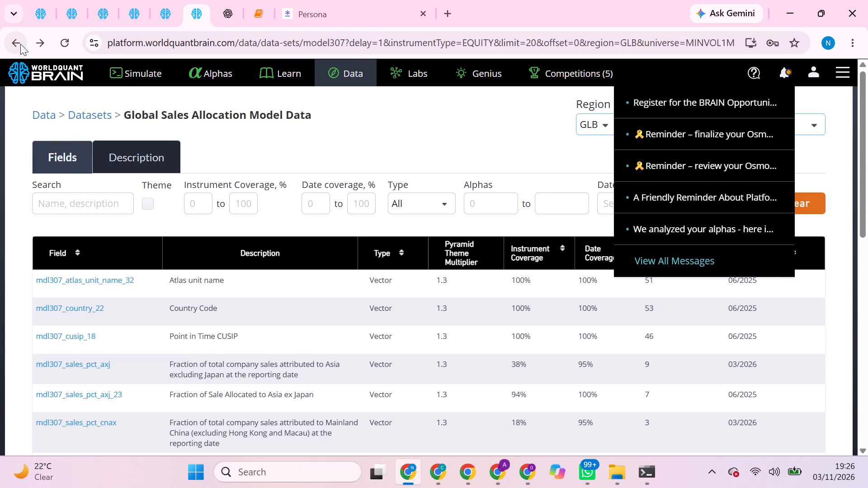
left_click(20, 44)
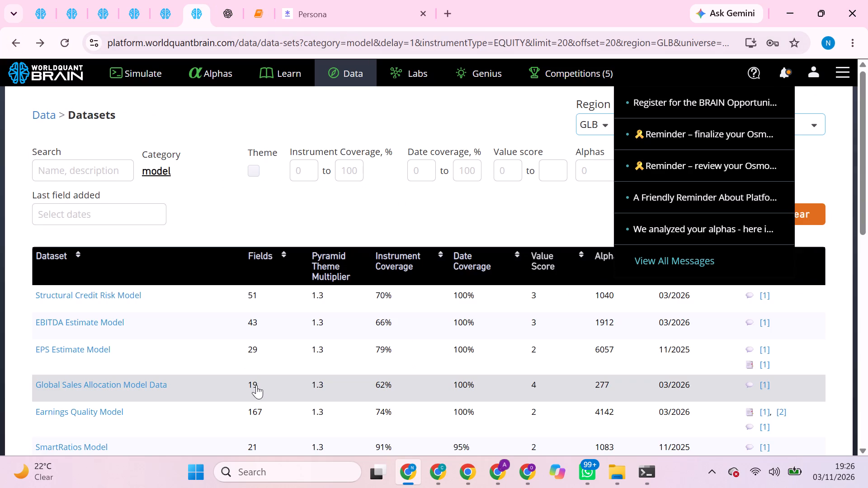
scroll(248, 383, "down", 4)
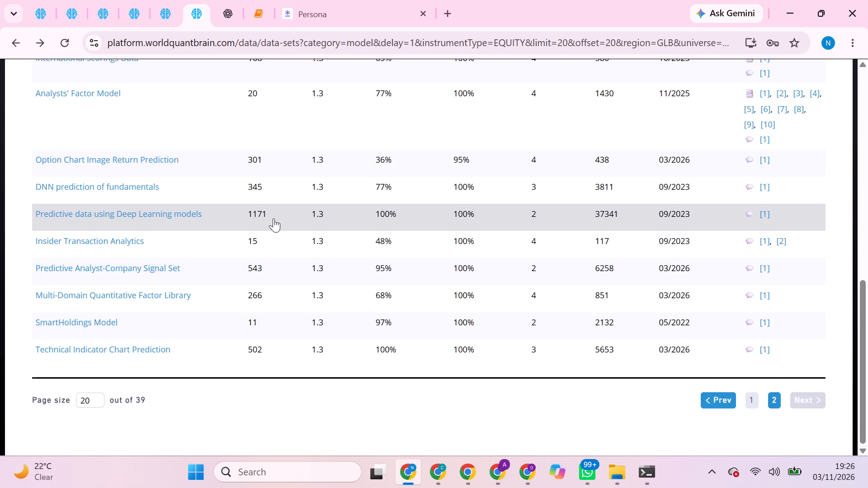
left_click(274, 218)
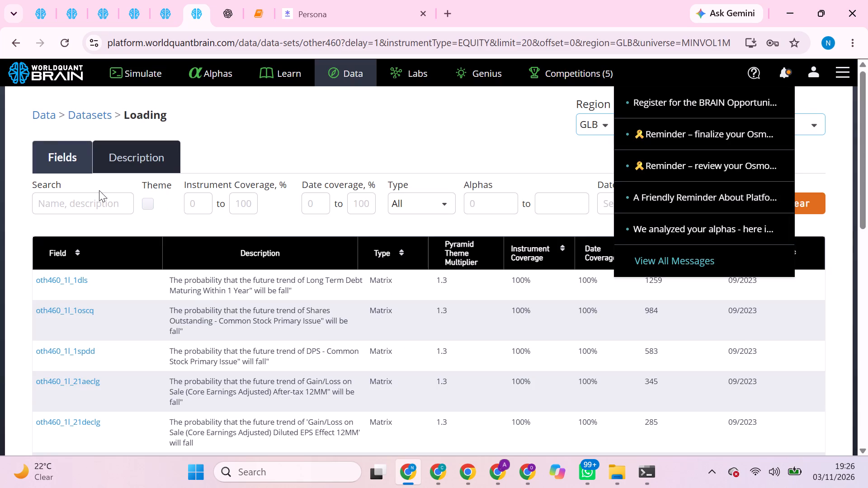
left_click(136, 160)
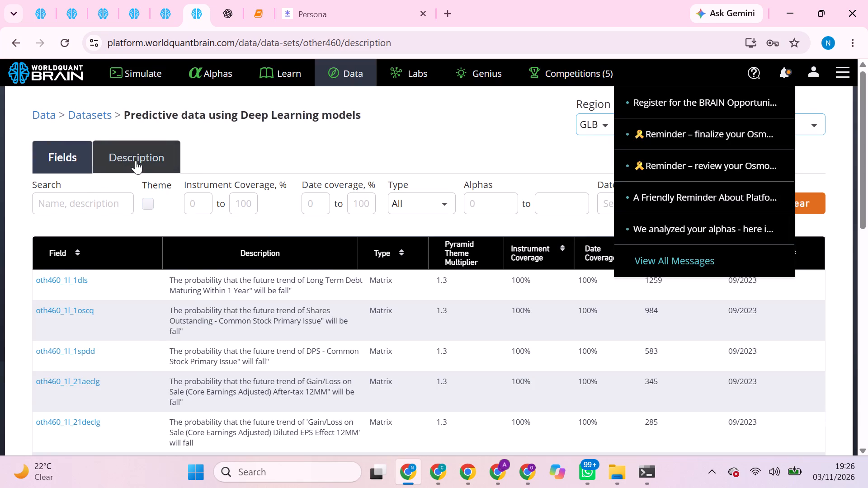
left_click(154, 243)
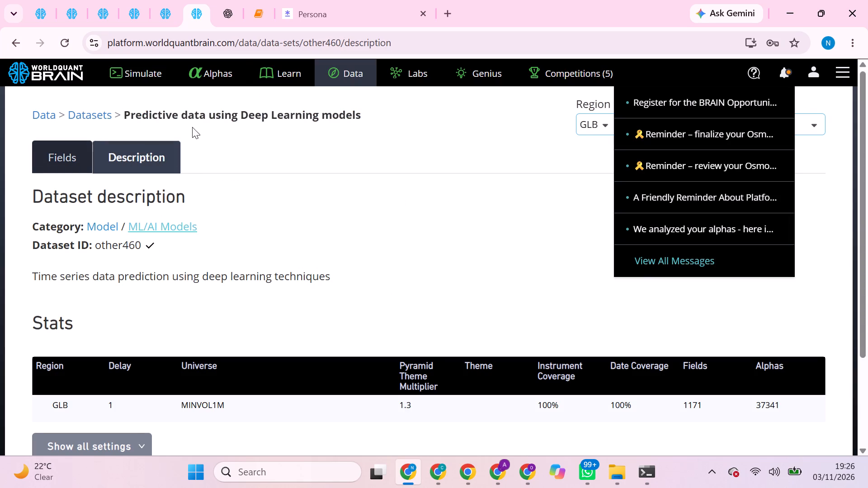
Set the dataset parameter to 'other460' in the primary simulation parameters cell of the RegularAlpha notebook.
left_click(246, 0)
scroll(296, 240, "right", 2)
right_click(296, 240)
scroll(296, 240, "up", 1)
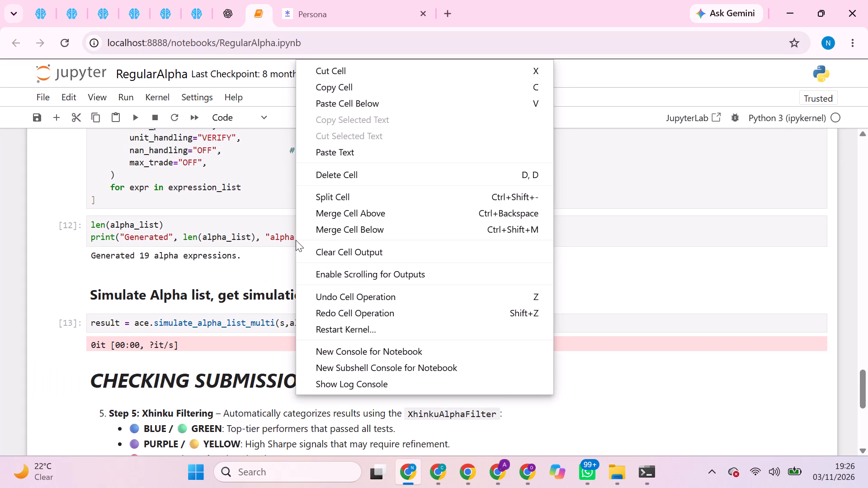
scroll(296, 240, "up", 1)
scroll(236, 267, "up", 2)
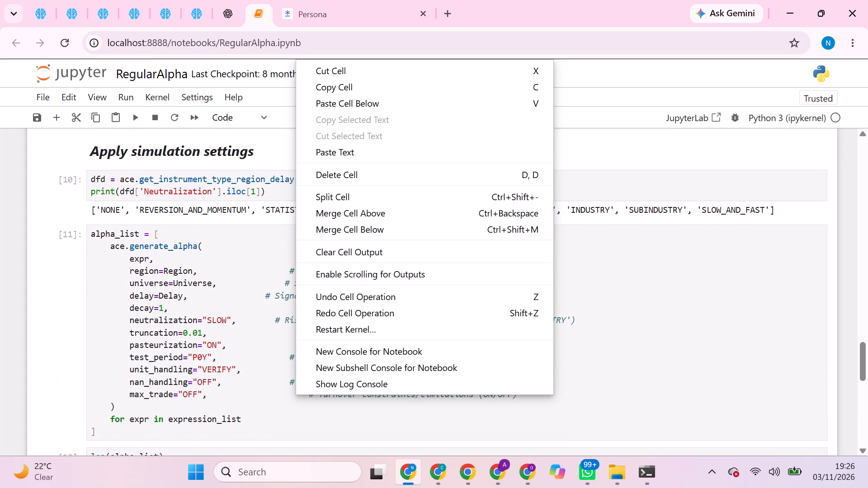
scroll(232, 283, "up", 4)
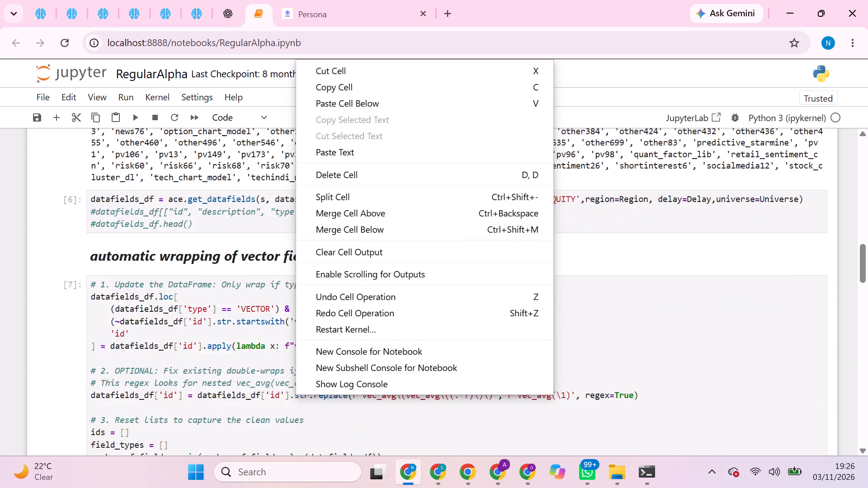
scroll(232, 283, "up", 3)
scroll(228, 434, "down", 1)
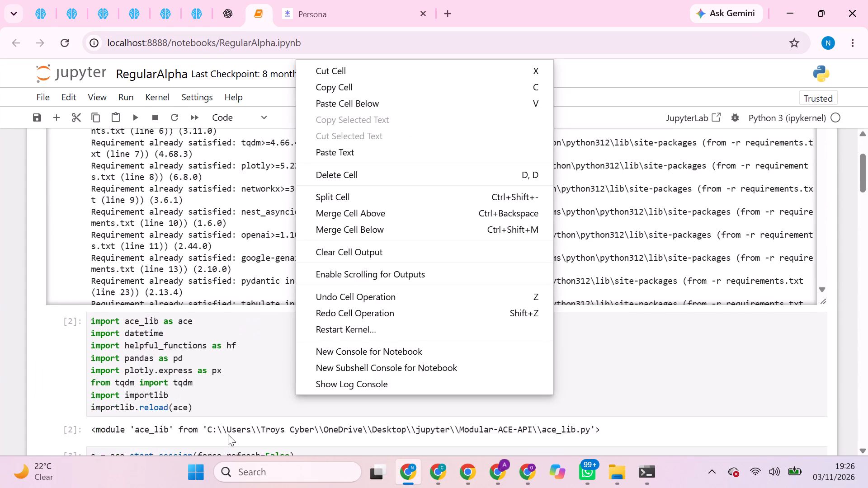
scroll(228, 434, "down", 2)
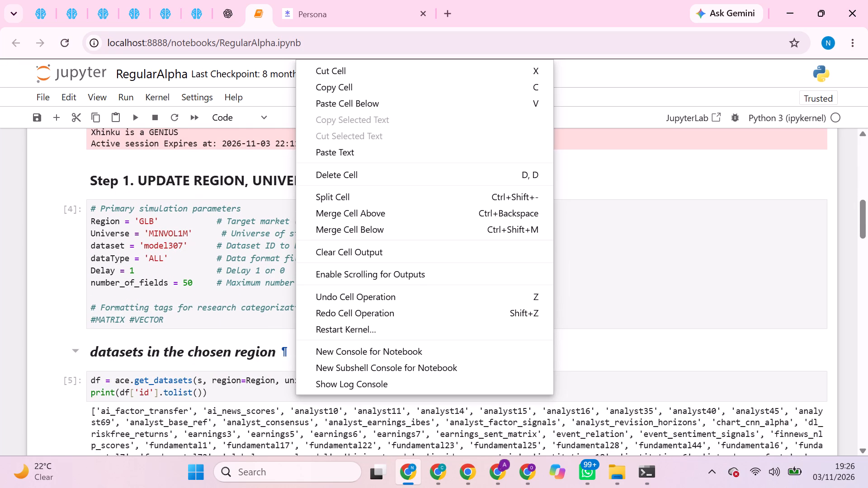
double_click(166, 244)
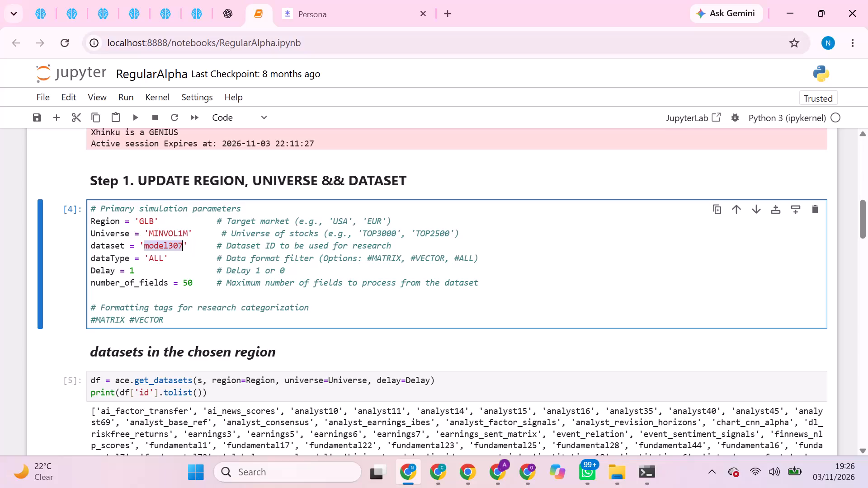
key("ctrl+v")
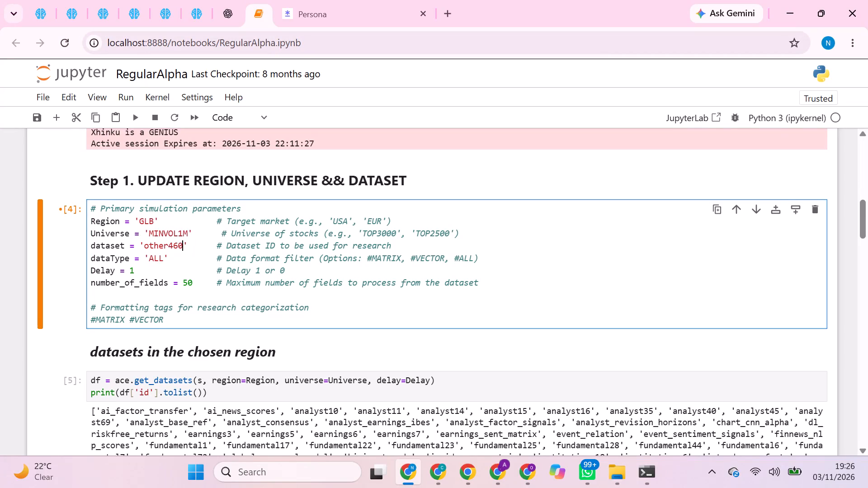
Change the alpha_list slice in the simulate_alpha_list_multi call to [0:20].
scroll(255, 304, "down", 4)
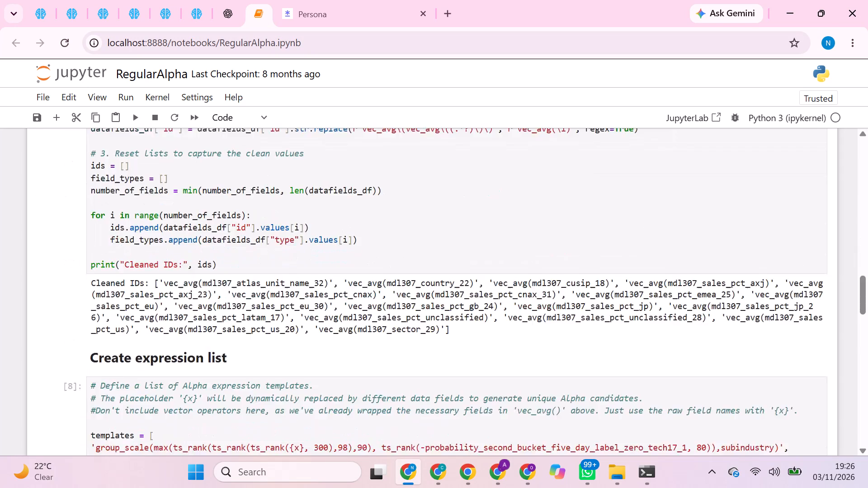
scroll(255, 304, "down", 1)
right_click(255, 304)
right_click(255, 304)
scroll(255, 304, "down", 1)
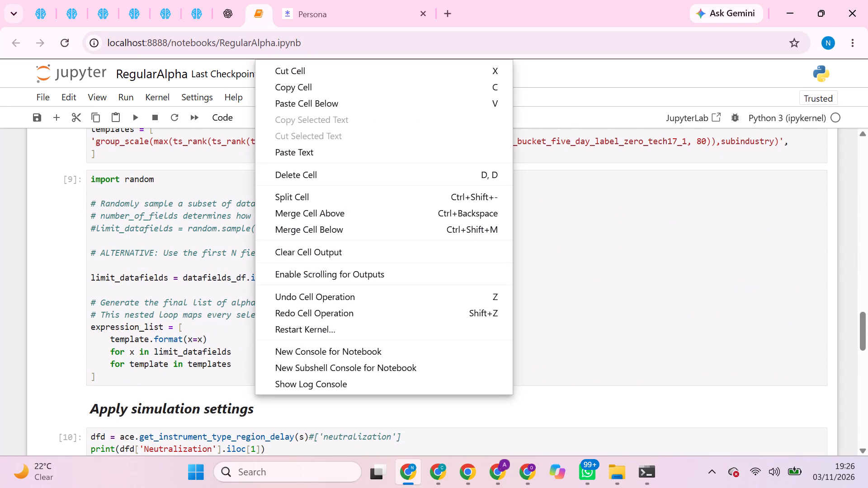
left_click(282, 394)
left_click(279, 406)
scroll(279, 406, "down", 3)
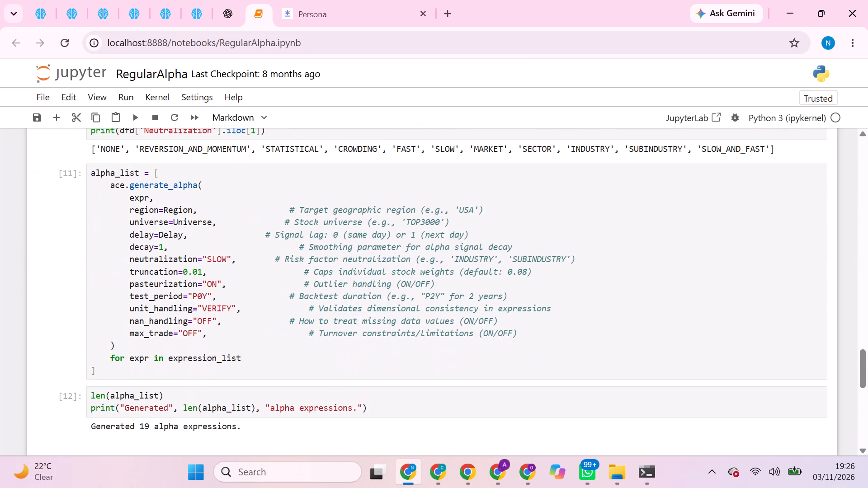
left_click(279, 401)
scroll(279, 401, "down", 2)
left_click_drag(289, 370, 323, 354)
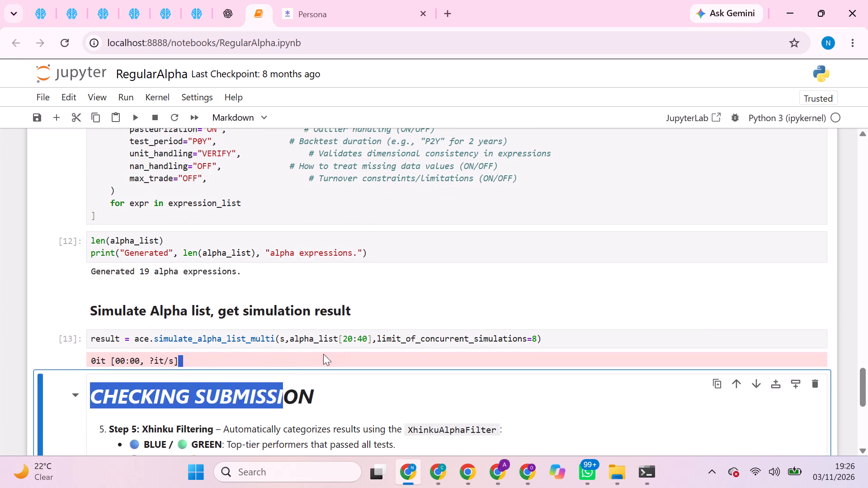
left_click_drag(323, 354, 346, 340)
left_click(346, 340)
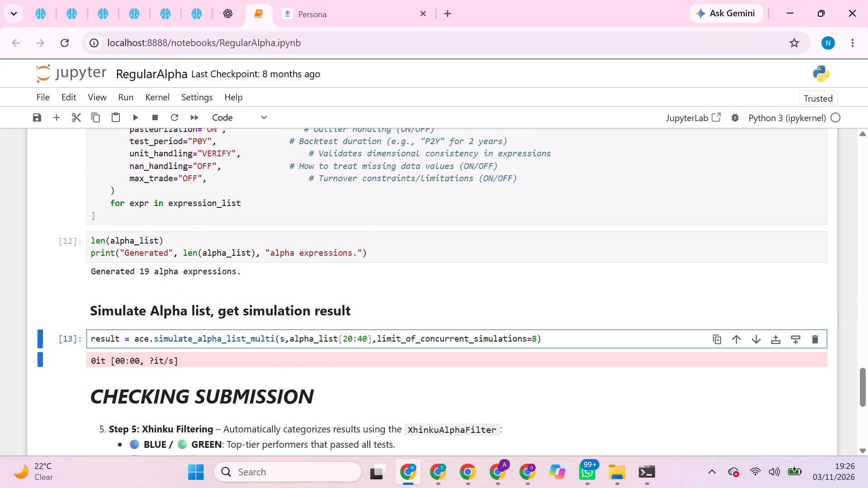
key("BackSpace")
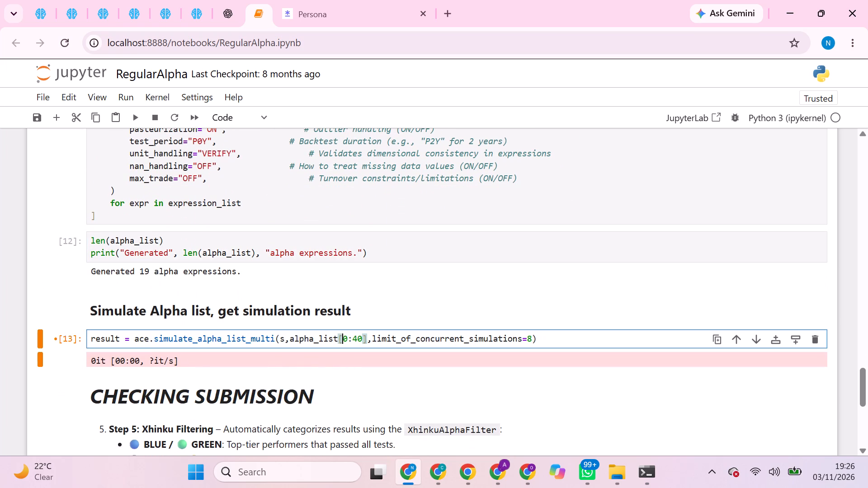
left_click(355, 339)
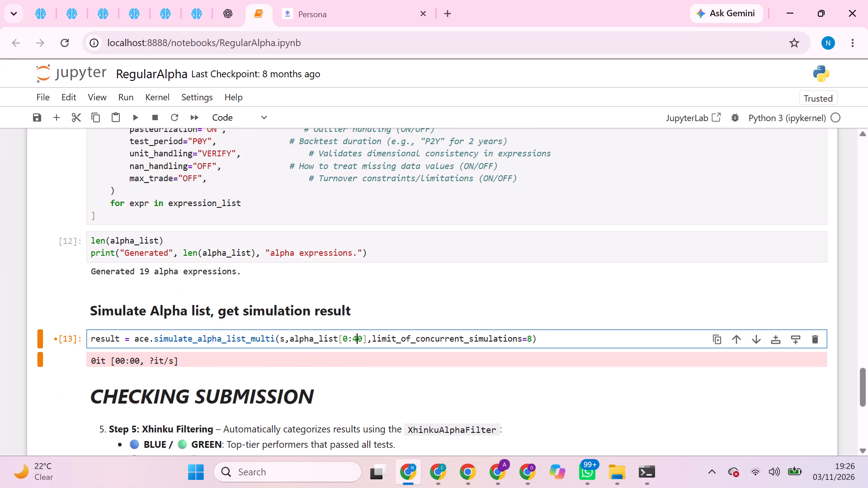
left_click(359, 337)
key("BackSpace")
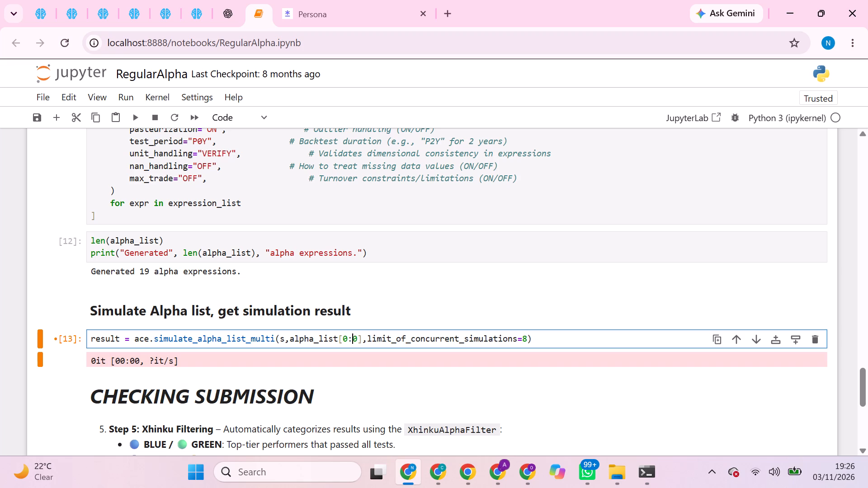
key("2")
Restart the RegularAlpha notebook's kernel and run all cells.
scroll(359, 337, "up", 3)
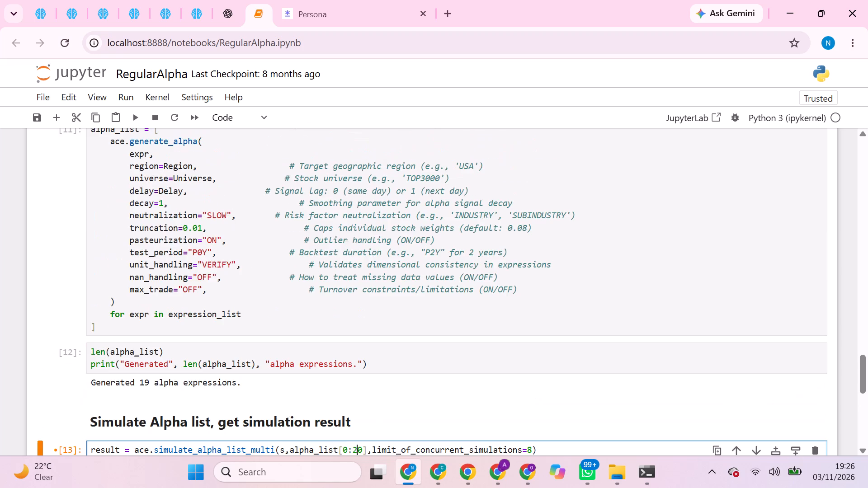
scroll(359, 337, "up", 5)
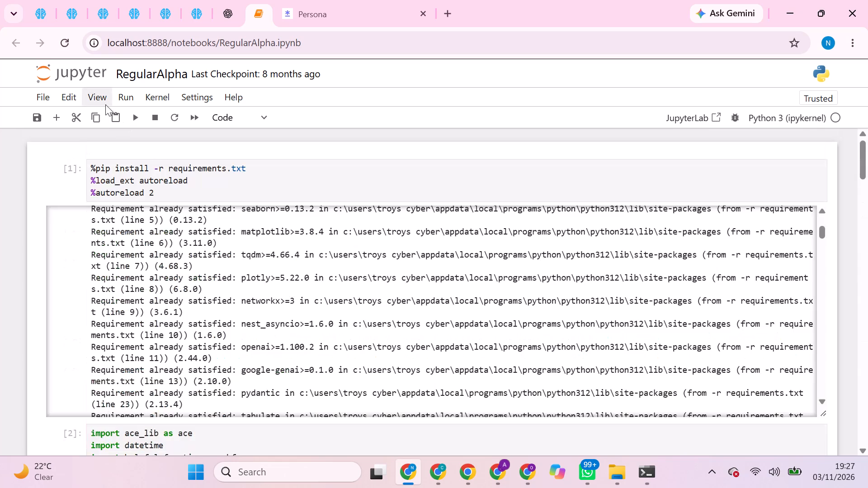
left_click(147, 97)
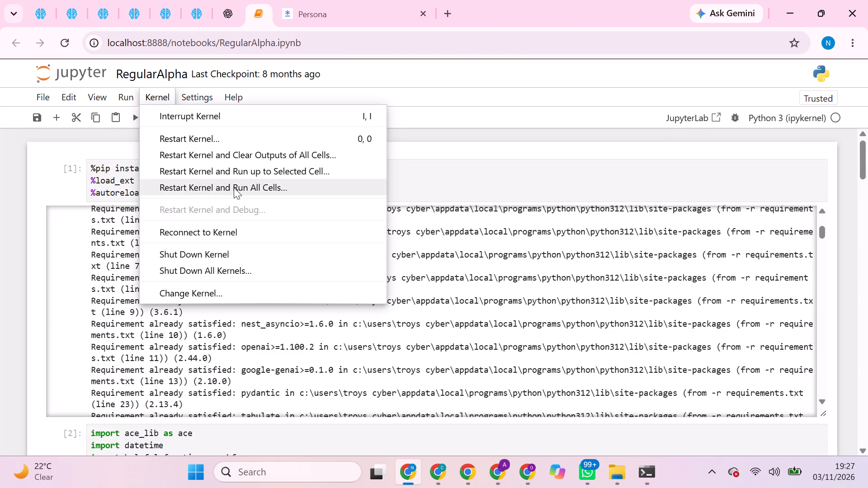
left_click(234, 188)
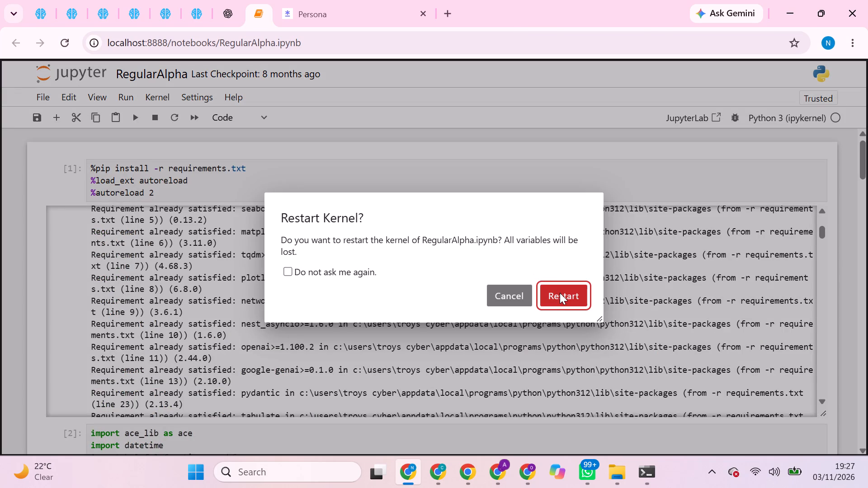
left_click(560, 293)
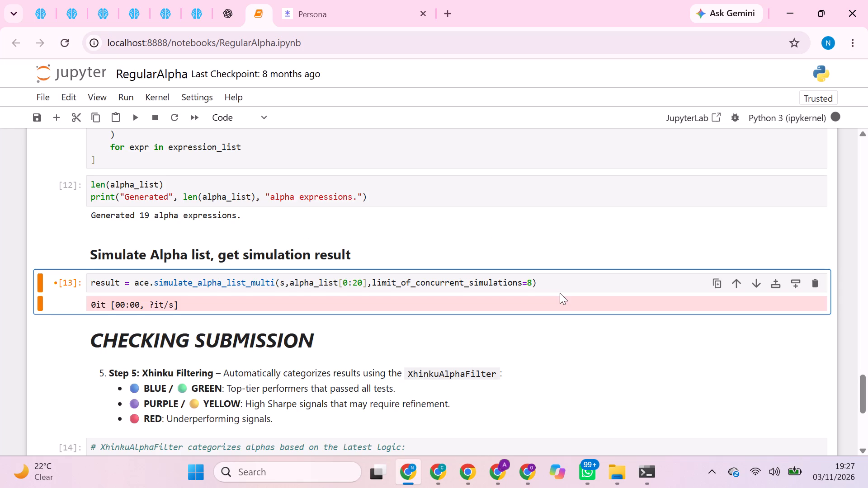
Check the execution progress of the rerunning cells, from the requirements install to the XhinkuAlphaFilter cell.
scroll(552, 331, "up", 1)
scroll(552, 331, "down", 2)
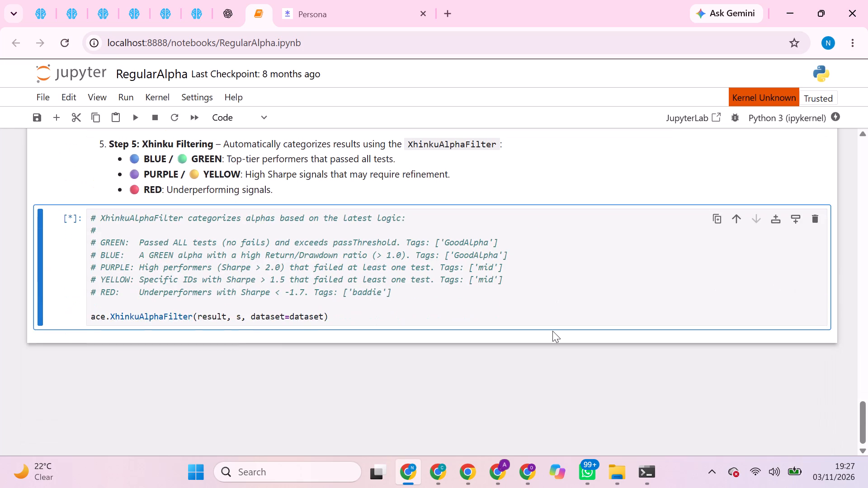
scroll(552, 331, "up", 4)
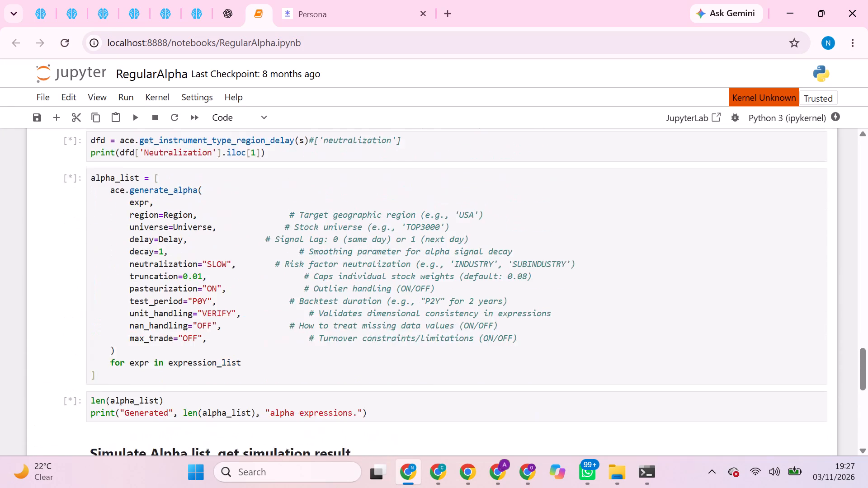
scroll(552, 331, "up", 6)
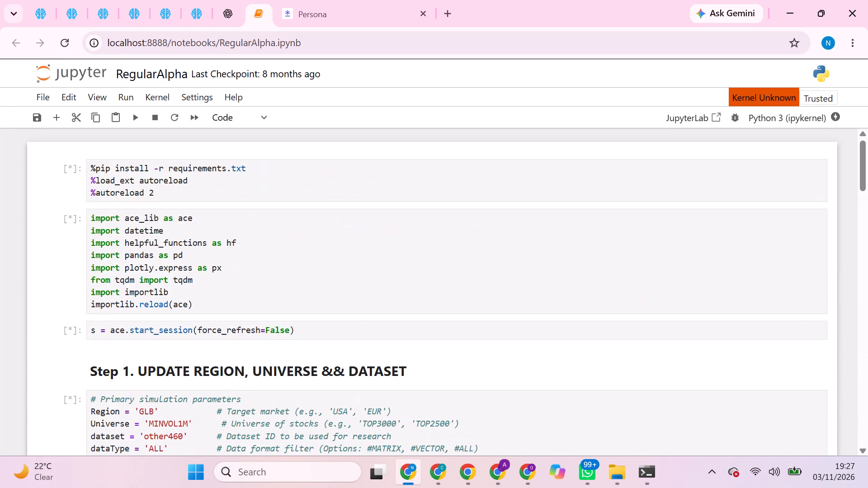
scroll(552, 331, "up", 2)
scroll(567, 389, "down", 6)
scroll(567, 389, "up", 1)
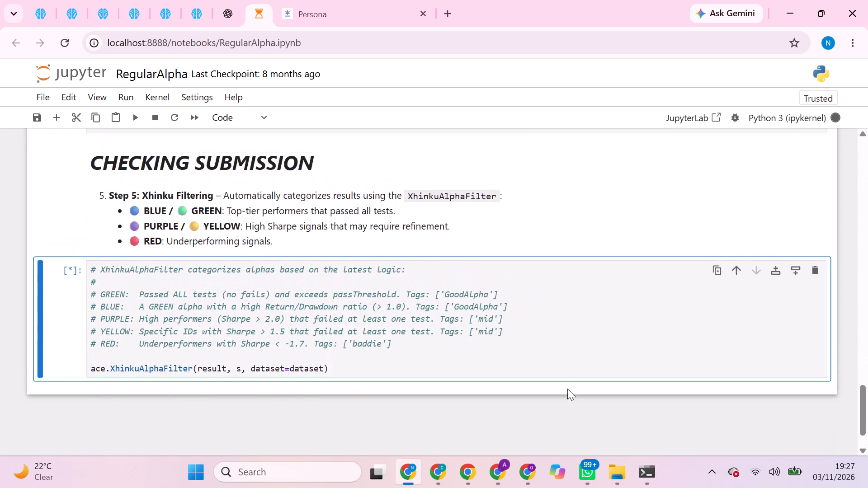
scroll(567, 389, "up", 3)
scroll(567, 389, "down", 1)
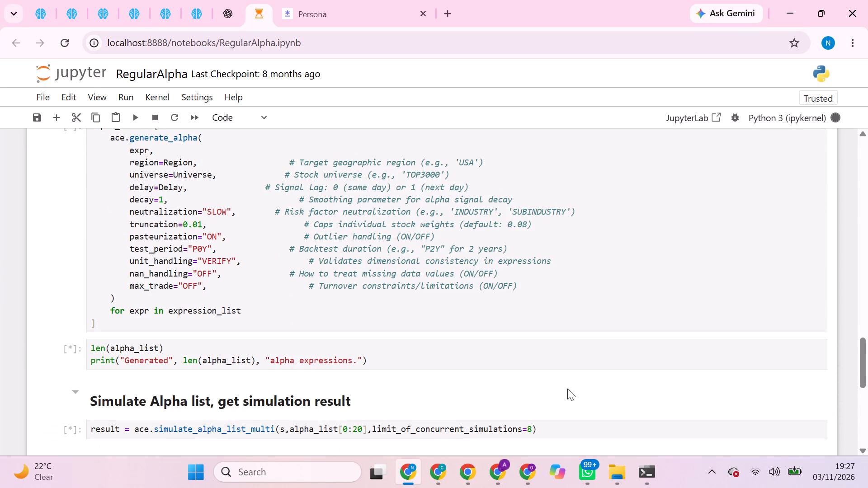
scroll(567, 389, "up", 3)
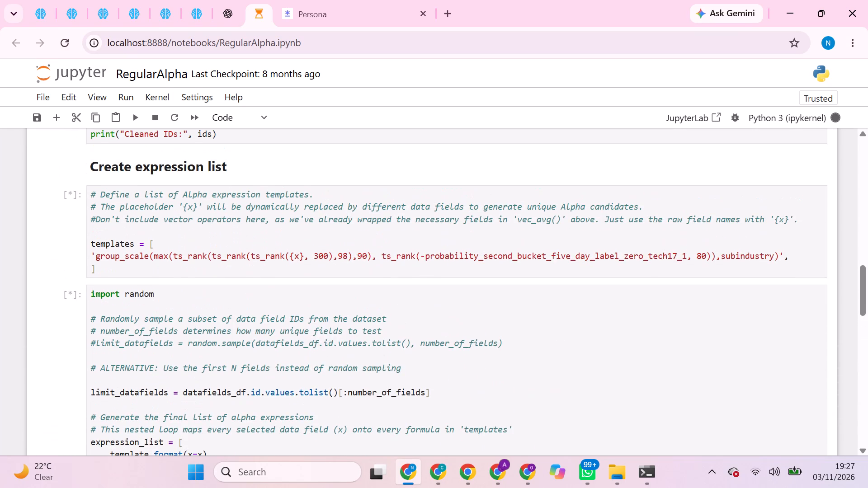
scroll(567, 389, "down", 4)
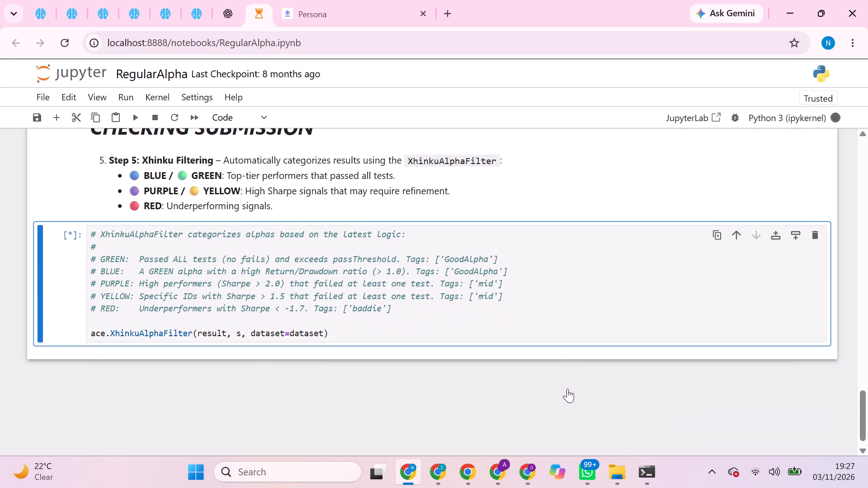
scroll(567, 389, "down", 1)
scroll(567, 389, "up", 3)
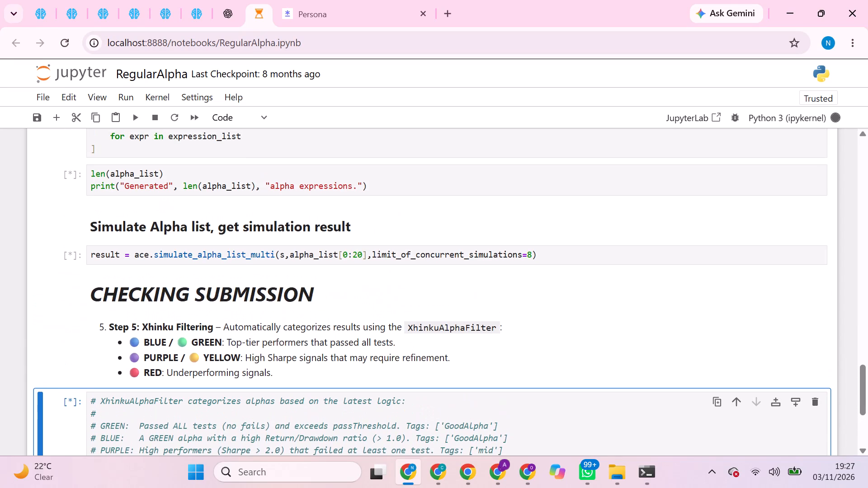
scroll(567, 389, "up", 7)
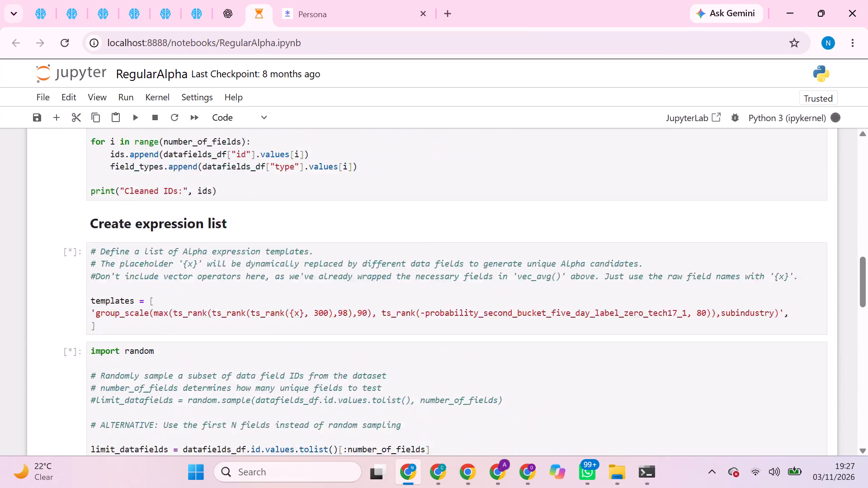
scroll(567, 389, "up", 1)
right_click(576, 418)
right_click(576, 418)
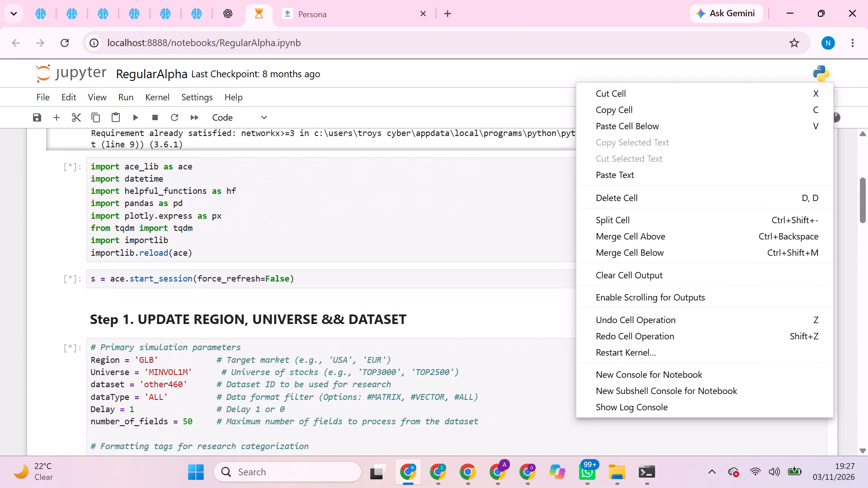
left_click(484, 241)
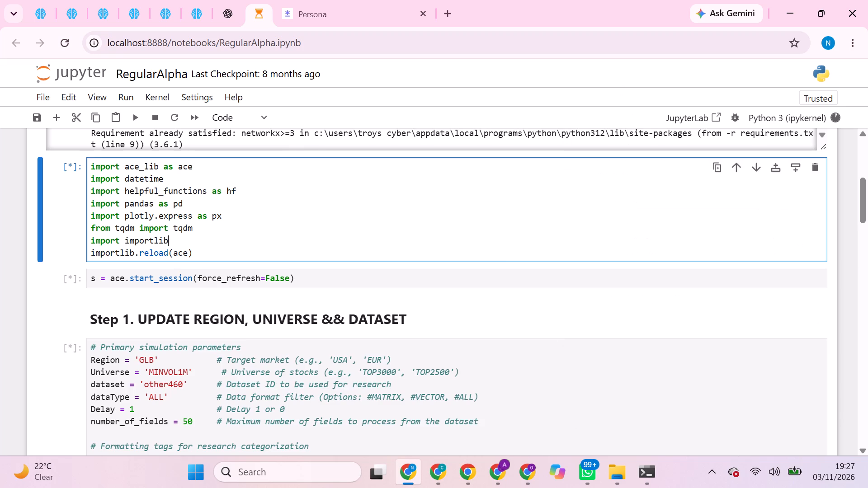
scroll(484, 241, "up", 2)
left_click(484, 241)
right_click(484, 241)
scroll(522, 393, "down", 1)
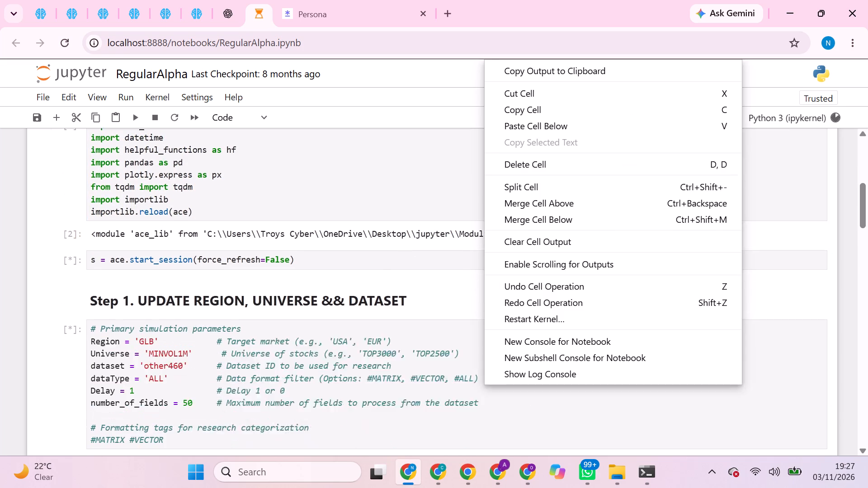
scroll(522, 393, "down", 1)
scroll(344, 350, "down", 2)
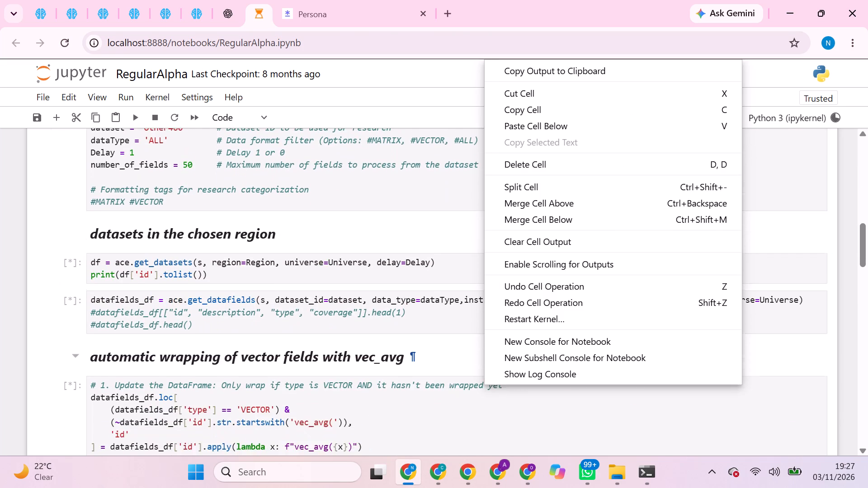
scroll(344, 350, "down", 4)
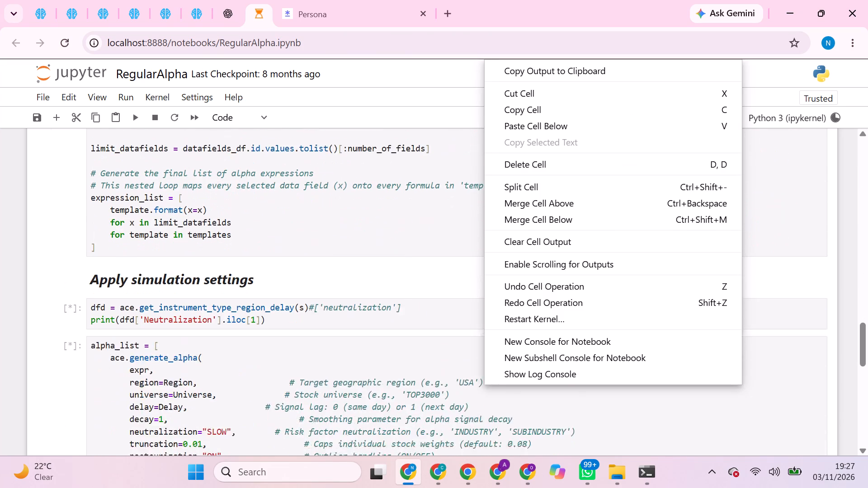
scroll(344, 350, "down", 3)
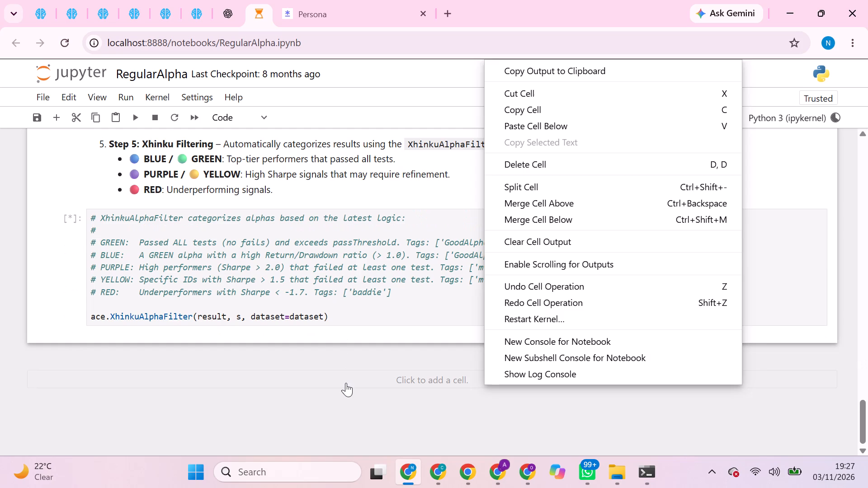
left_click(346, 383)
Review the outputs of the session start, primary parameters and get_datasets cells during the rerun.
scroll(460, 319, "up", 3)
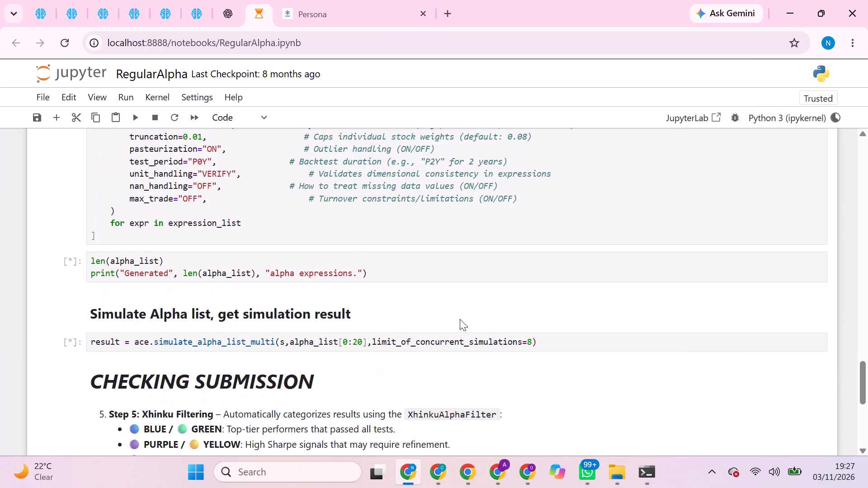
scroll(460, 319, "up", 4)
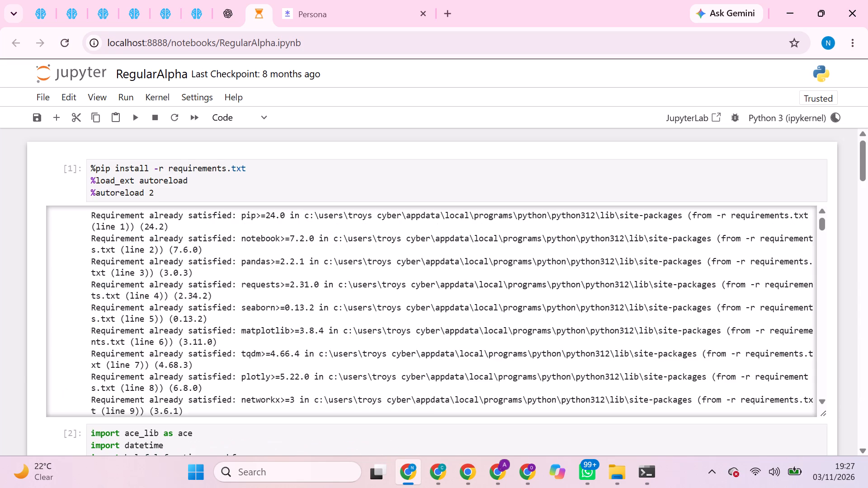
scroll(415, 421, "down", 4)
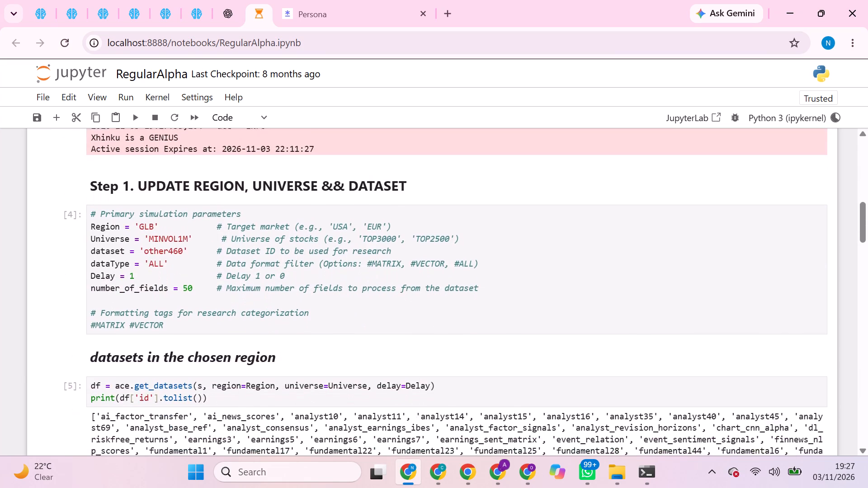
scroll(415, 421, "down", 4)
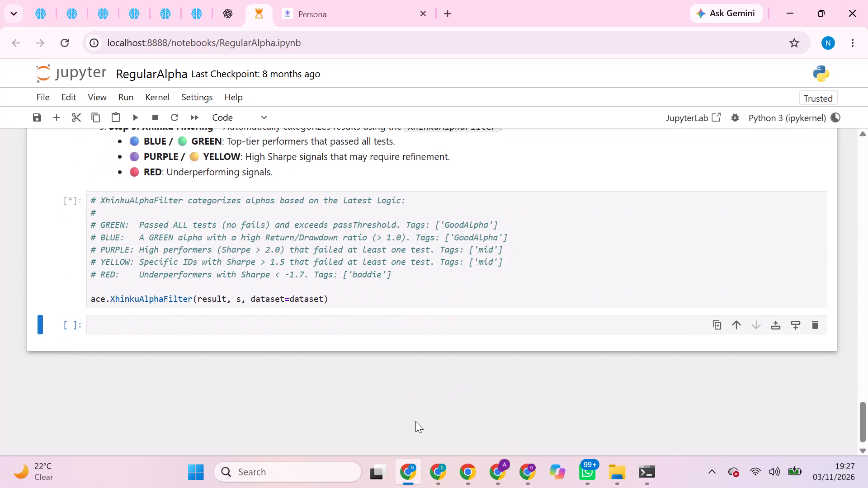
scroll(415, 421, "up", 7)
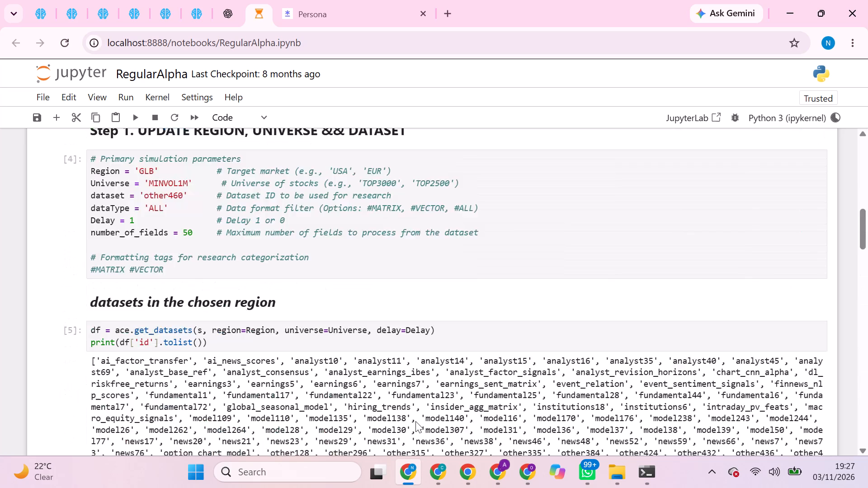
scroll(415, 421, "up", 1)
scroll(415, 430, "down", 2)
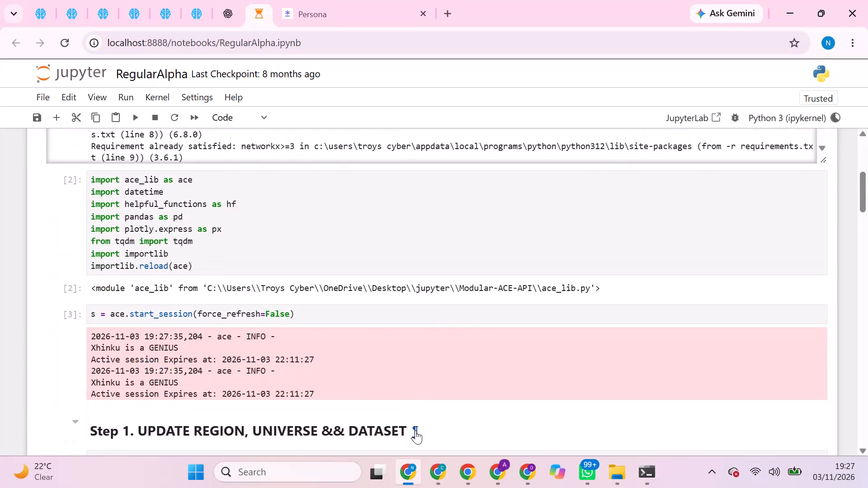
Check the execution progress of the rerunning notebook cells, from the requirements install through the alpha_list simulation to the XhinkuAlphaFilter cell.
scroll(415, 430, "down", 3)
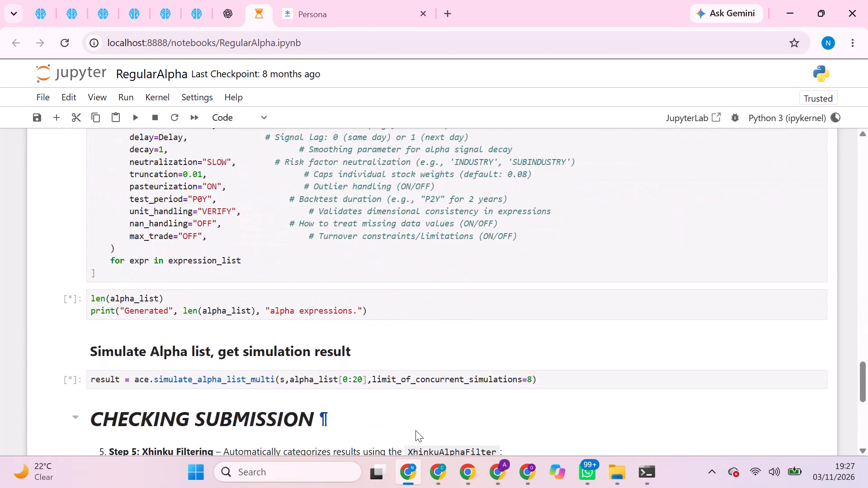
scroll(415, 430, "down", 2)
scroll(415, 430, "up", 1)
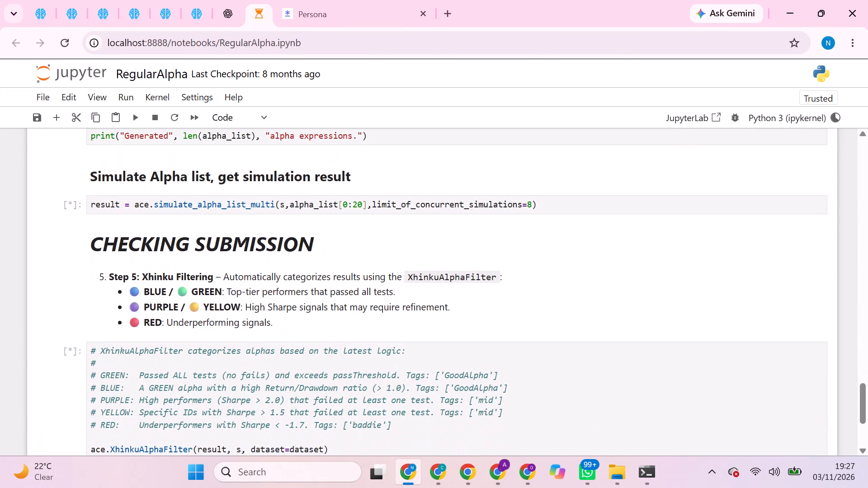
scroll(415, 430, "down", 4)
scroll(415, 430, "up", 1)
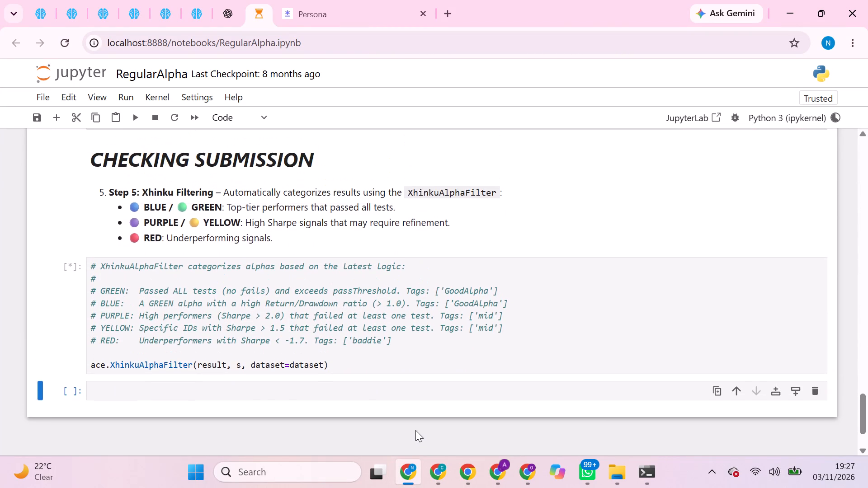
scroll(415, 430, "up", 5)
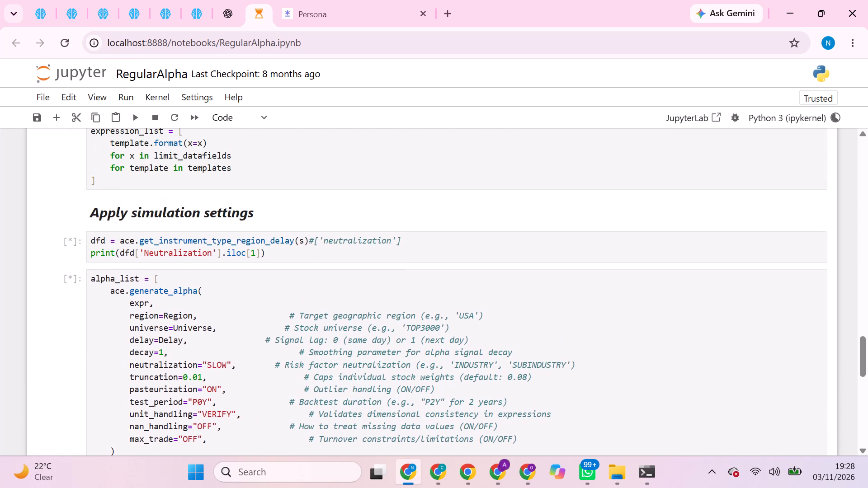
scroll(415, 430, "up", 3)
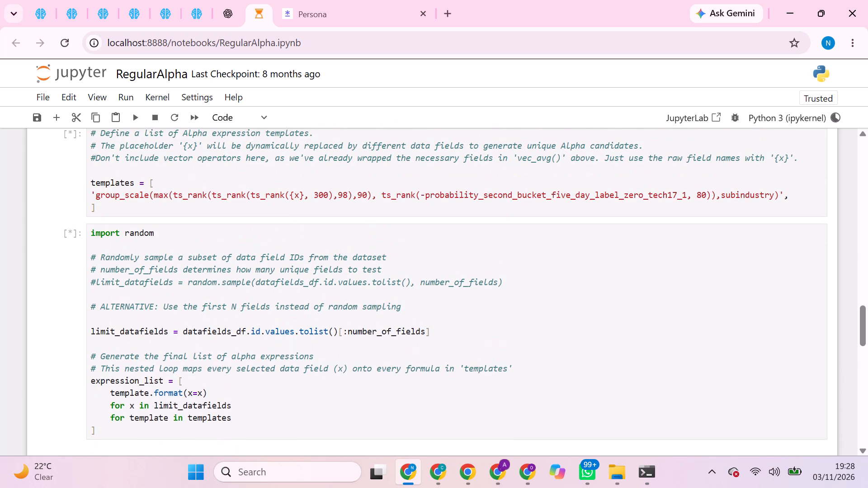
scroll(415, 430, "up", 2)
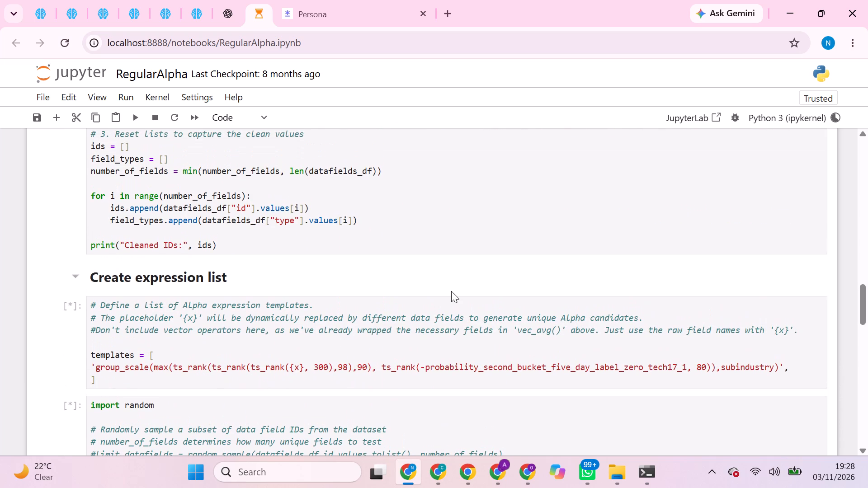
scroll(451, 291, "up", 8)
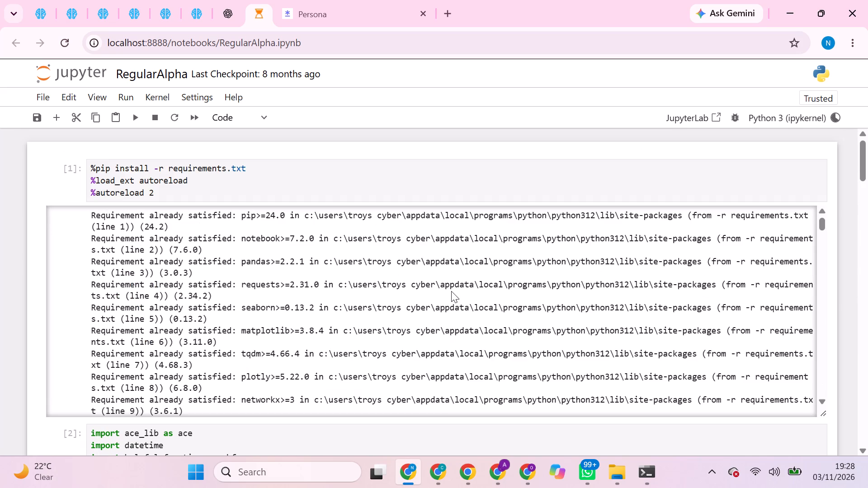
scroll(442, 431, "down", 2)
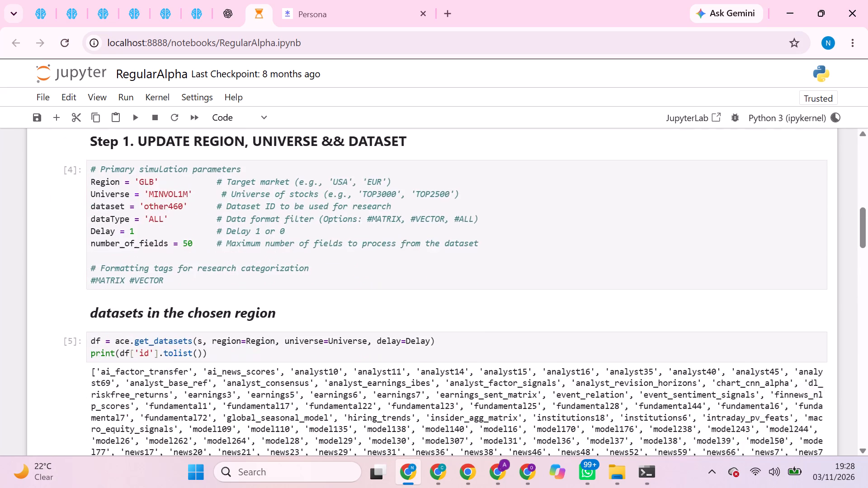
scroll(442, 431, "down", 4)
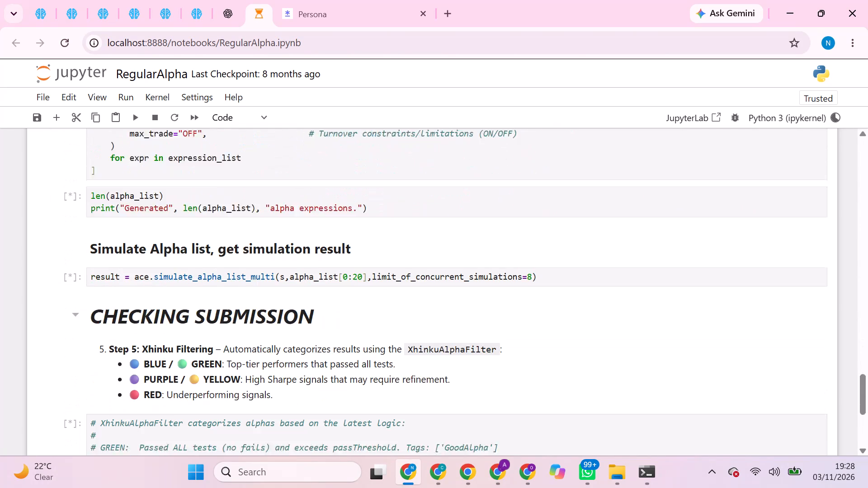
scroll(442, 431, "down", 4)
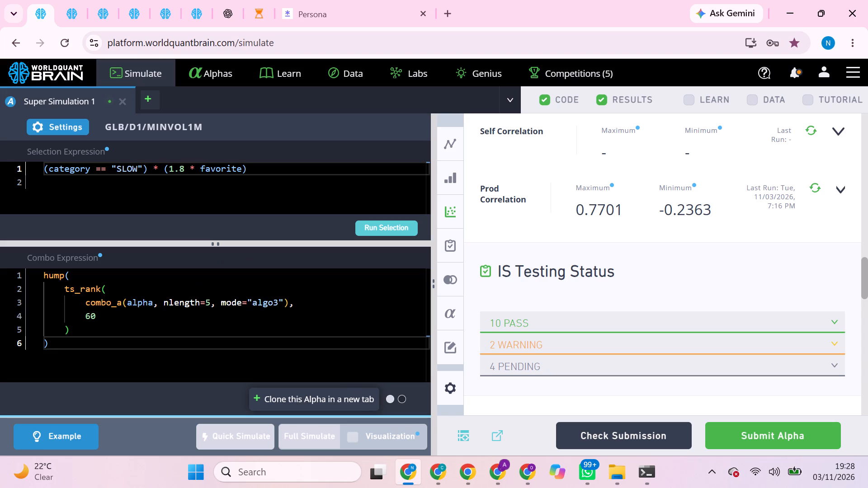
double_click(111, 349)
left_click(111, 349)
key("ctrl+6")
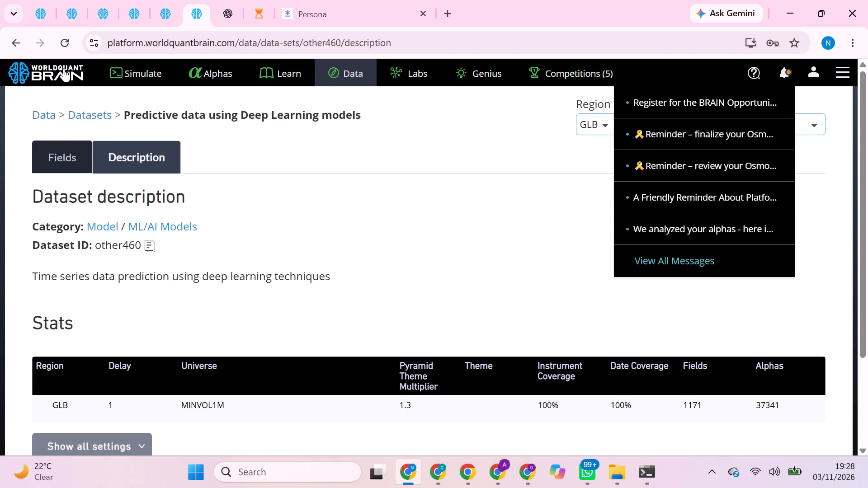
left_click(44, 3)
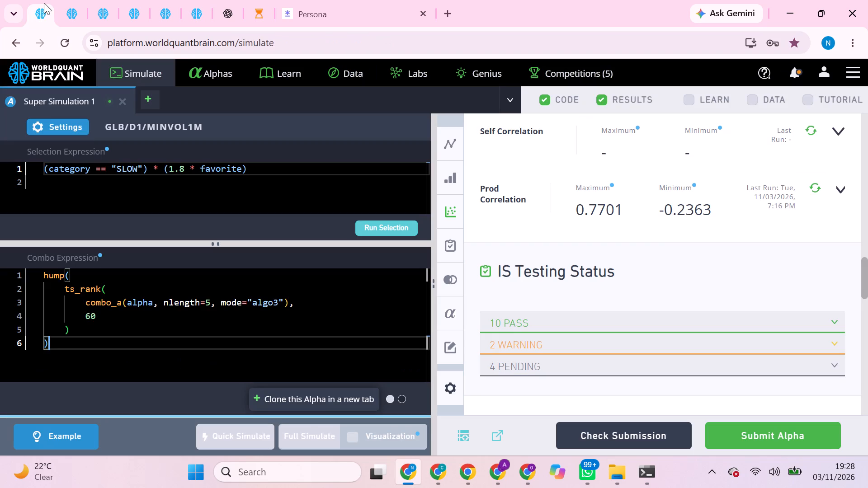
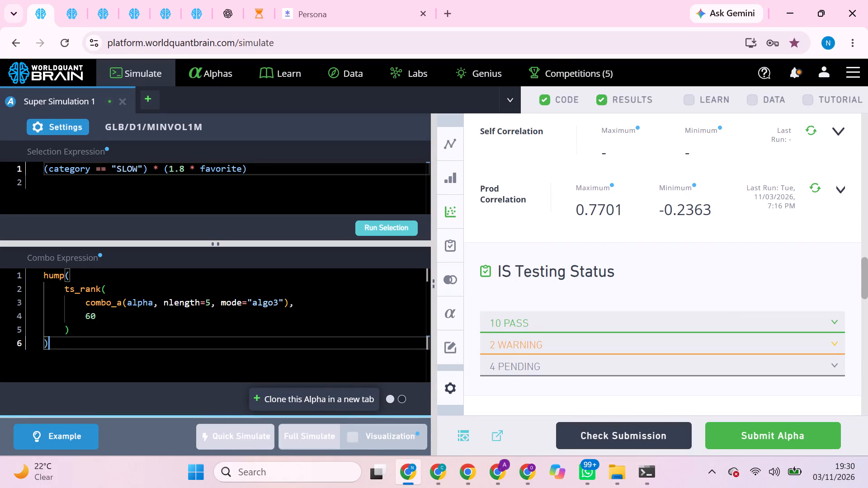
Append ^2 after the closing hump parenthesis in the combo expression and rerun the selection and full super simulation.
type("^2")
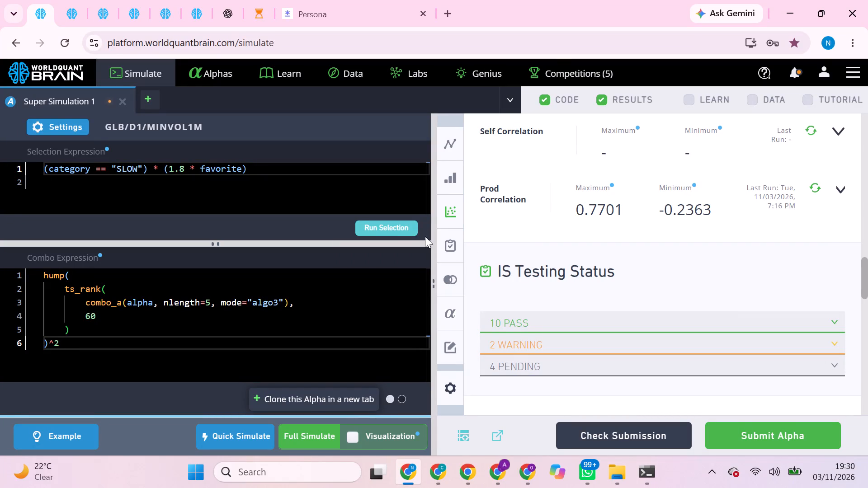
left_click(407, 229)
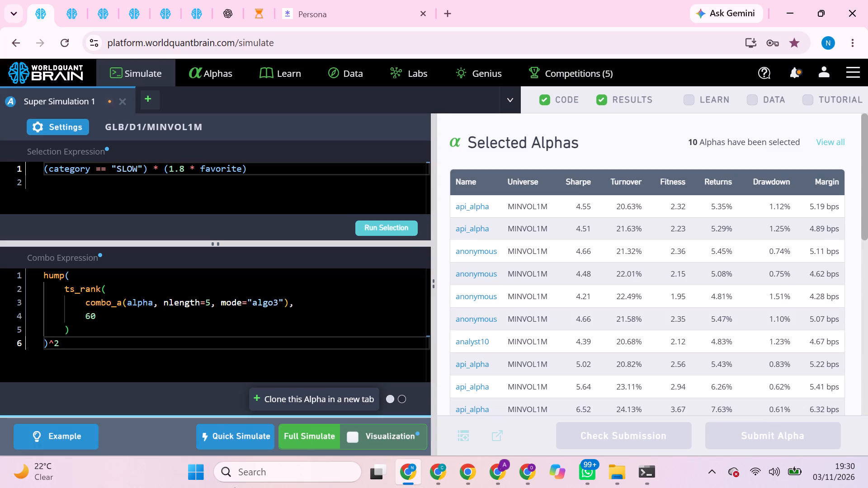
left_click(301, 444)
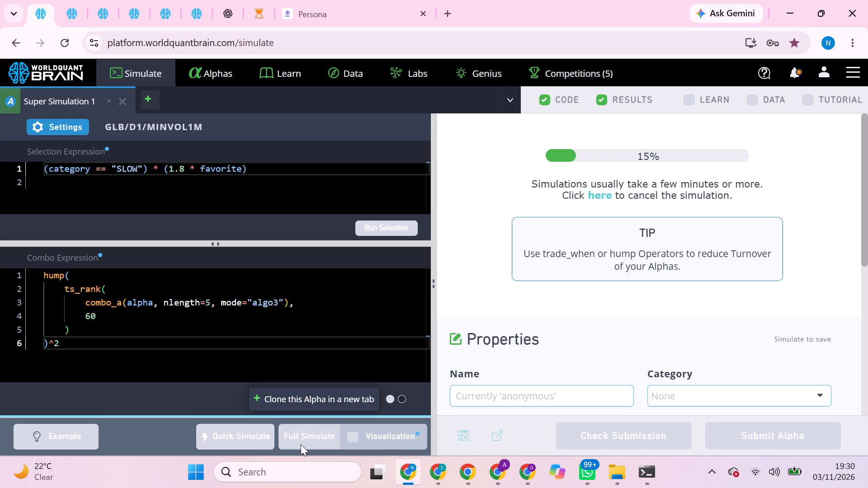
double_click(240, 204)
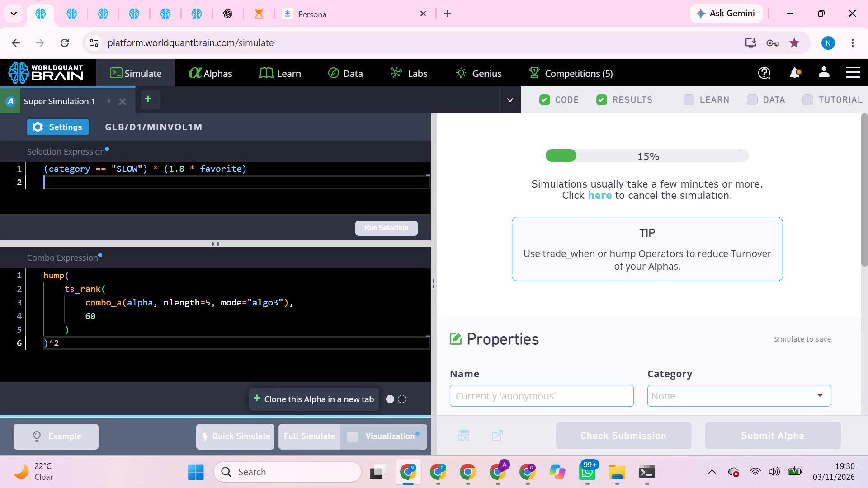
Switch to the unsubmitted alphas page with the model307 alpha's details open.
left_click(68, 0)
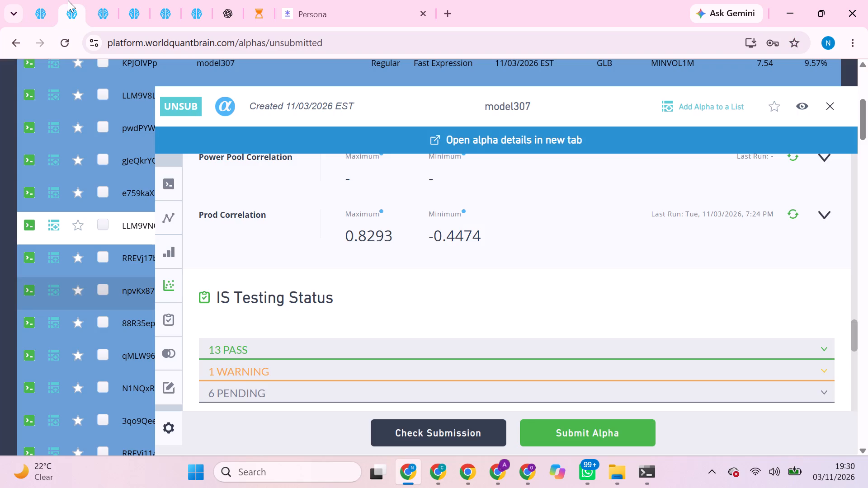
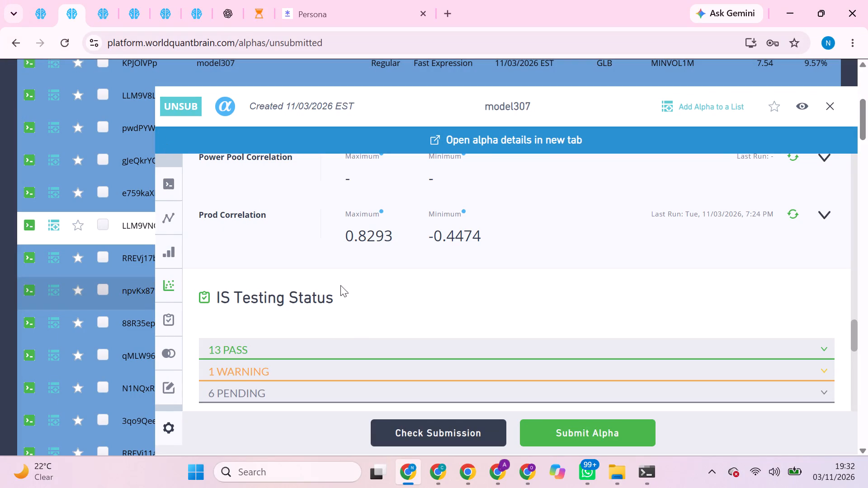
Switch to the other browser window and bring up the super simulation whose selection expression uses the model26 dataset.
left_click(524, 464)
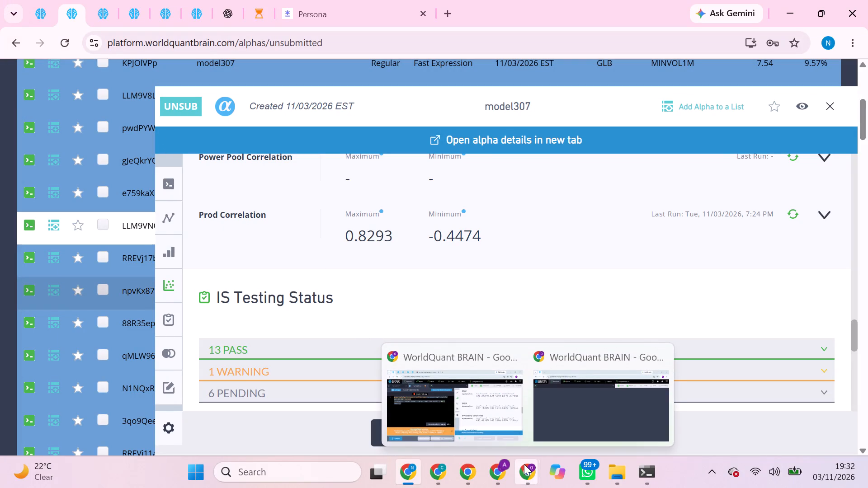
left_click(472, 395)
left_click(158, 194)
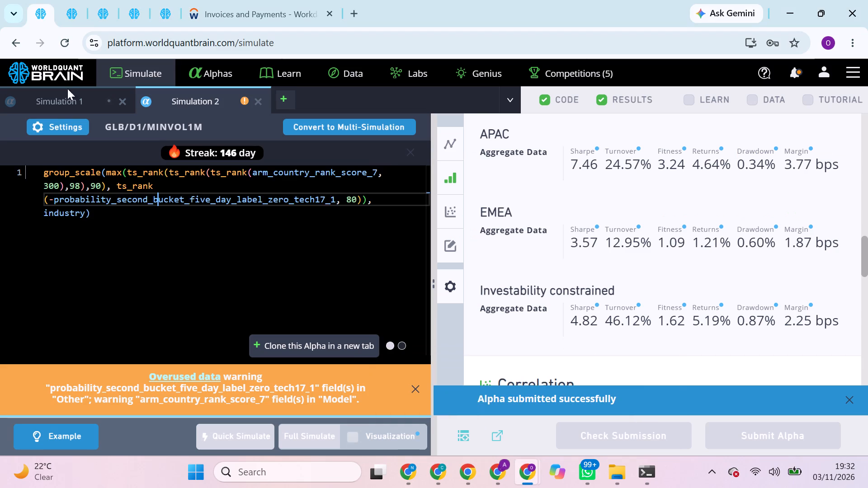
left_click(73, 1)
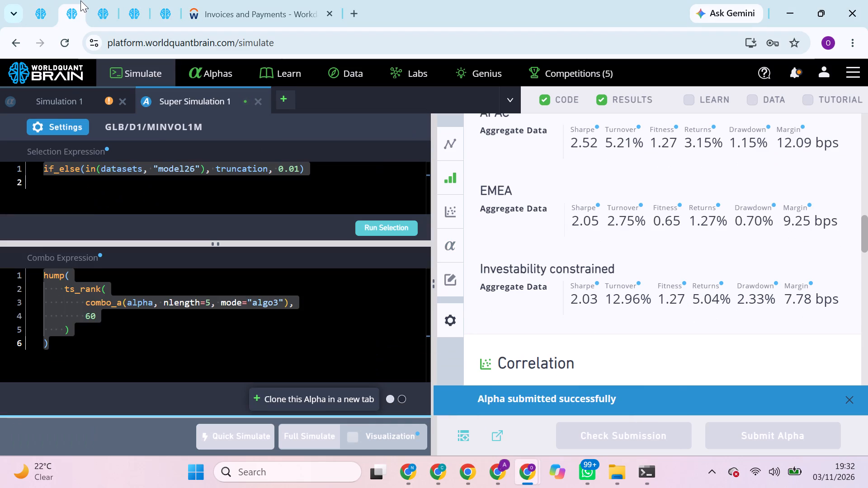
left_click(80, 0)
left_click(100, 10)
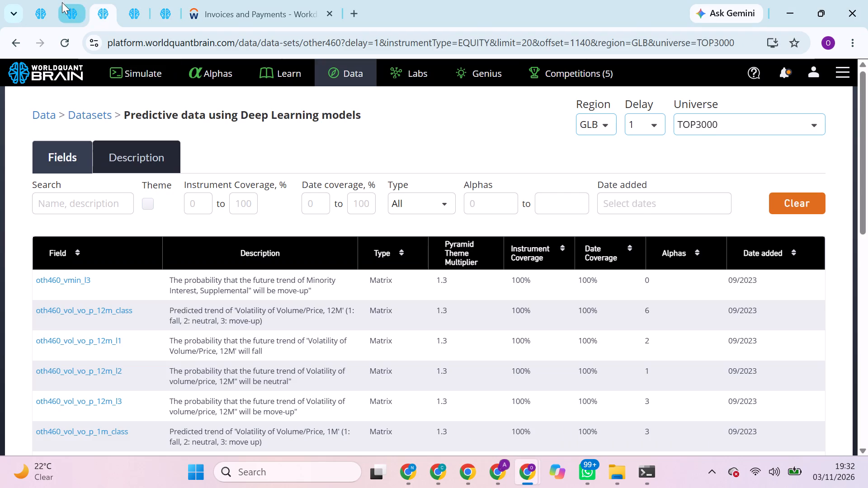
left_click(62, 2)
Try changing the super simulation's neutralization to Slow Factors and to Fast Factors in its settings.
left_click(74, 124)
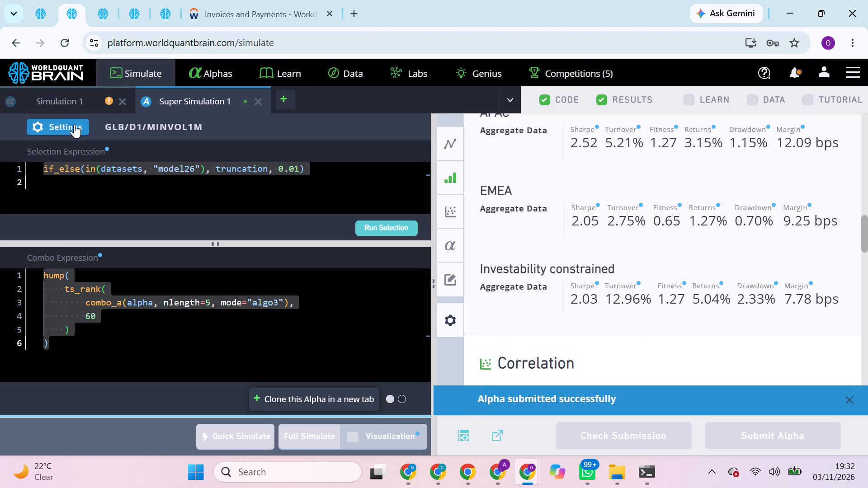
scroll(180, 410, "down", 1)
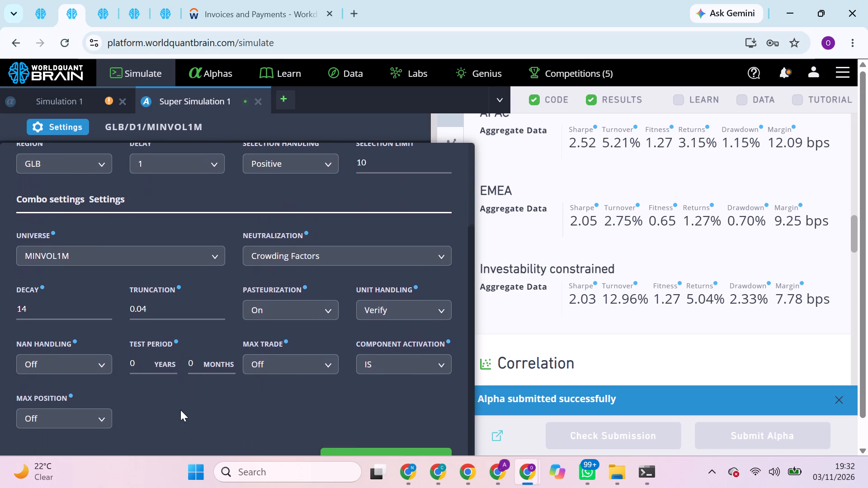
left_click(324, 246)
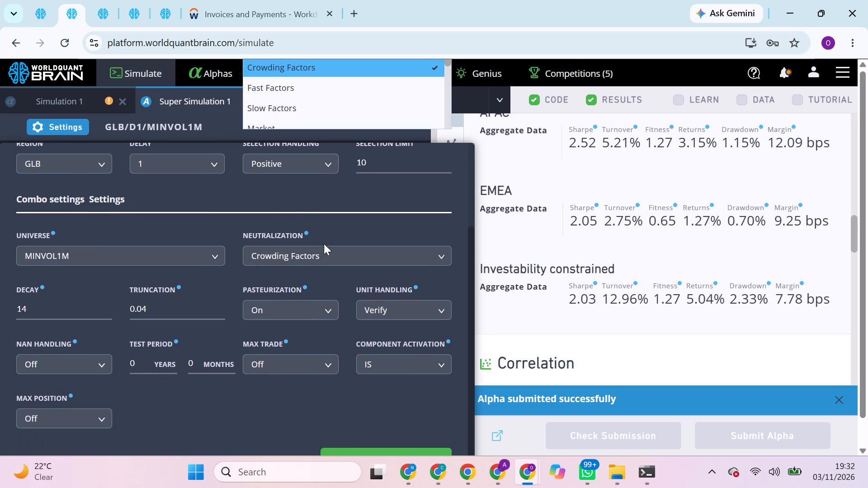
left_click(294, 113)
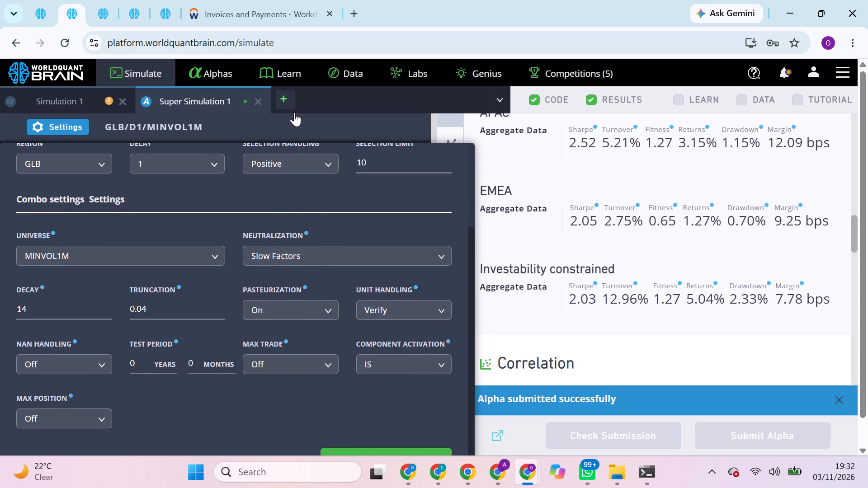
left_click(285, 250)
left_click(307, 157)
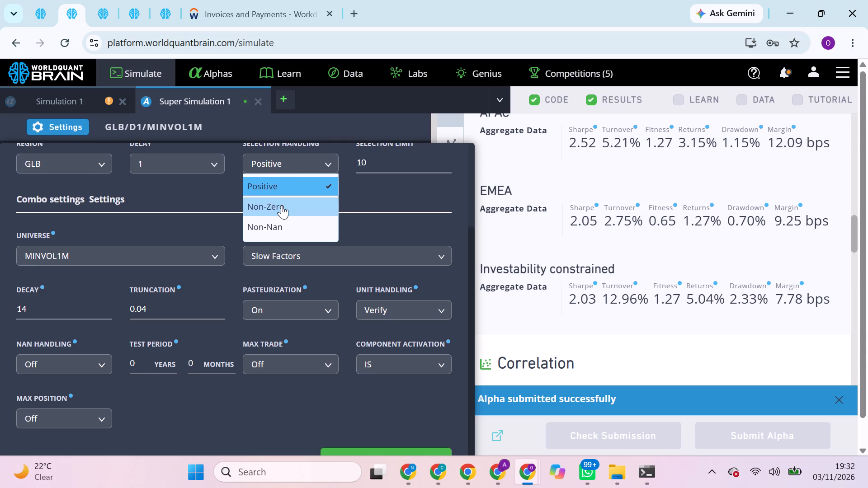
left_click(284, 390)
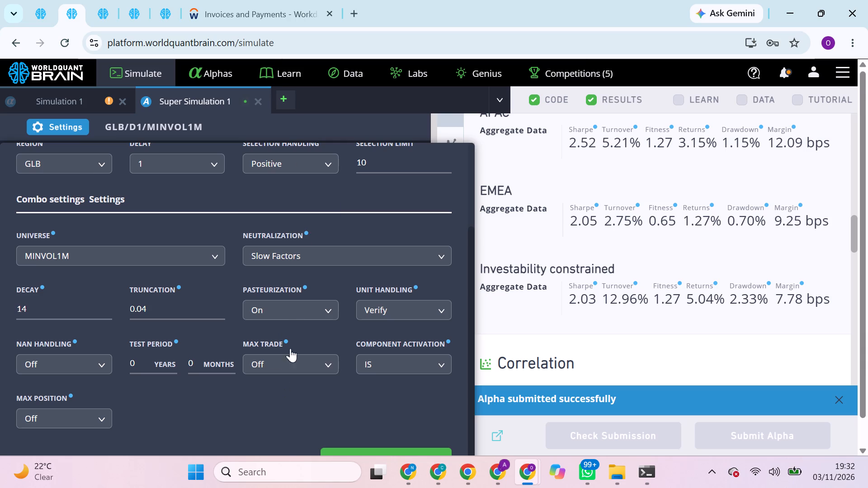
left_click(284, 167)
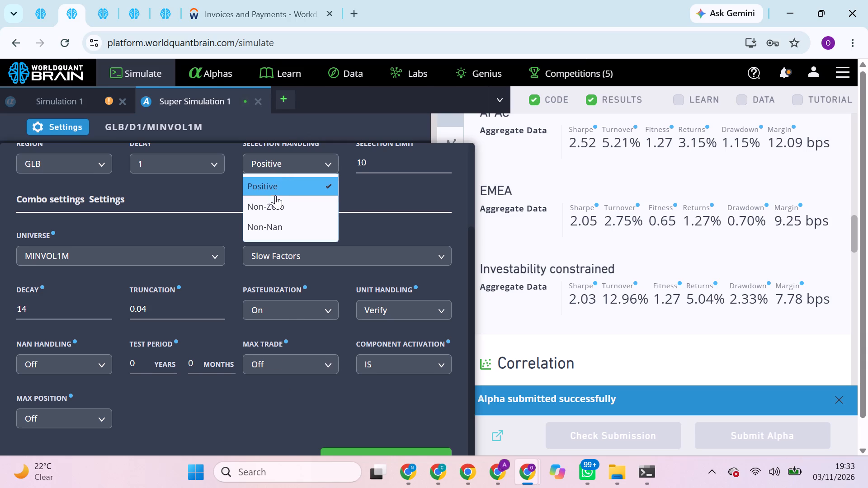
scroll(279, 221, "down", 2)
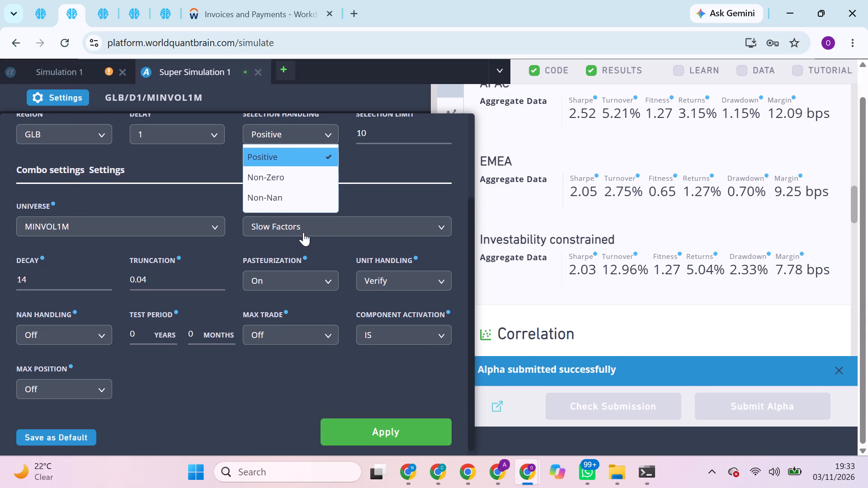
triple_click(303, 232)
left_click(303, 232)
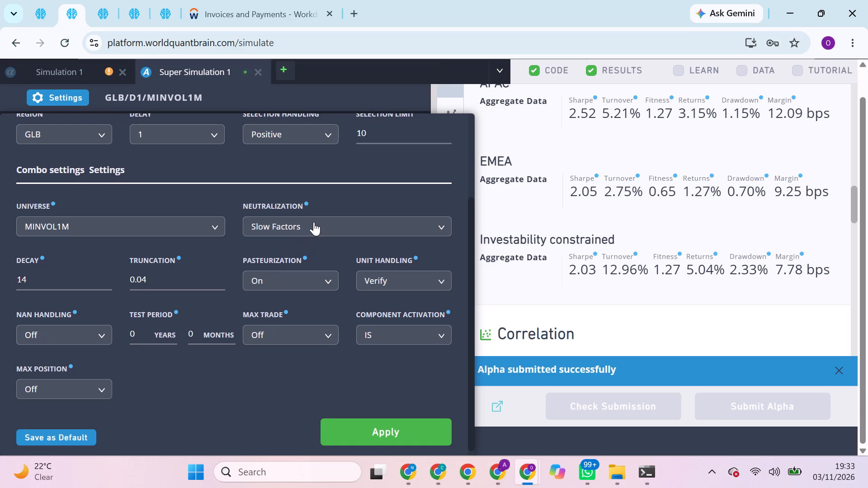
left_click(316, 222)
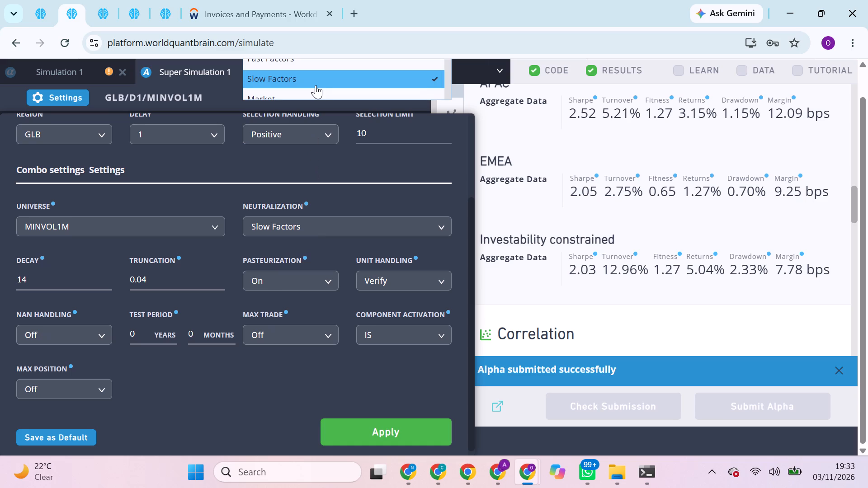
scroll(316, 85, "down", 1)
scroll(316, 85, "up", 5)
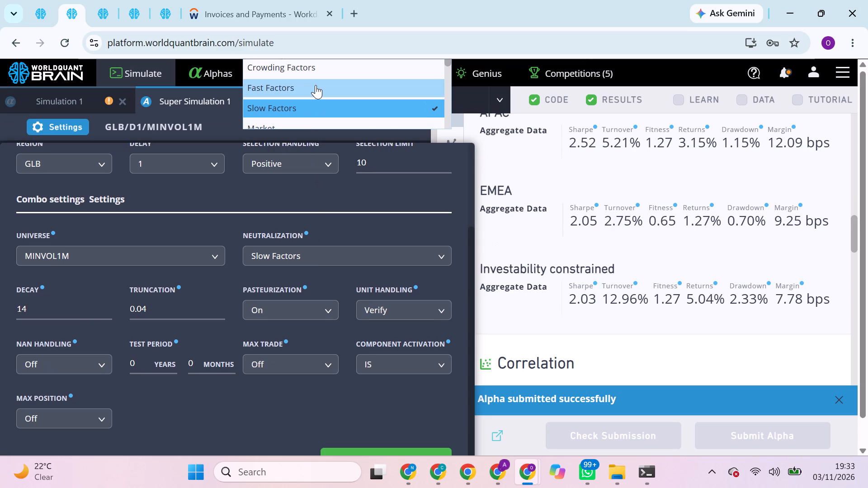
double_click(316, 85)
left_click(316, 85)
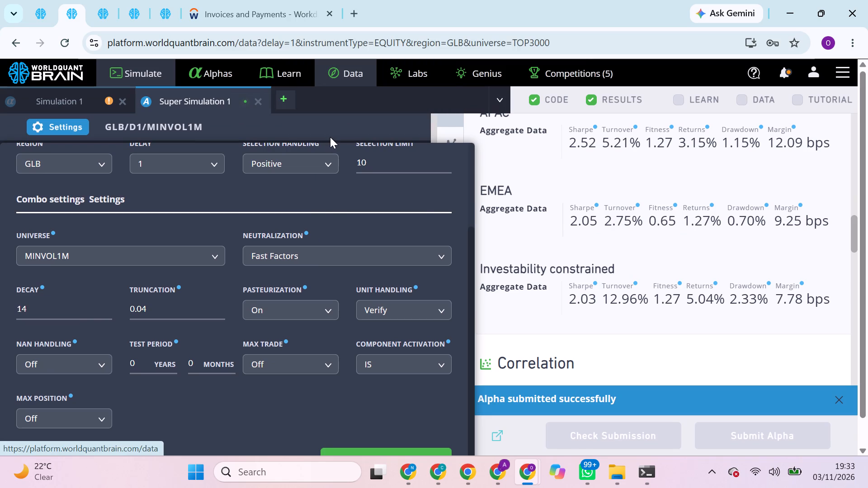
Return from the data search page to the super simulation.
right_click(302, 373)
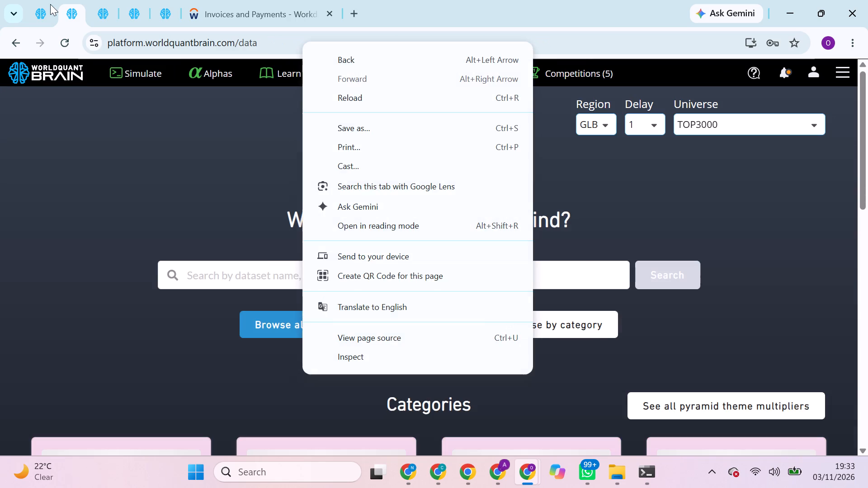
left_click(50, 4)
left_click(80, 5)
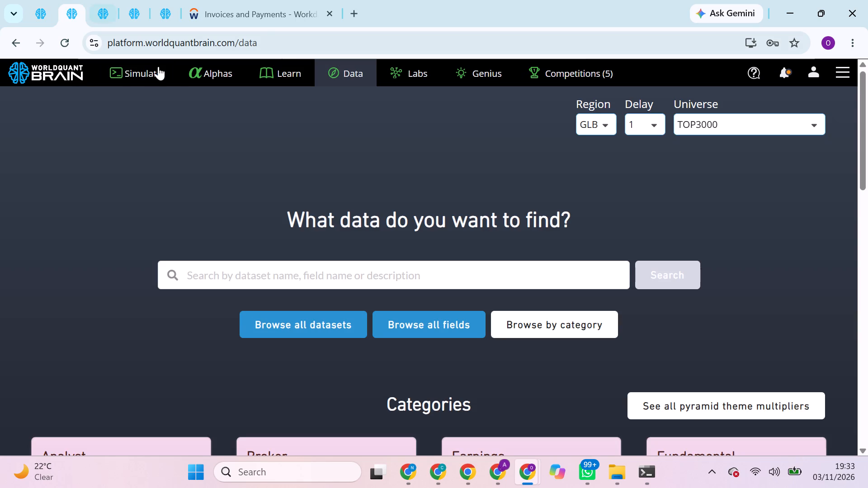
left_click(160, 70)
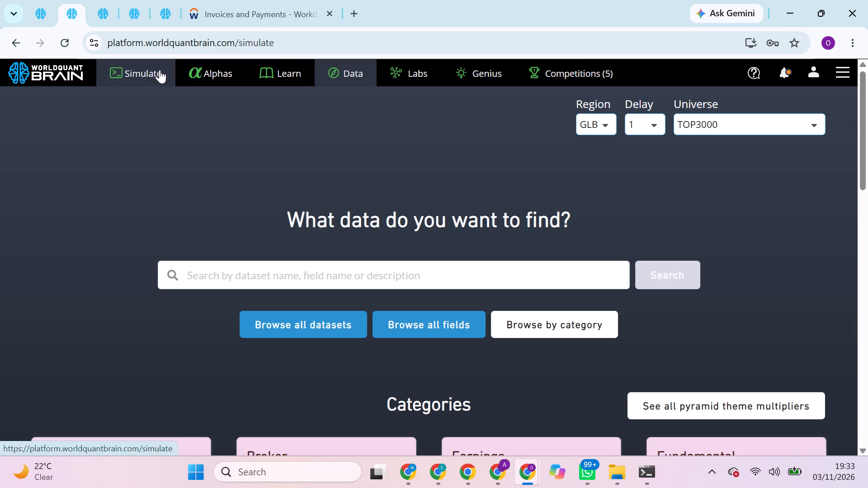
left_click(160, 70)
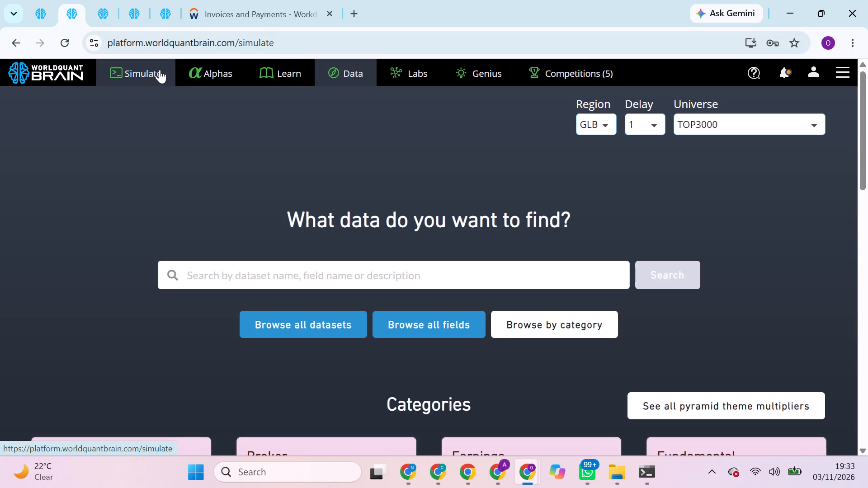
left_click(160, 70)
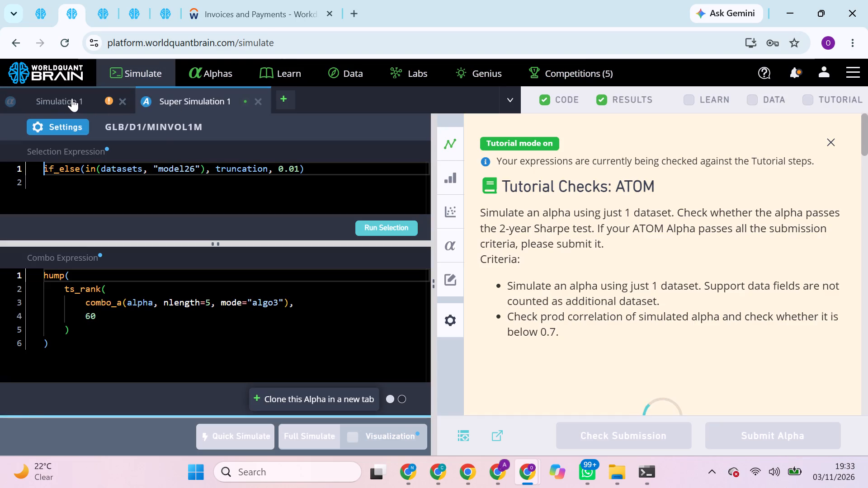
Set the super simulation's neutralization to Slow + Fast Factors, keeping the MINVOL1M universe.
left_click(64, 118)
left_click(64, 130)
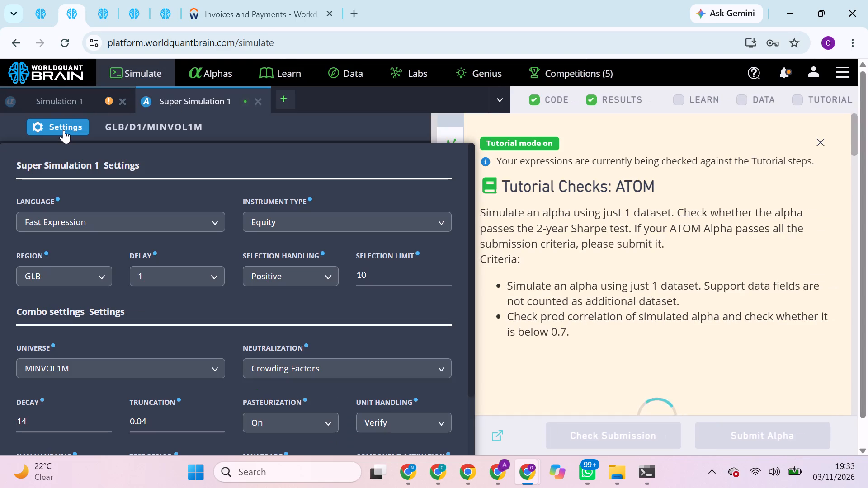
left_click(261, 367)
scroll(317, 219, "down", 1)
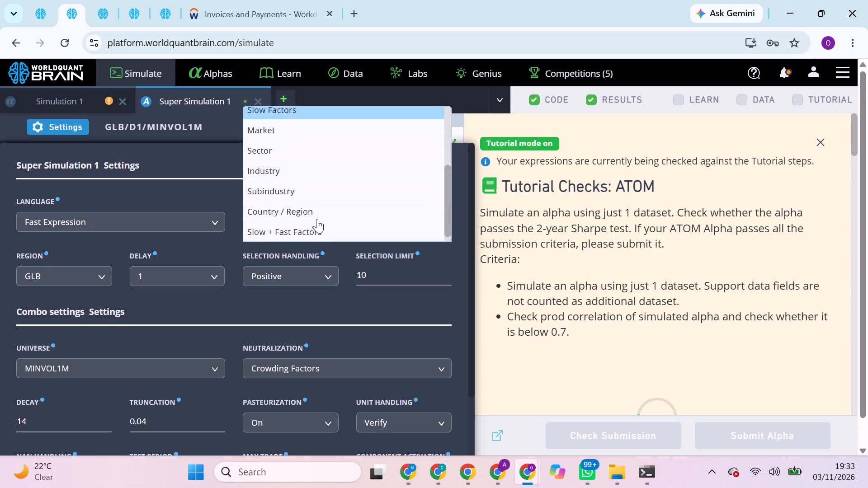
left_click(310, 226)
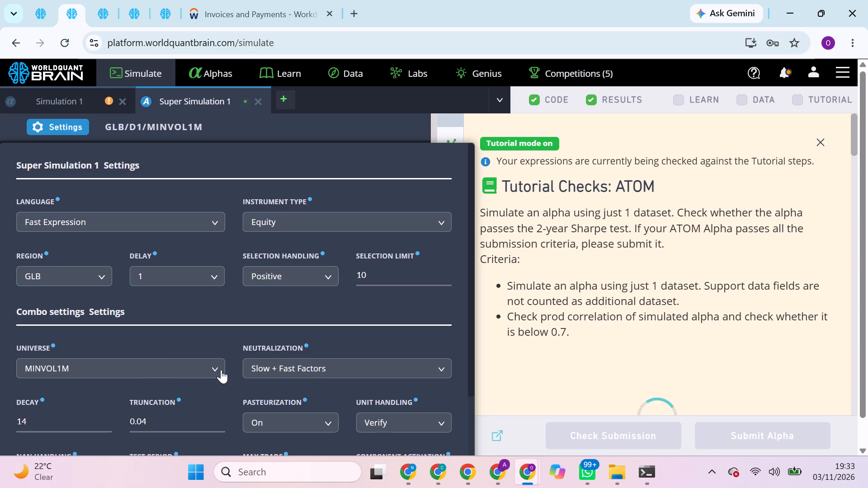
left_click(178, 374)
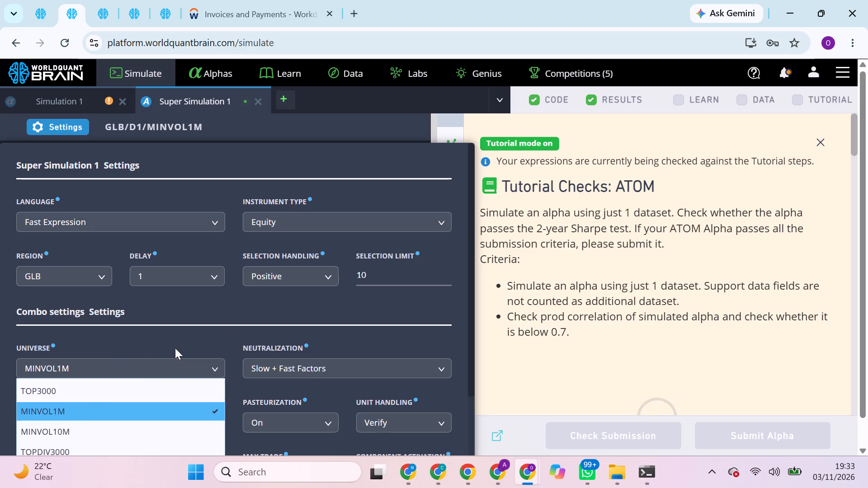
left_click(272, 313)
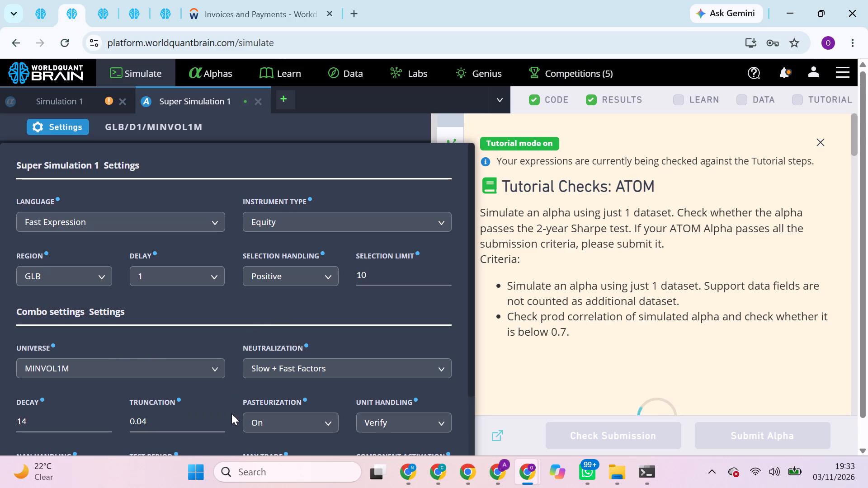
Set the truncation to 0.03 and the decay to 12, and apply the super simulation settings.
left_click(92, 425)
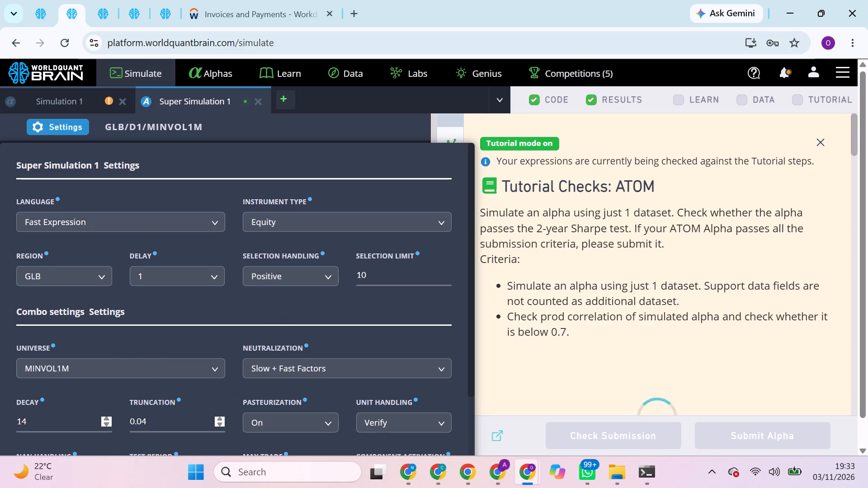
scroll(271, 371, "down", 1)
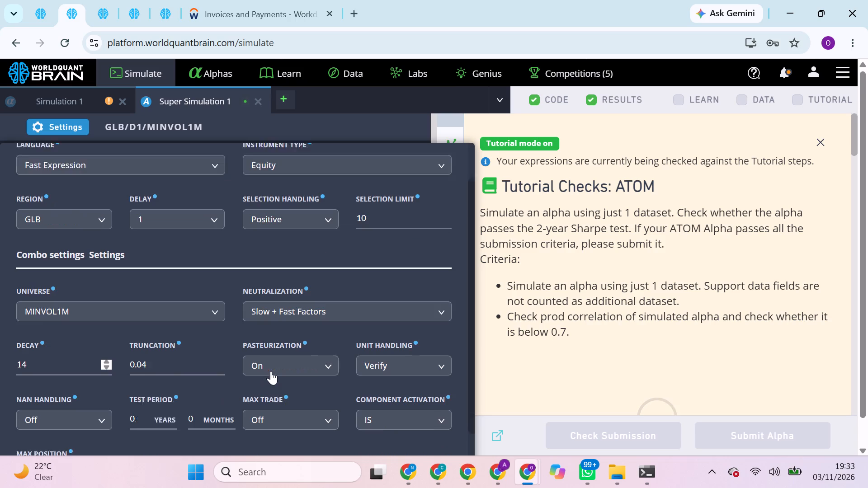
left_click(160, 326)
key("BackSpace")
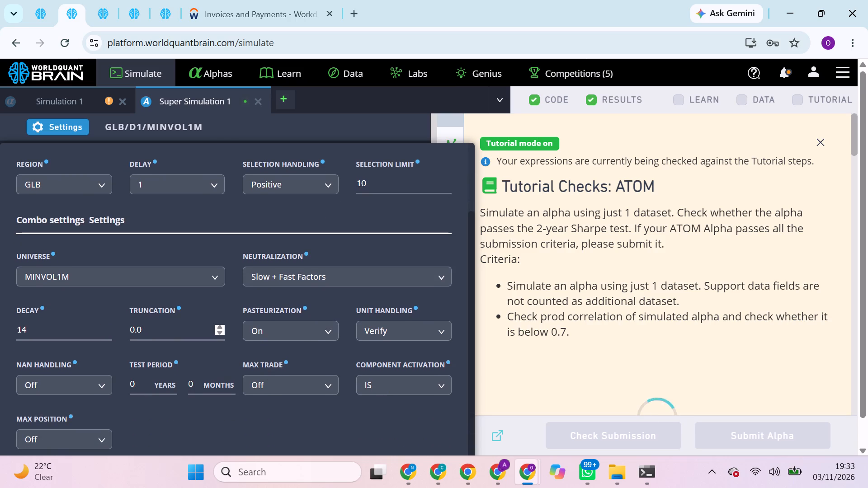
key("1")
key("BackSpace")
key("3")
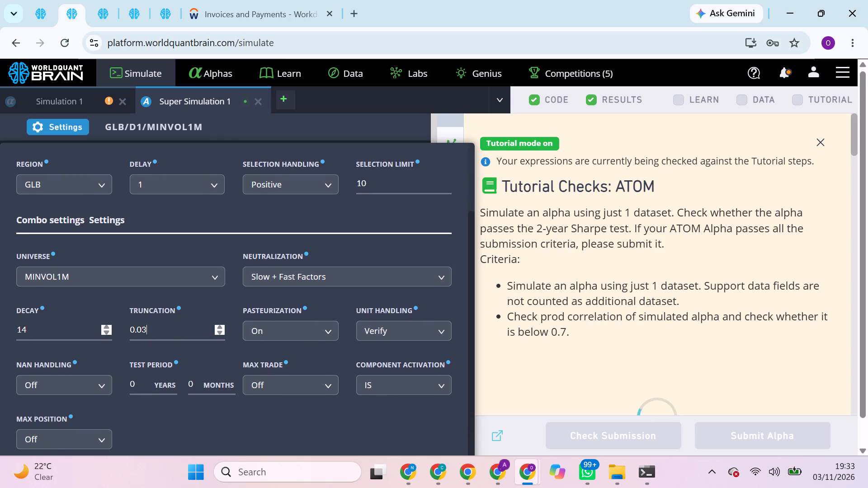
left_click(65, 332)
key("BackSpace")
key("BackSpace")
type("12")
scroll(182, 398, "down", 4)
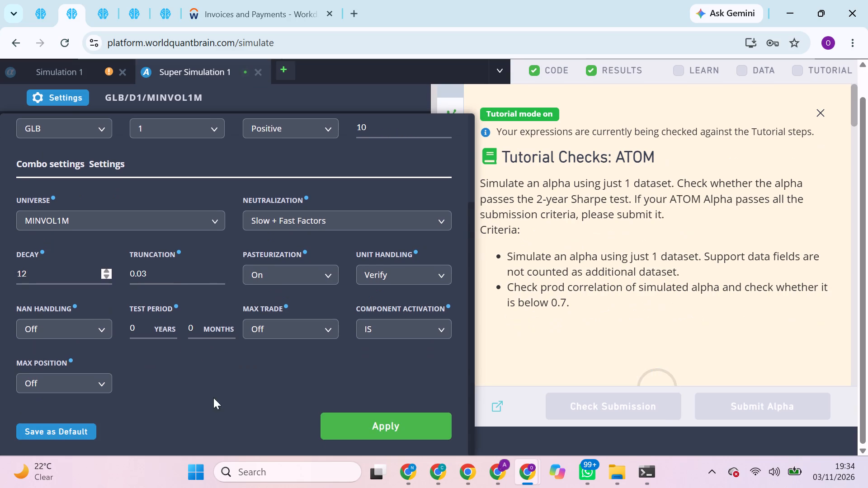
left_click(319, 413)
left_click(332, 421)
Run the model26 selection and start the full super simulation.
left_click(387, 231)
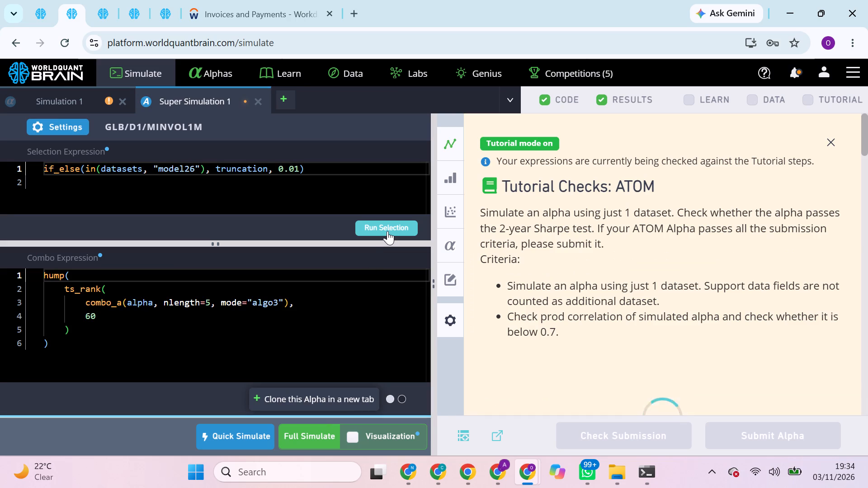
left_click(318, 433)
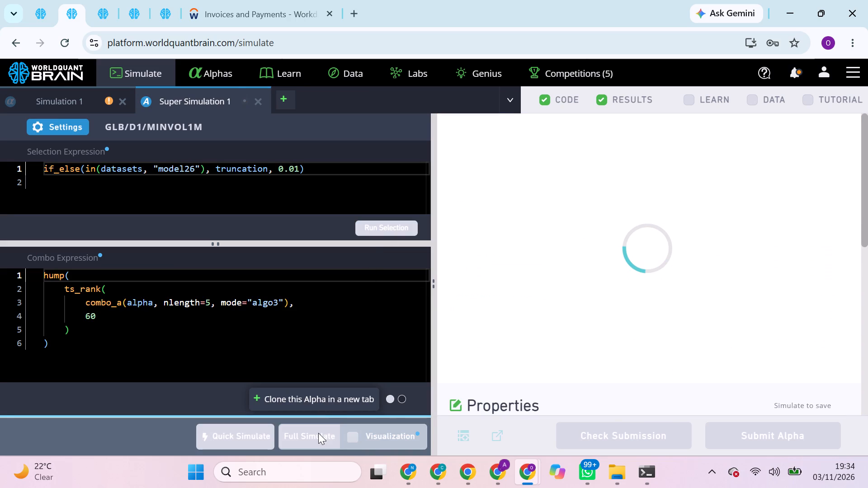
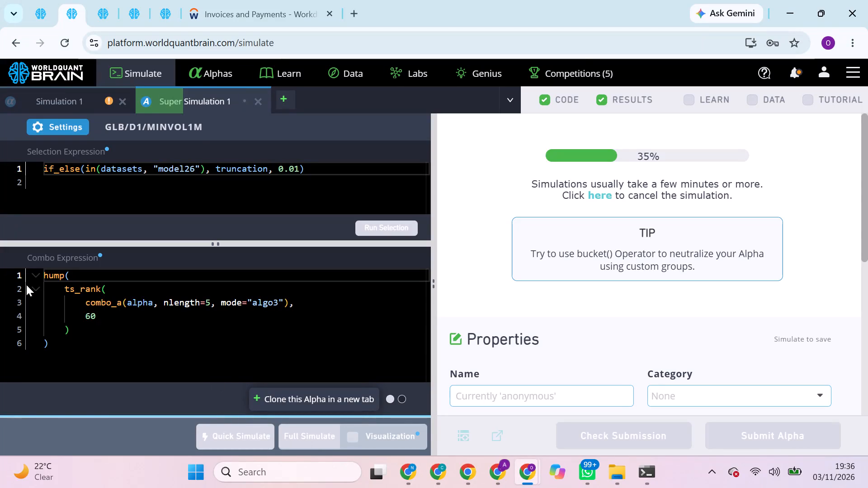
Look over the other open simulations and bring up the field list of the Predictive data using Deep Learning models dataset.
left_click(38, 5)
left_click(107, 0)
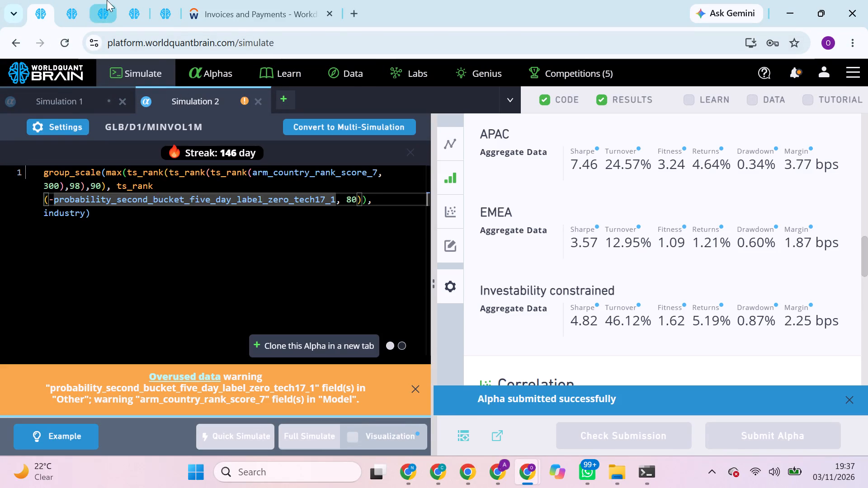
left_click(128, 1)
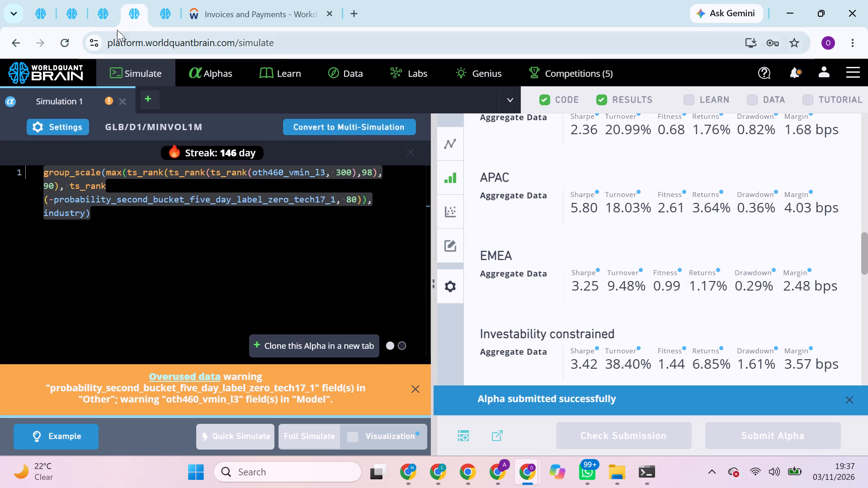
left_click(159, 7)
left_click(133, 0)
left_click(102, 0)
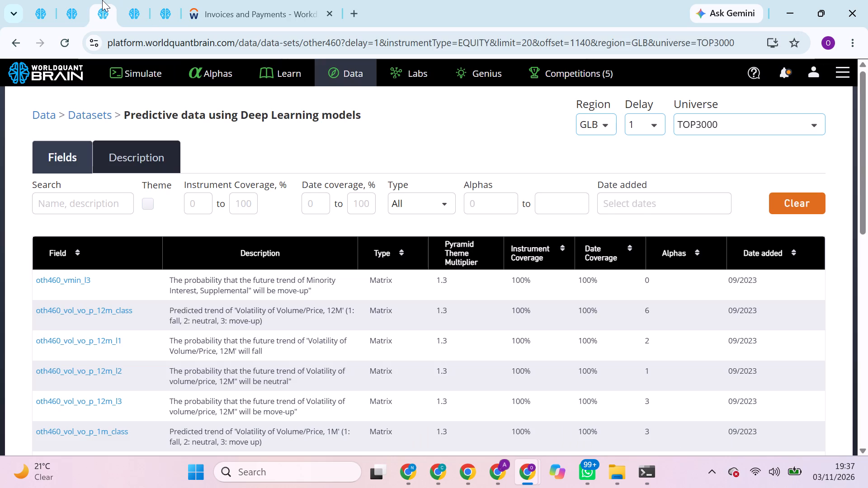
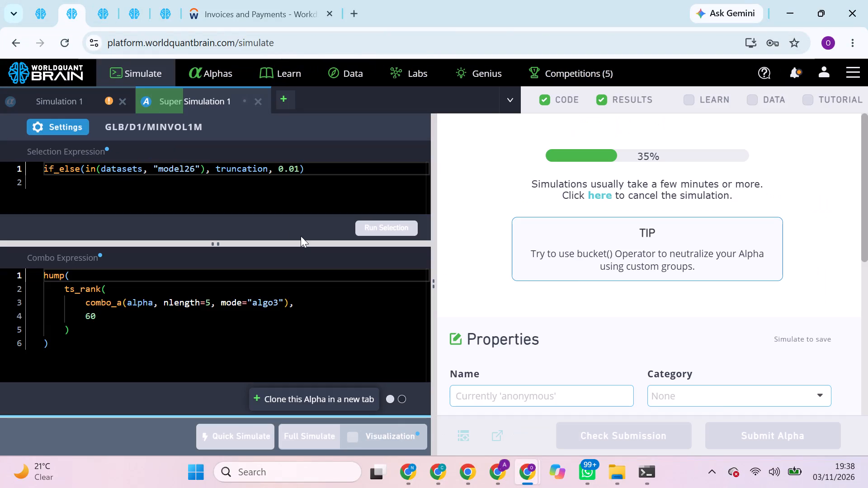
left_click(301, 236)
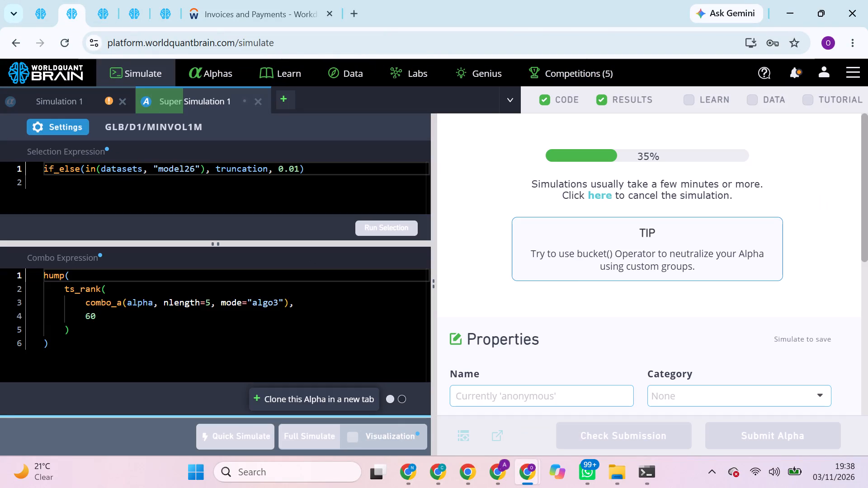
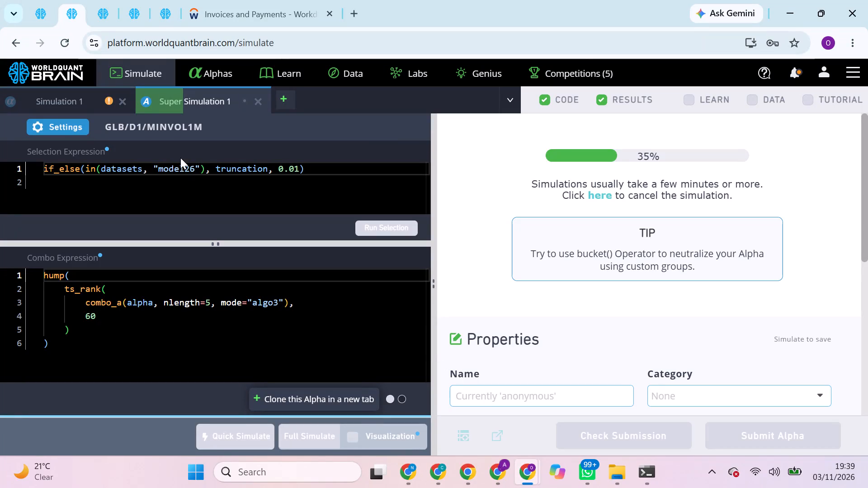
Switch to the other Chrome profile's window and check the alpha list simulation progress in the RegularAlpha notebook.
left_click(101, 2)
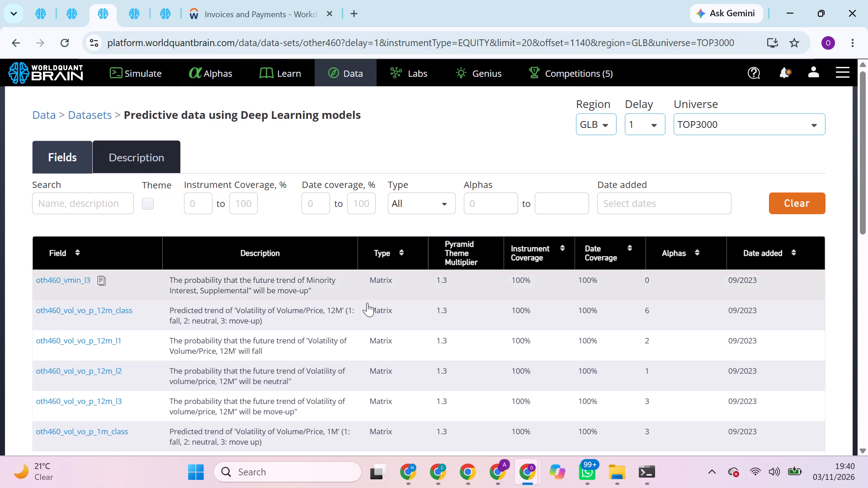
left_click(408, 469)
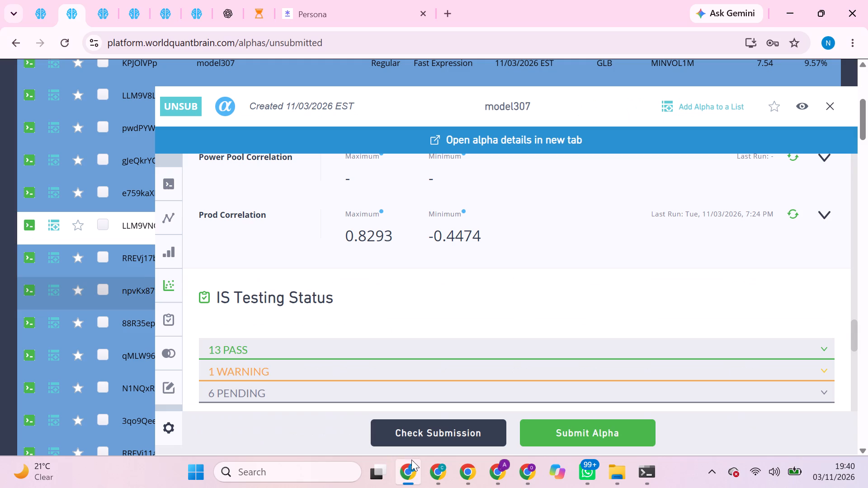
left_click(259, 9)
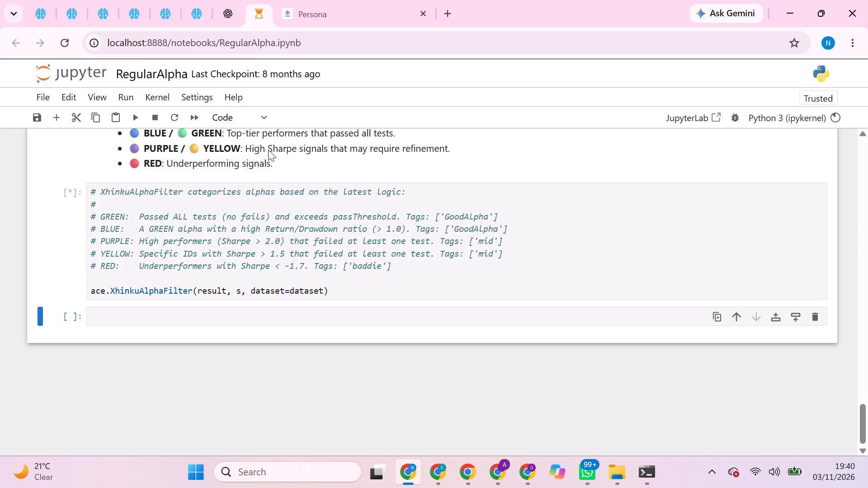
scroll(307, 250, "up", 2)
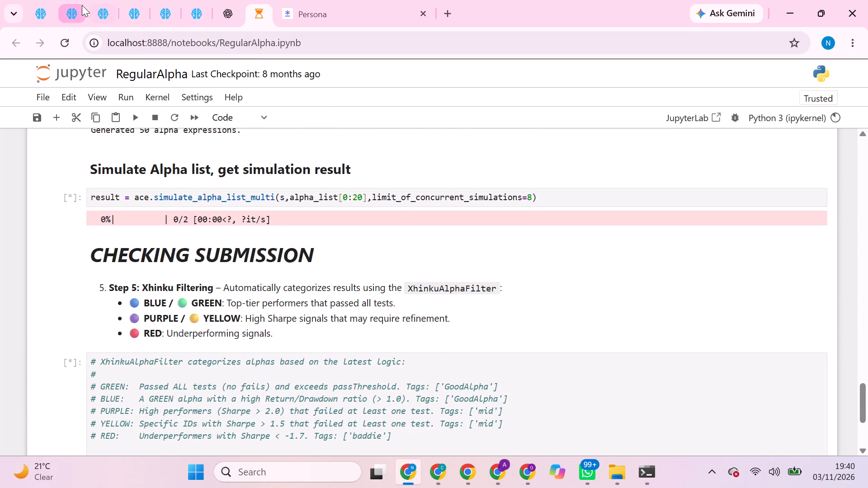
Dismiss the tutorial checks on the finished "SLOW" super simulation and run its Prod Correlation check.
left_click(29, 0)
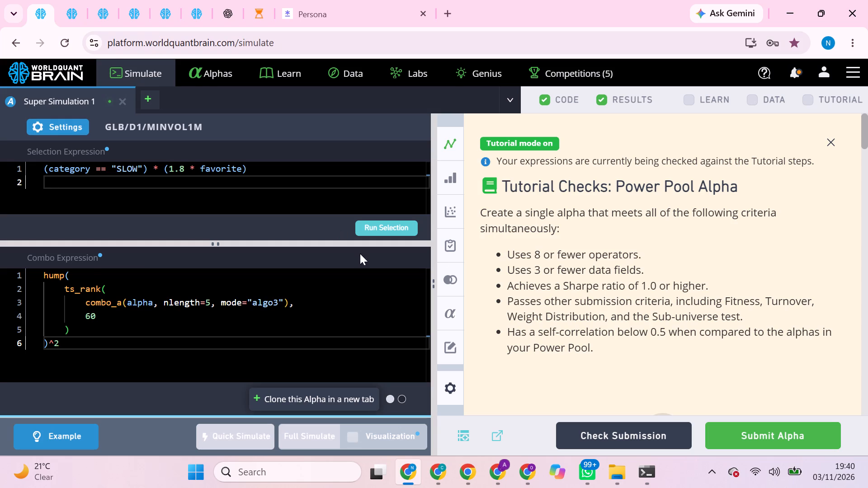
left_click(834, 135)
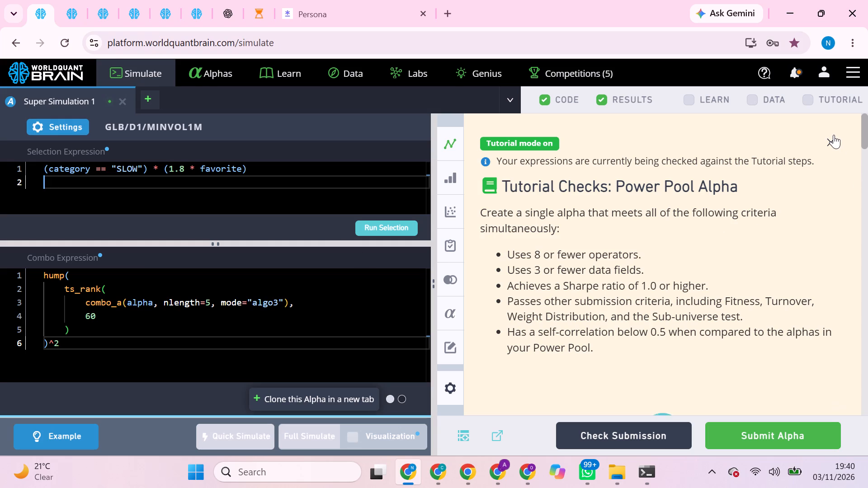
left_click(831, 141)
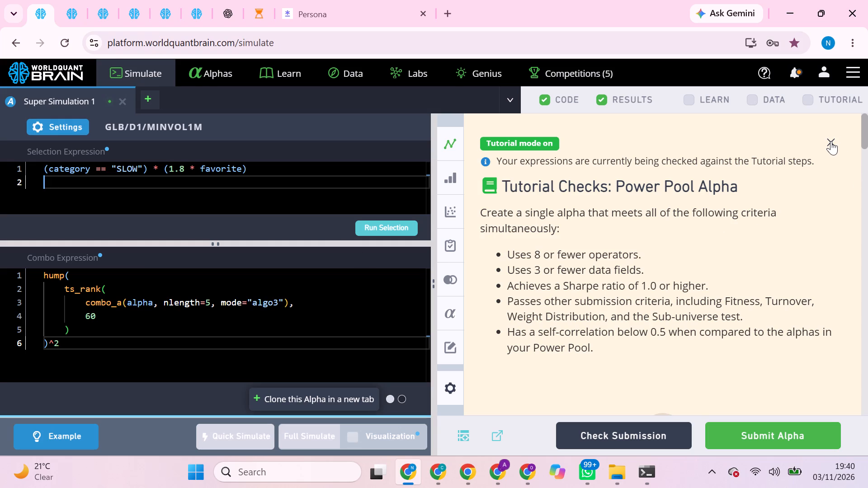
left_click(831, 141)
scroll(829, 142, "down", 2)
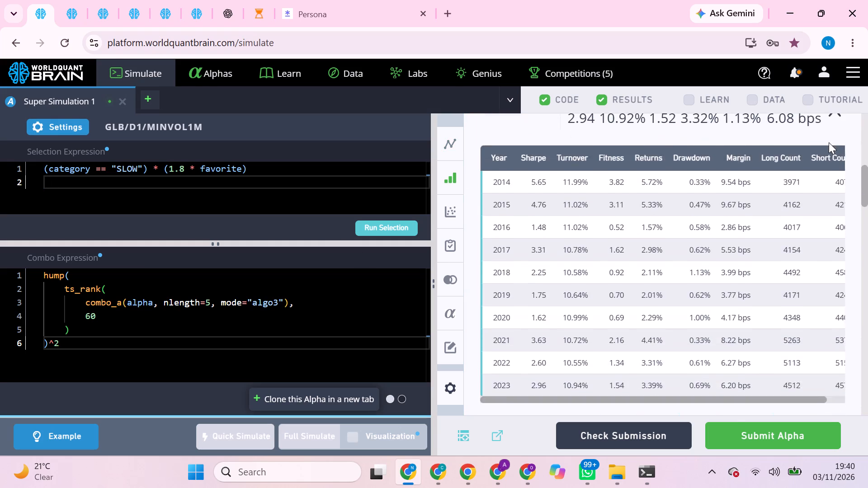
scroll(829, 142, "down", 3)
scroll(803, 249, "down", 1)
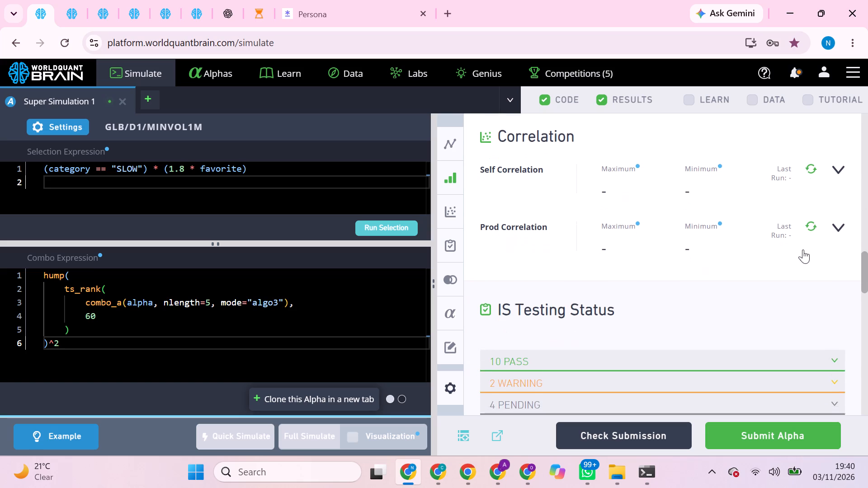
left_click(812, 215)
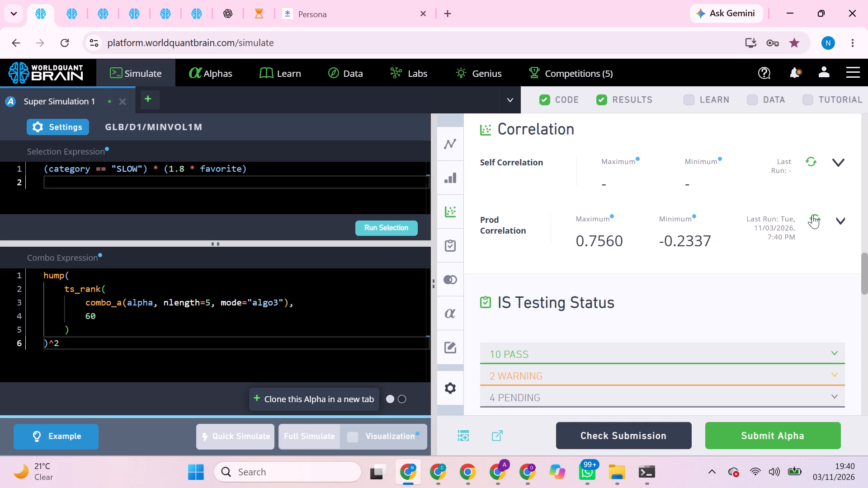
Remove the ^2 exponent from the end of the combo expression.
left_click(359, 293)
left_click(150, 358)
key("BackSpace")
key("BackSpace")
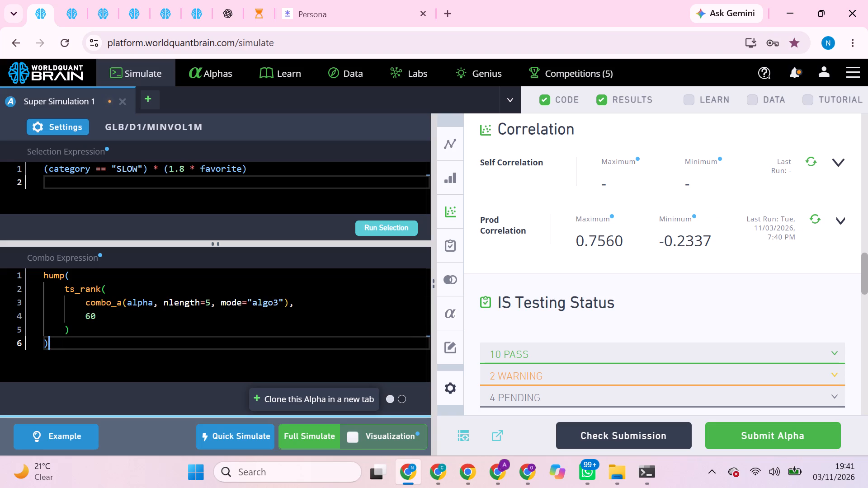
Set the category in the selection expression to "FAST" and run the selection.
double_click(133, 169)
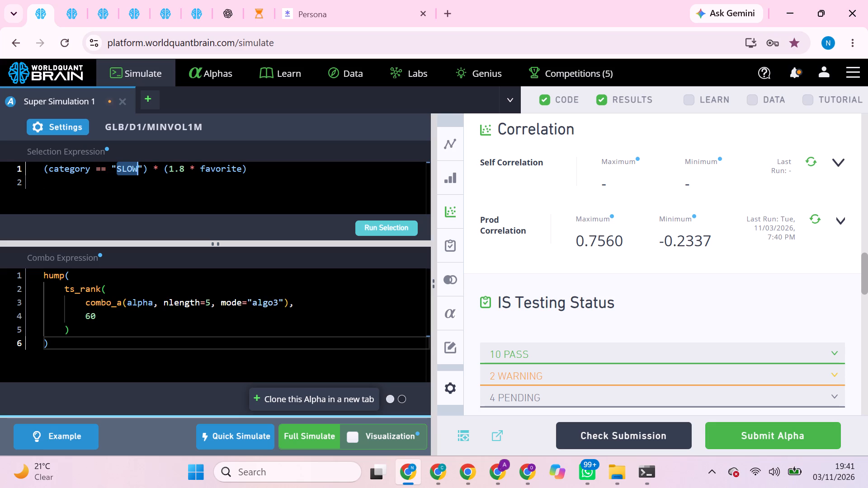
type("FAS")
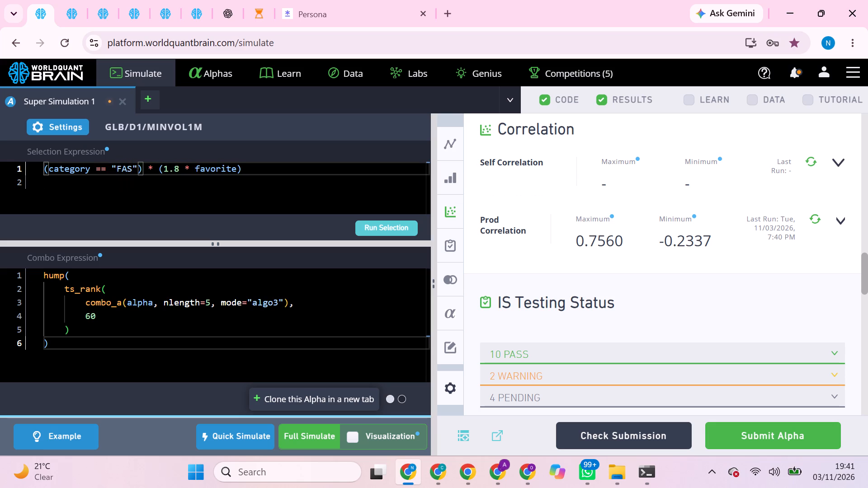
key("t")
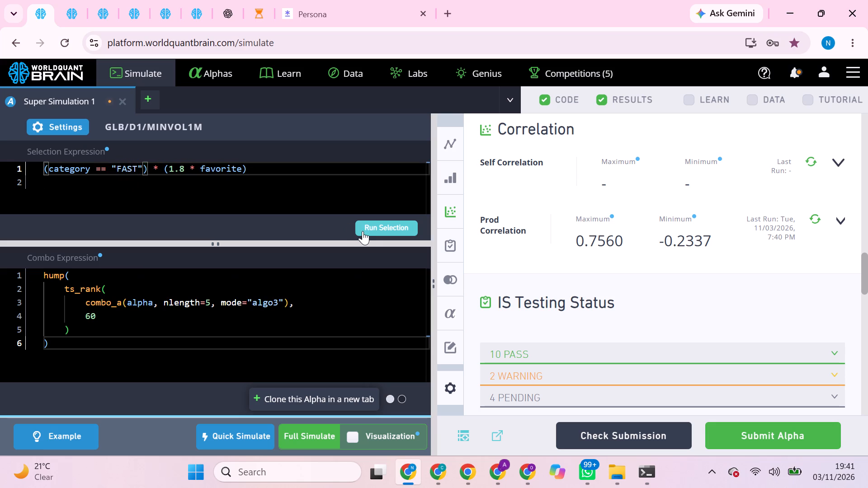
left_click(363, 231)
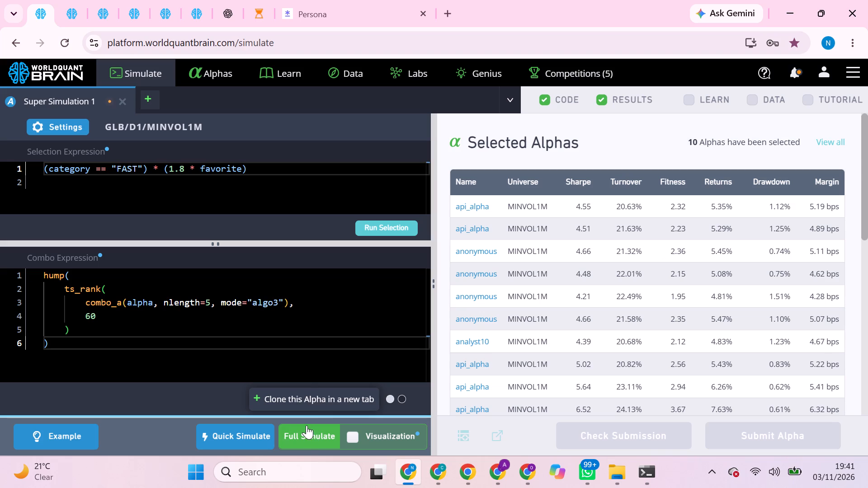
Start a full simulation of the super alpha with the edited expressions.
left_click(307, 425)
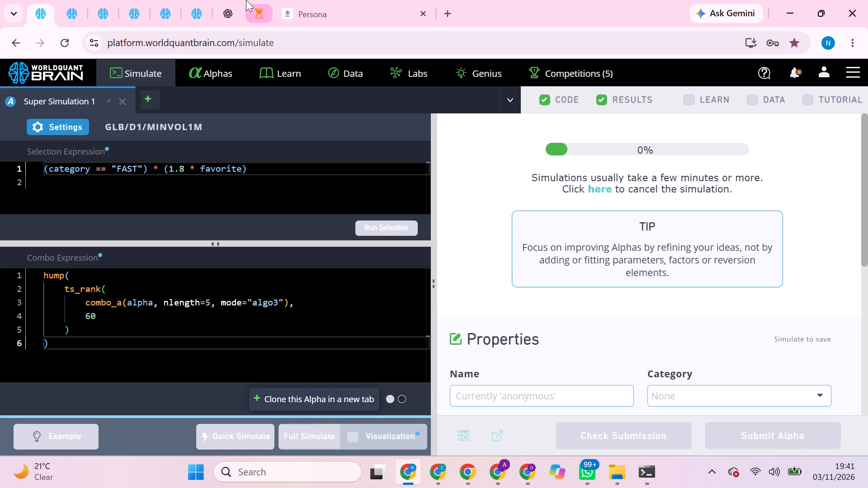
Return to the RegularAlpha notebook and review its simulation progress and the region, universe and dataset parameters.
left_click(250, 0)
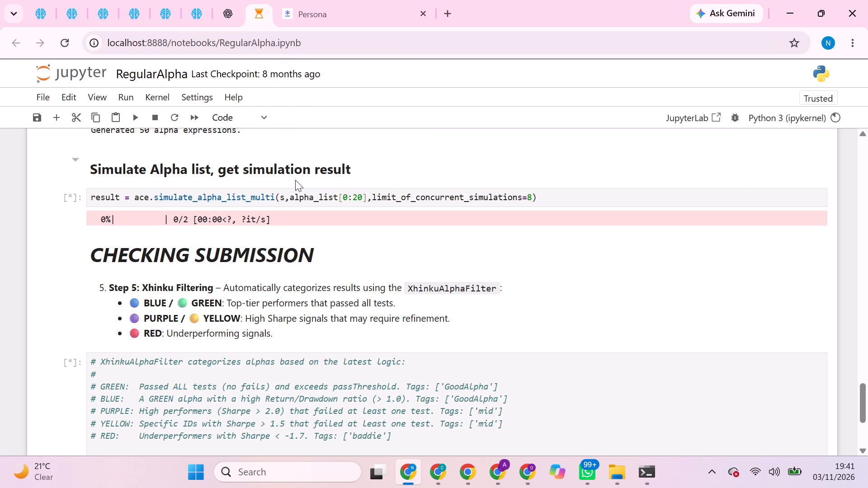
scroll(295, 180, "up", 6)
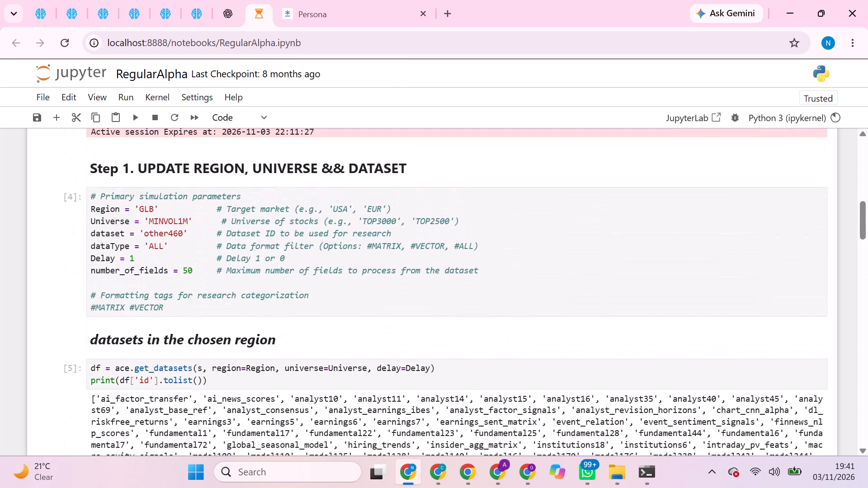